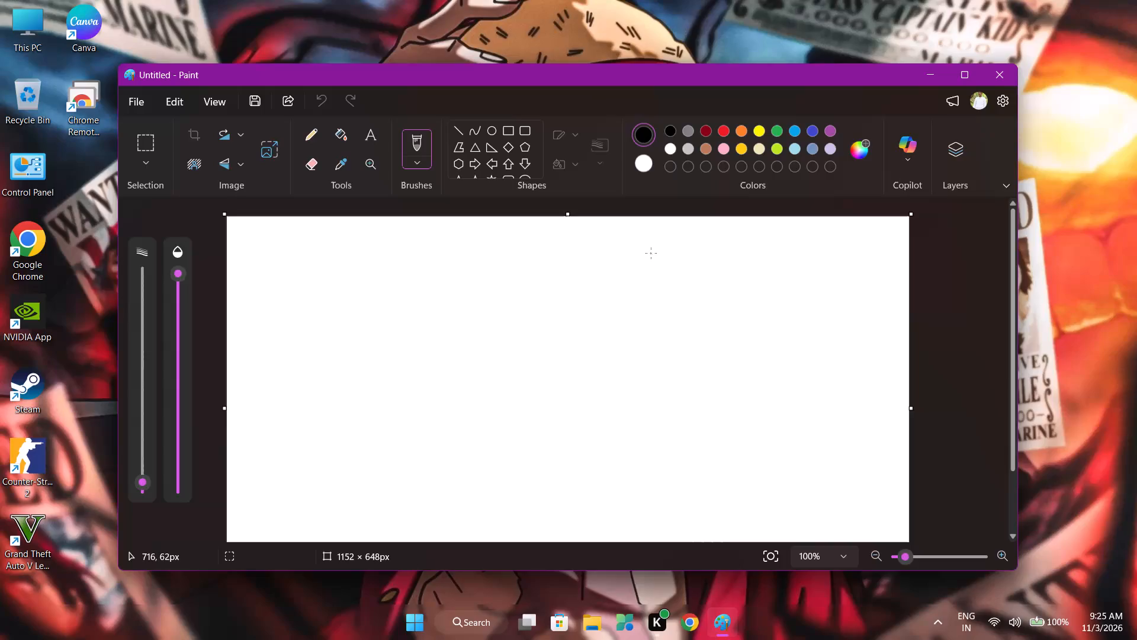
# Open the dragonite_arena_pokemon image from the Downloads folder, browsing the files as medium icons.
pyautogui.click(960, 69)
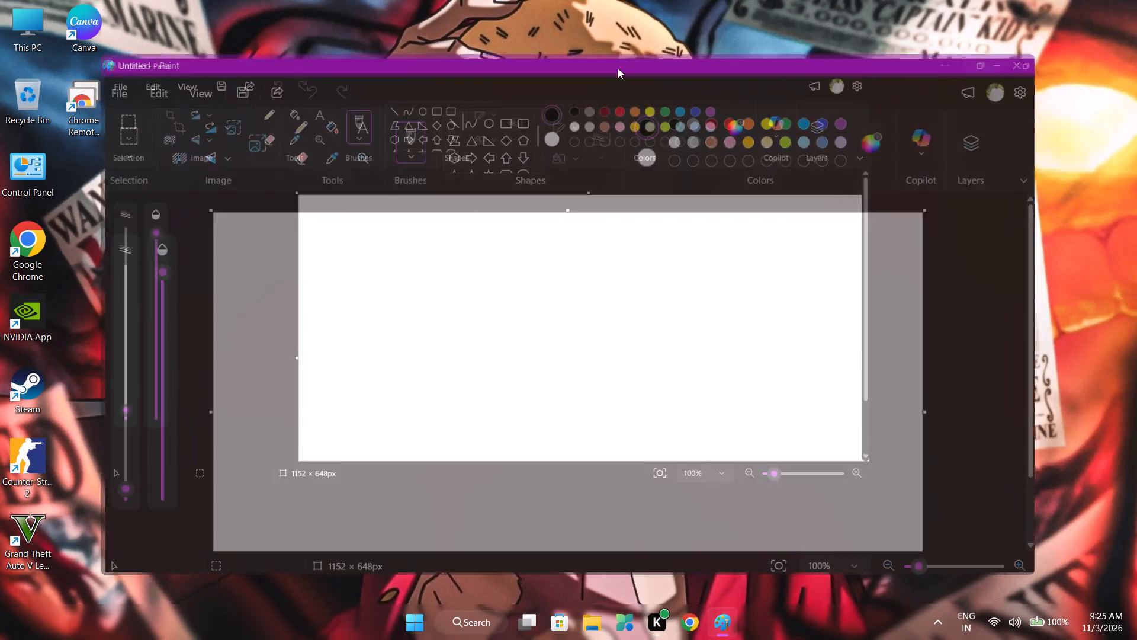
pyautogui.click(18, 30)
pyautogui.click(47, 85)
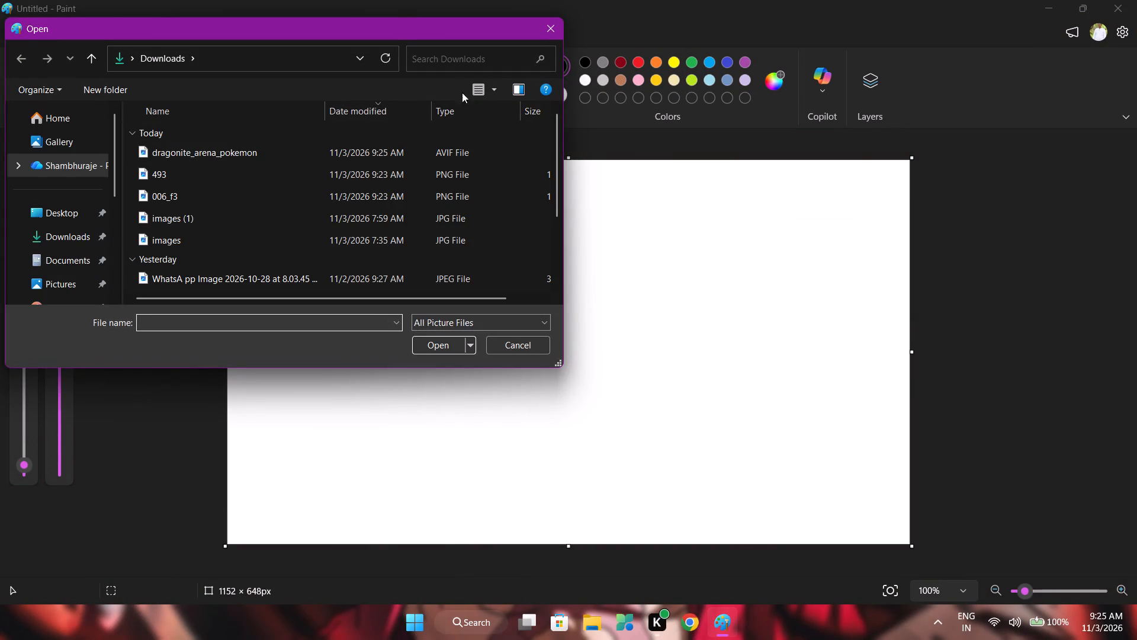
pyautogui.click(495, 94)
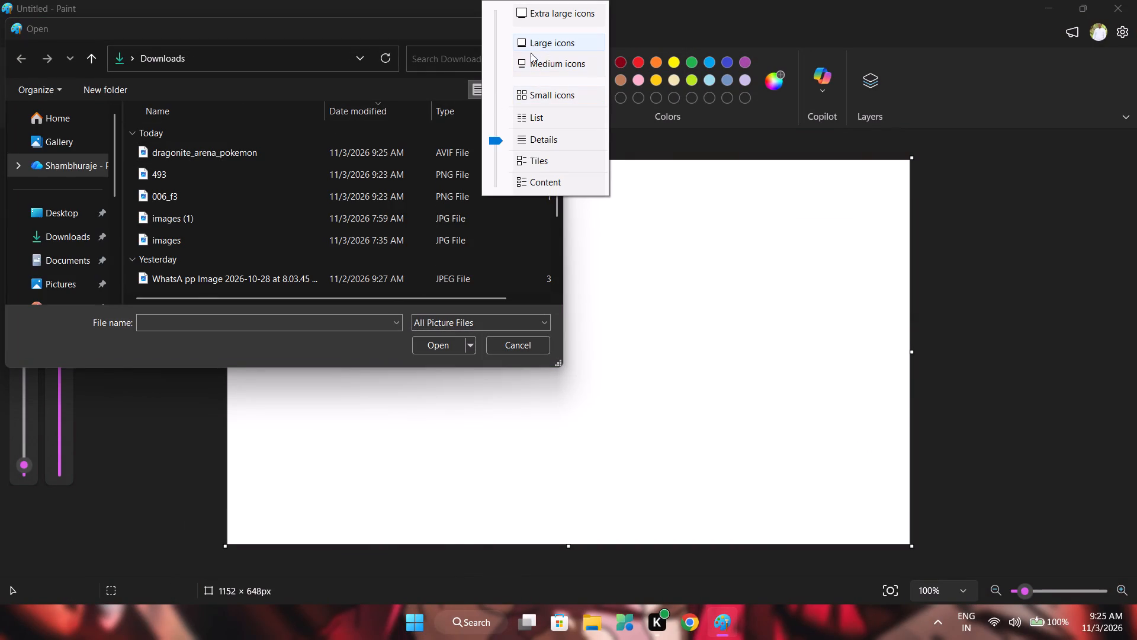
pyautogui.click(528, 65)
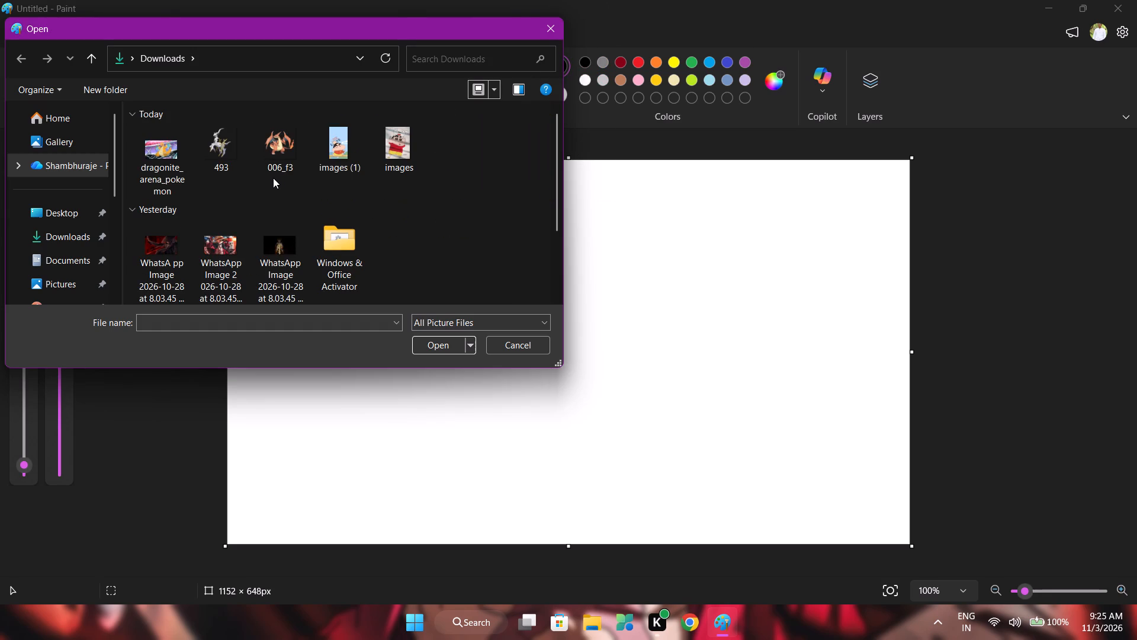
pyautogui.click(170, 154)
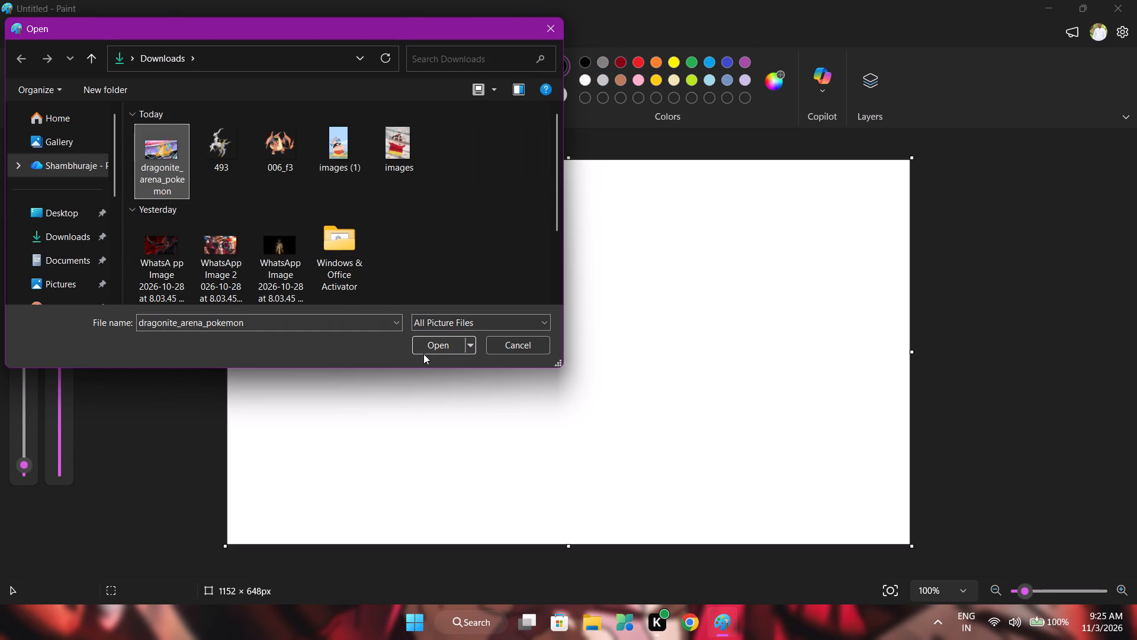
pyautogui.click(428, 350)
# Add a new empty layer above the Dragonite image and make it ready for drawing with the Pencil tool.
pyautogui.click(867, 95)
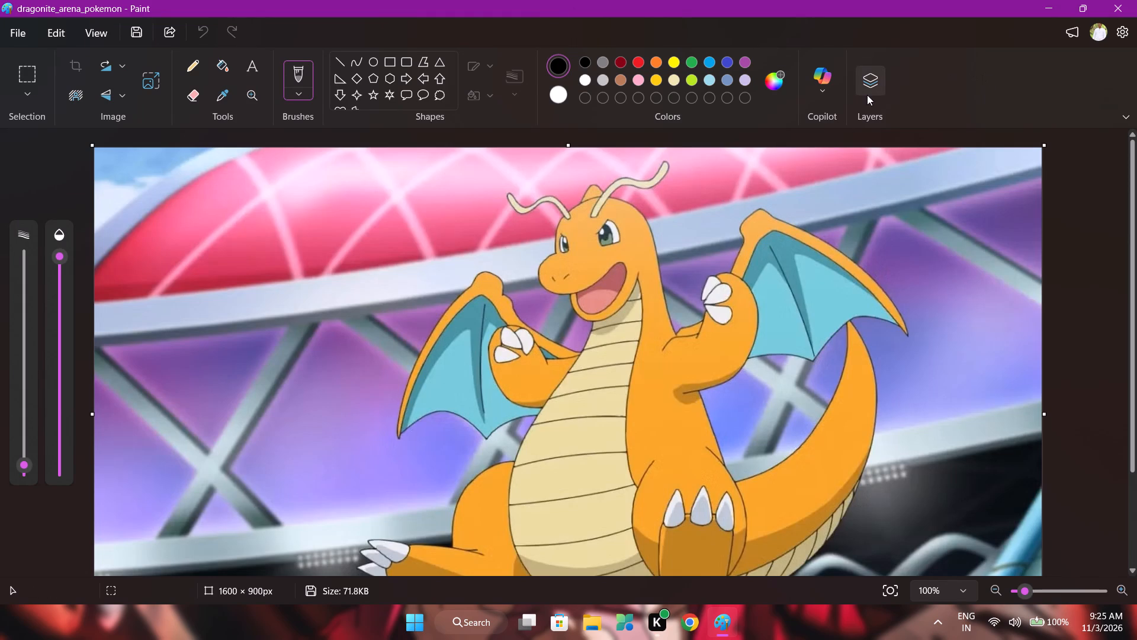
pyautogui.click(1084, 156)
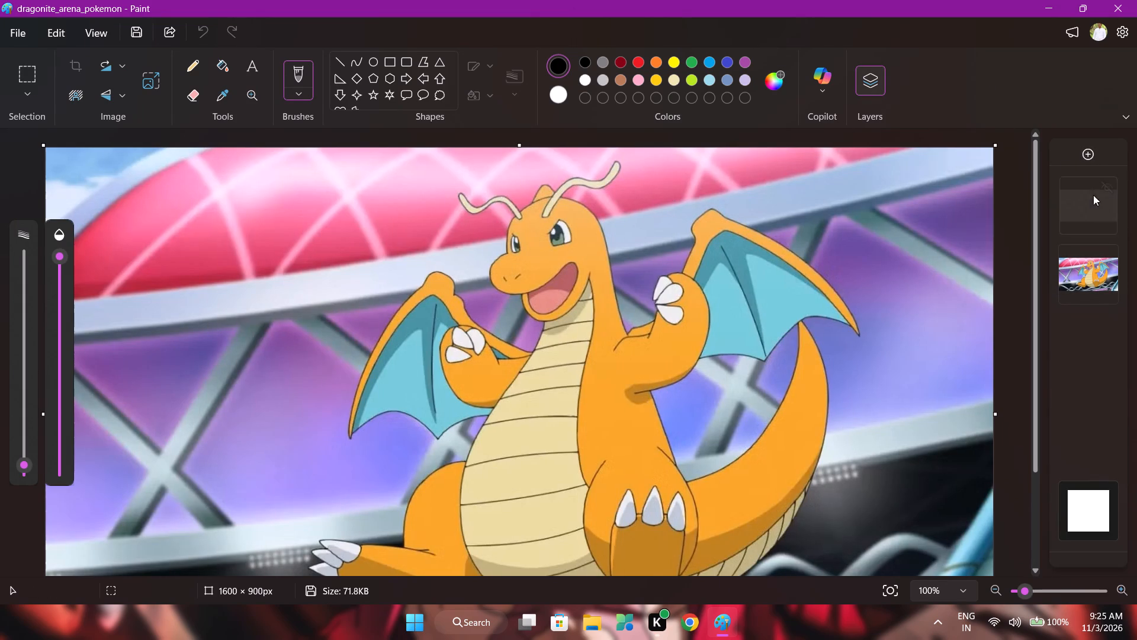
pyautogui.click(1092, 204)
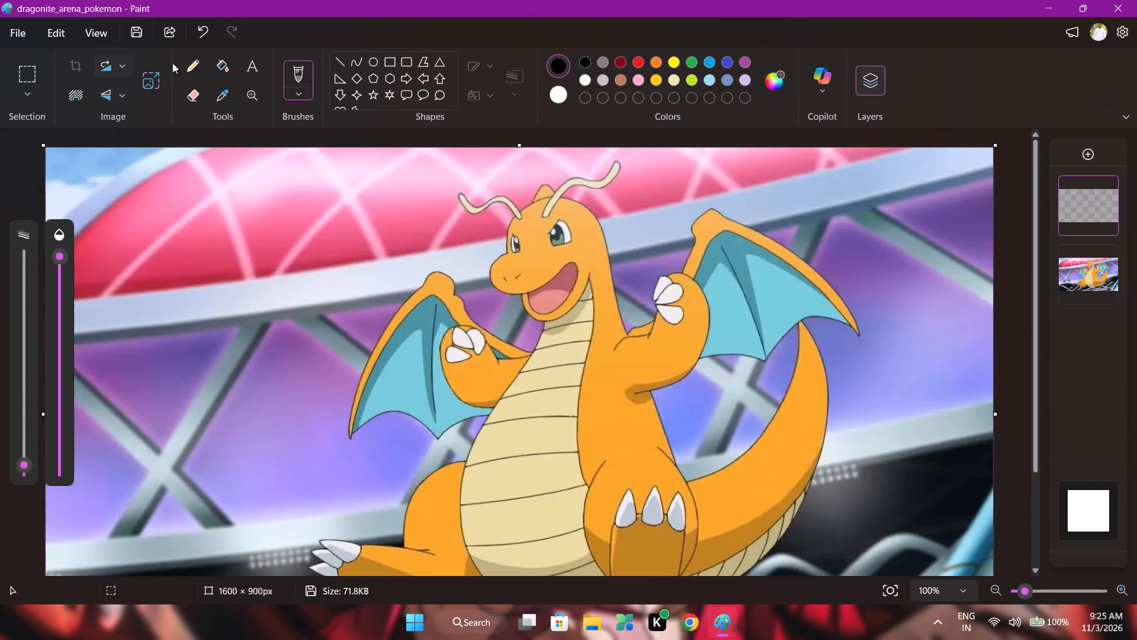
pyautogui.click(215, 84)
pyautogui.click(196, 72)
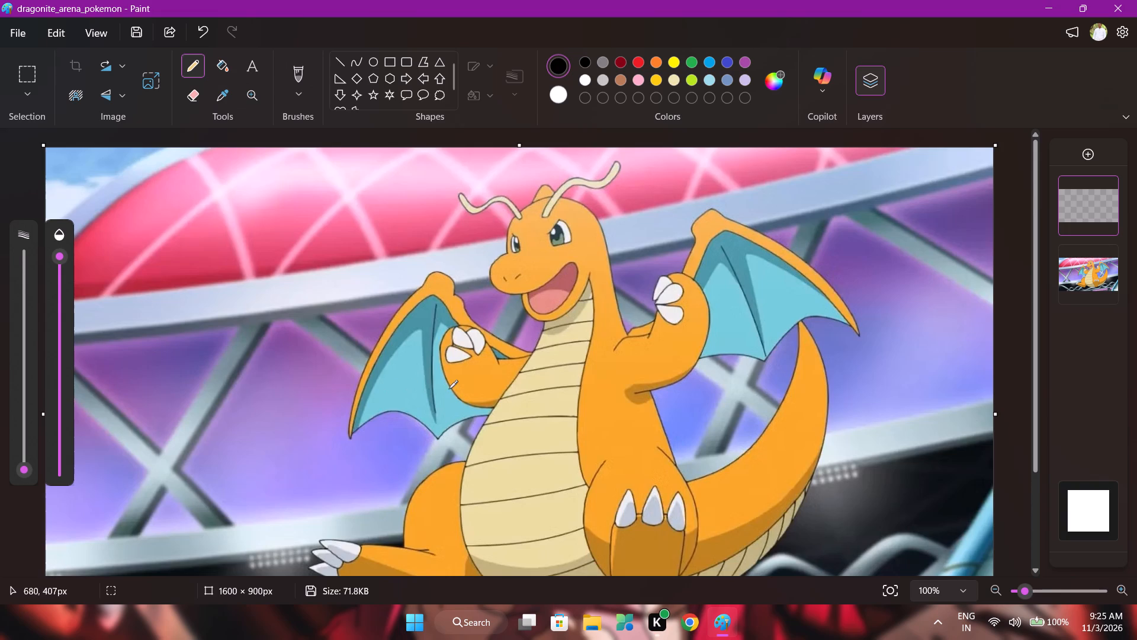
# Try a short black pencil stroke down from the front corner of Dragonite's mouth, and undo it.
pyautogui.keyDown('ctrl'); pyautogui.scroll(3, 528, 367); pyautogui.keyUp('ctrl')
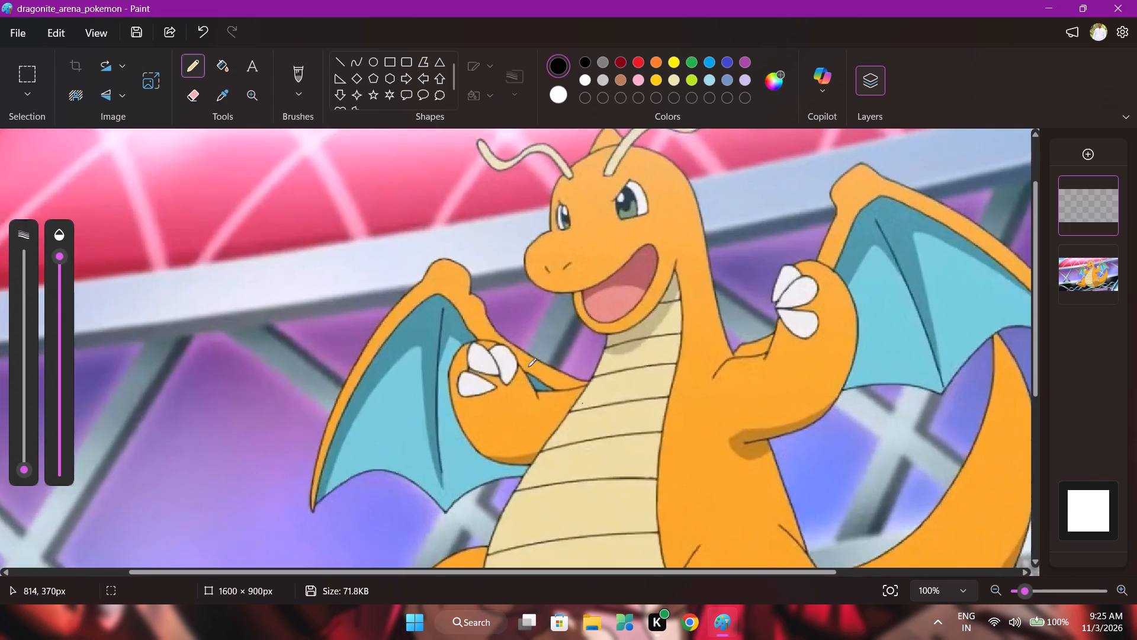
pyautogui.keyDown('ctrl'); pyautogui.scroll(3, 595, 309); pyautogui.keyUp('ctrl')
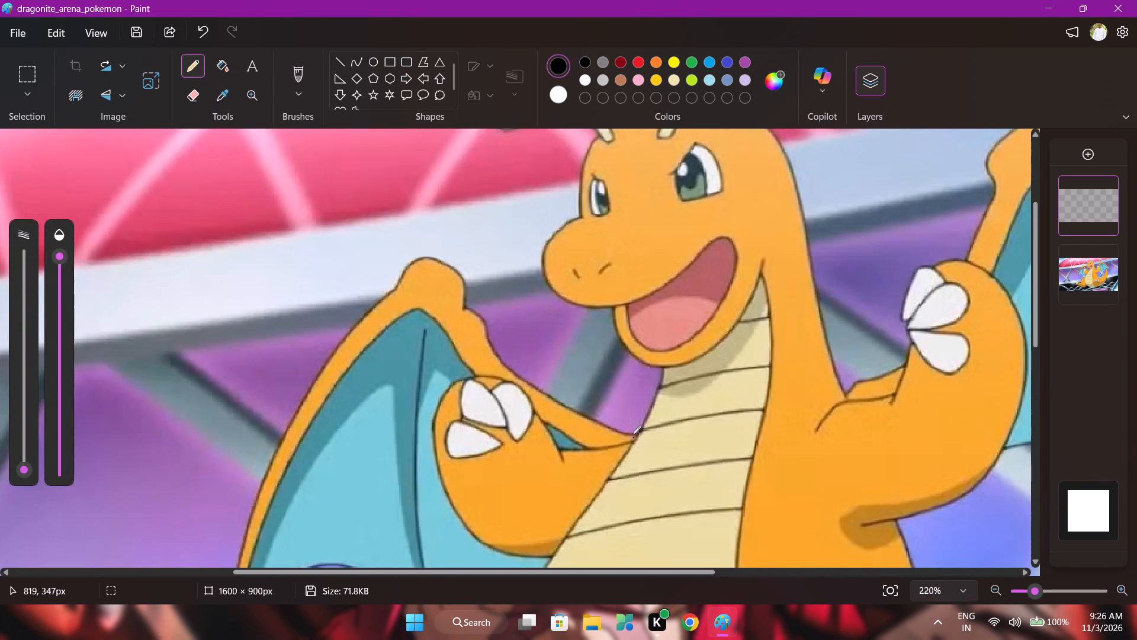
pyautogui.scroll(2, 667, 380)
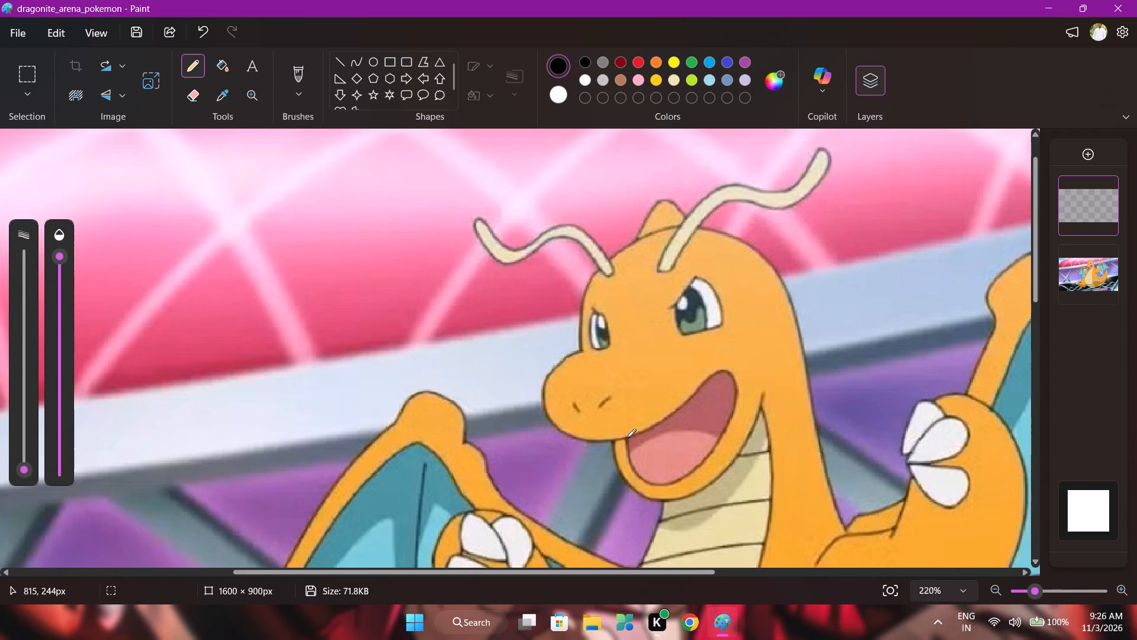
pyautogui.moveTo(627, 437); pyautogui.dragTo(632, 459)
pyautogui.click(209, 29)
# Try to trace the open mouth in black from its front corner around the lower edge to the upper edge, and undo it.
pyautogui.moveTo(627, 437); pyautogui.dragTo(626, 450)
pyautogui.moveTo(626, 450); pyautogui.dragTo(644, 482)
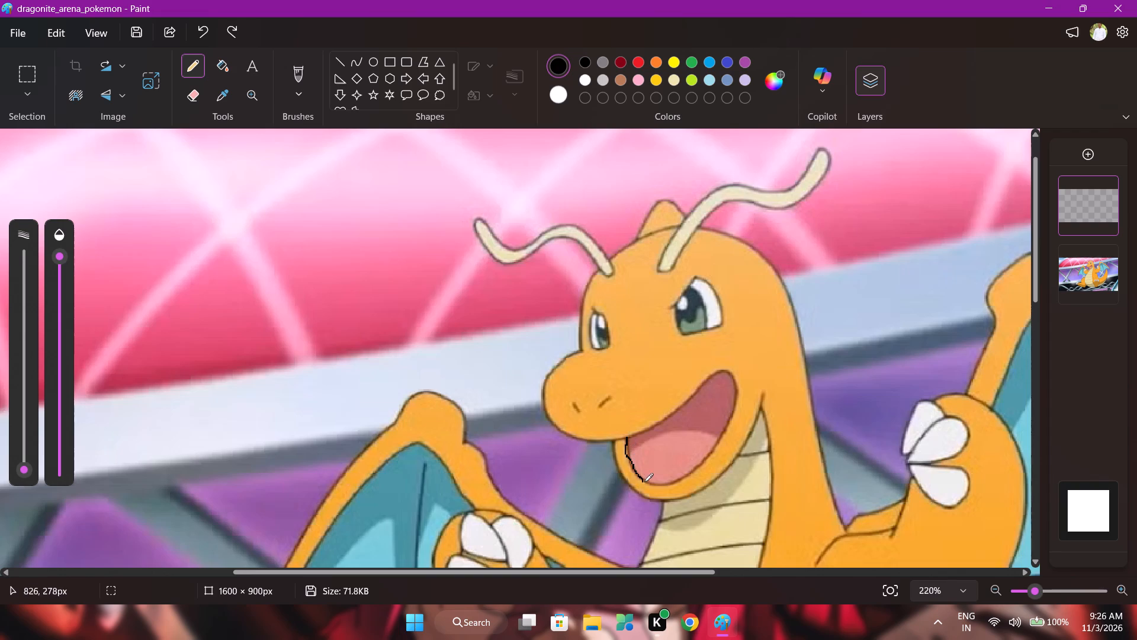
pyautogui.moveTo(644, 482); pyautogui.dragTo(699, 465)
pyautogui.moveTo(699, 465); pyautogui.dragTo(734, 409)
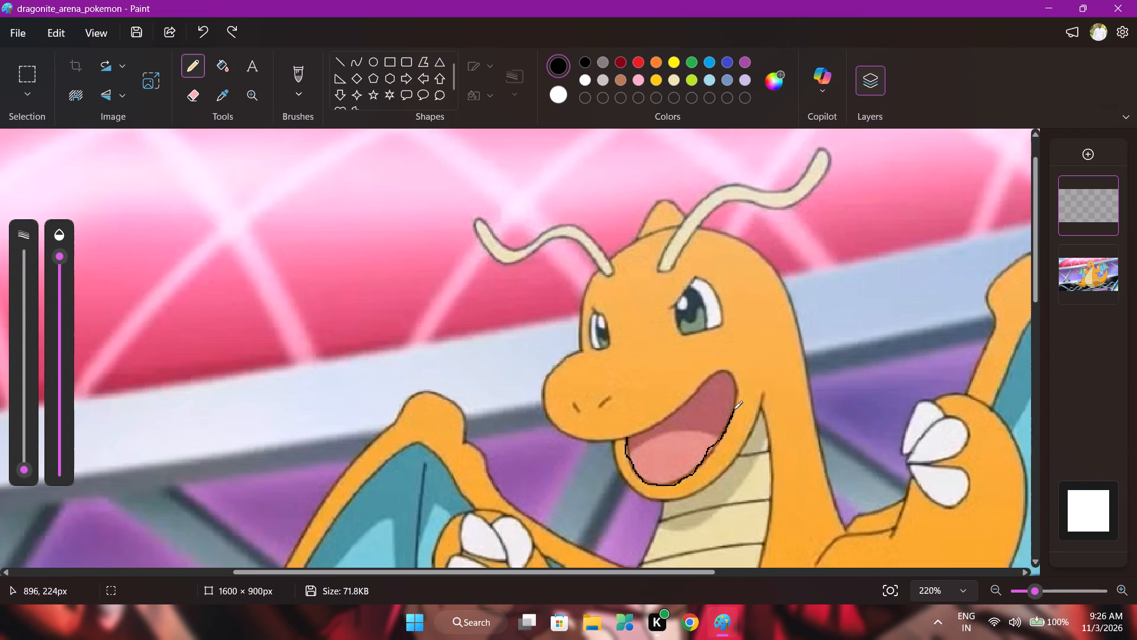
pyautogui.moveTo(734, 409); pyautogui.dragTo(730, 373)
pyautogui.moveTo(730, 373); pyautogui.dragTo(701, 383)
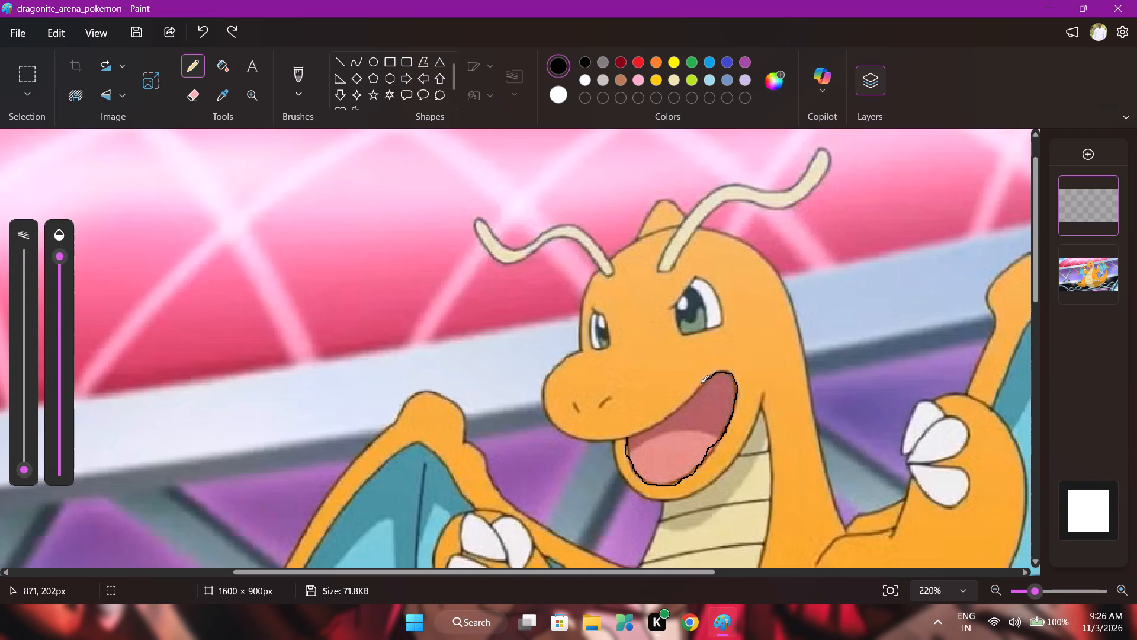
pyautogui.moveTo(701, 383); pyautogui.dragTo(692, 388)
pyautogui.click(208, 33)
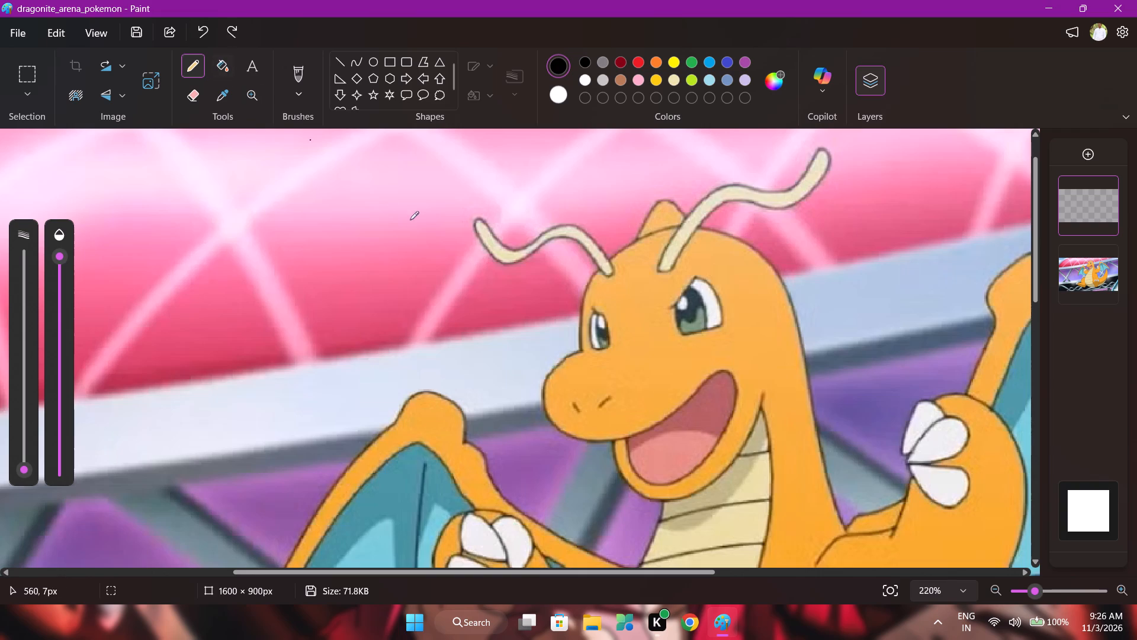
# Trace the full outline of Dragonite's open mouth and the outer contour of the snout in black pencil.
pyautogui.moveTo(1028, 591); pyautogui.dragTo(1050, 589)
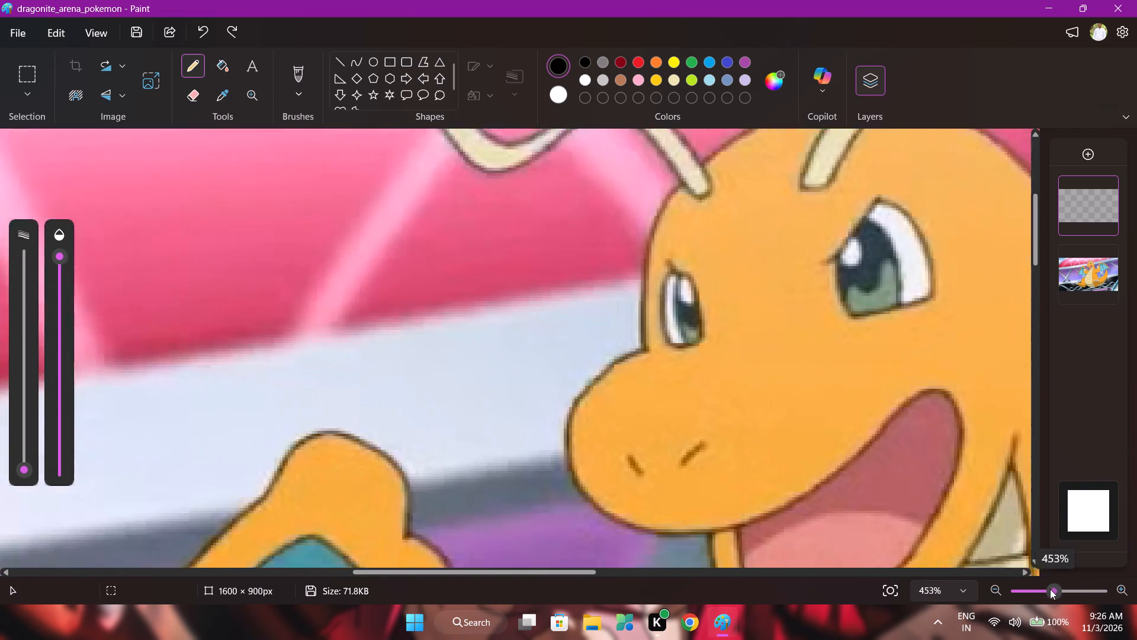
pyautogui.moveTo(1050, 589); pyautogui.dragTo(1051, 589)
pyautogui.scroll(-2, 746, 458)
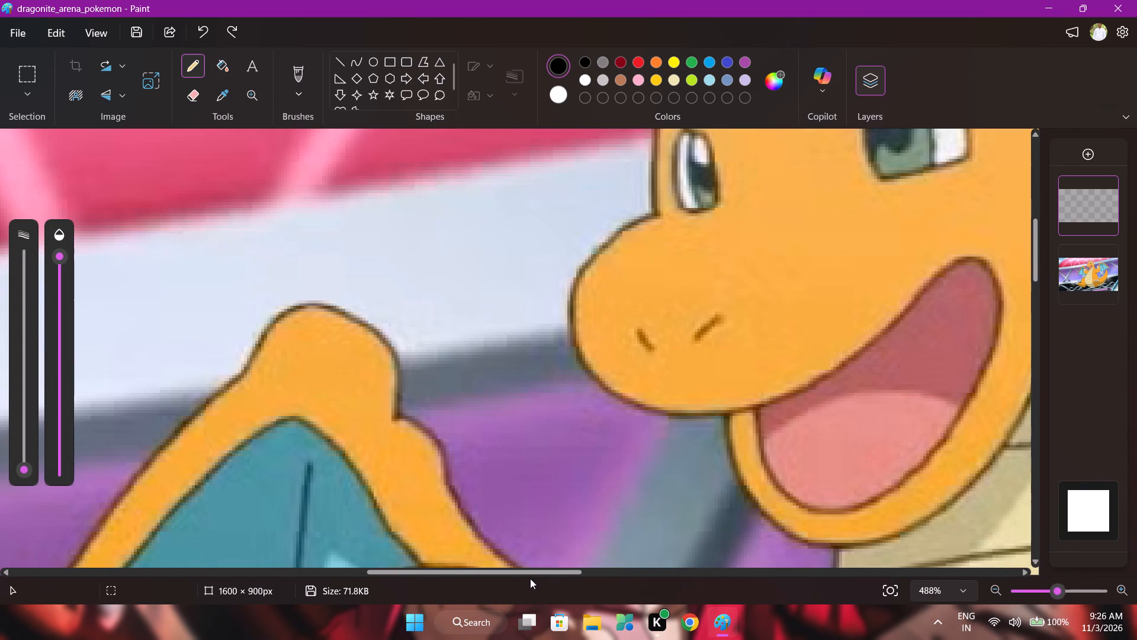
pyautogui.moveTo(539, 573); pyautogui.dragTo(593, 569)
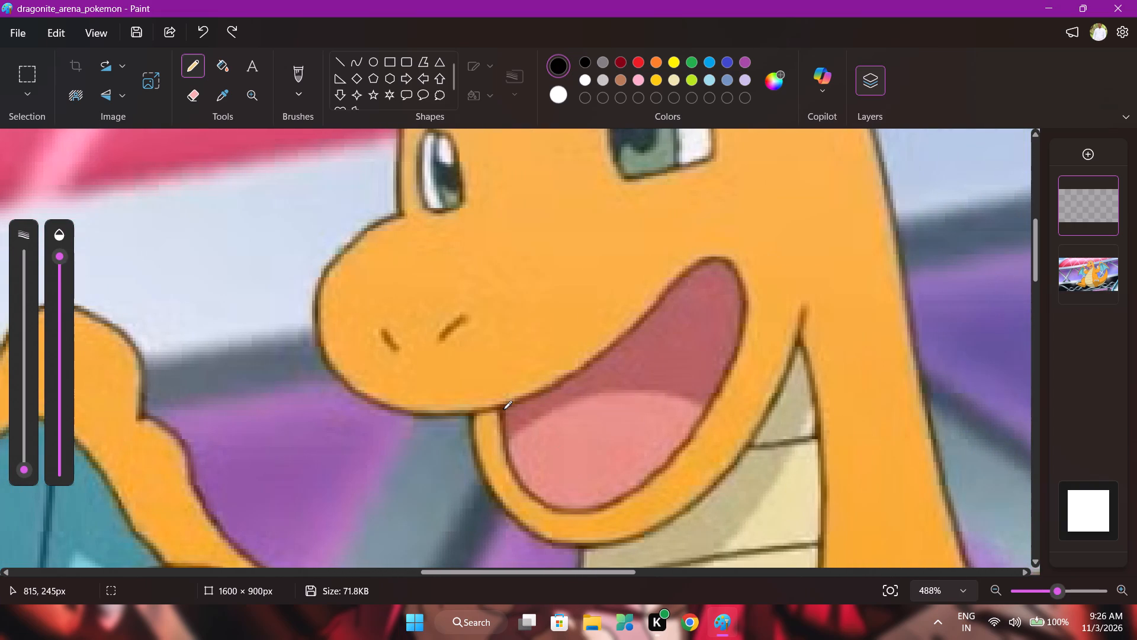
pyautogui.moveTo(503, 409); pyautogui.dragTo(508, 445)
# Trace the outline of Dragonite's open mouth in black pencil, from its front corner around the lower edge and back along the upper edge.
pyautogui.moveTo(508, 445); pyautogui.dragTo(524, 488)
pyautogui.moveTo(524, 488); pyautogui.dragTo(587, 512)
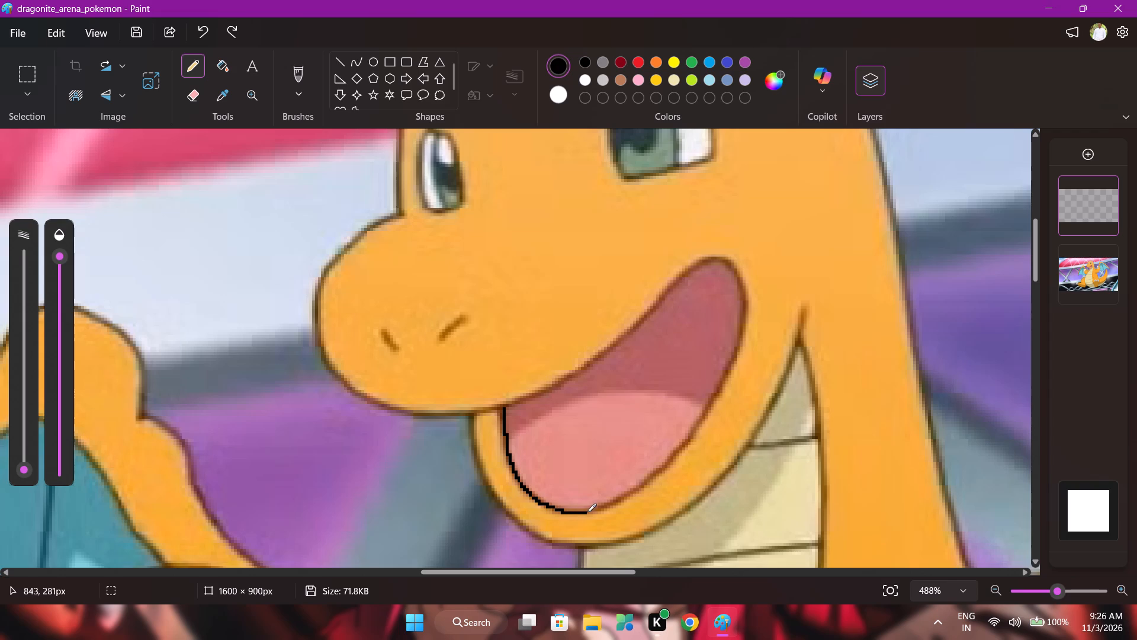
pyautogui.moveTo(587, 512); pyautogui.dragTo(660, 469)
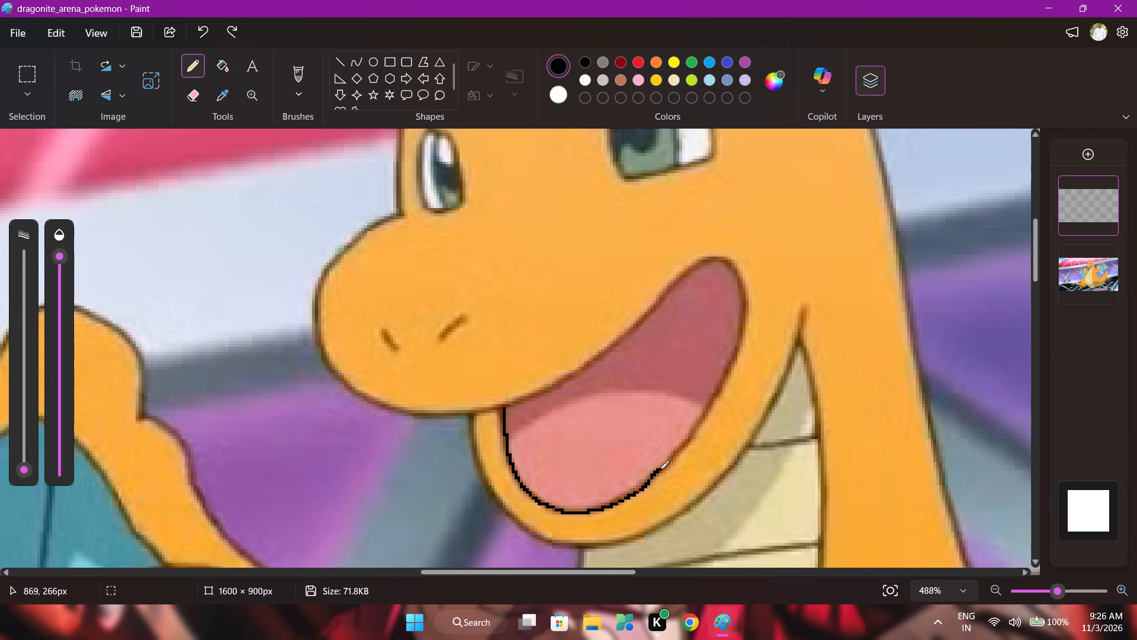
pyautogui.moveTo(660, 469); pyautogui.dragTo(704, 420)
pyautogui.moveTo(704, 420); pyautogui.dragTo(745, 329)
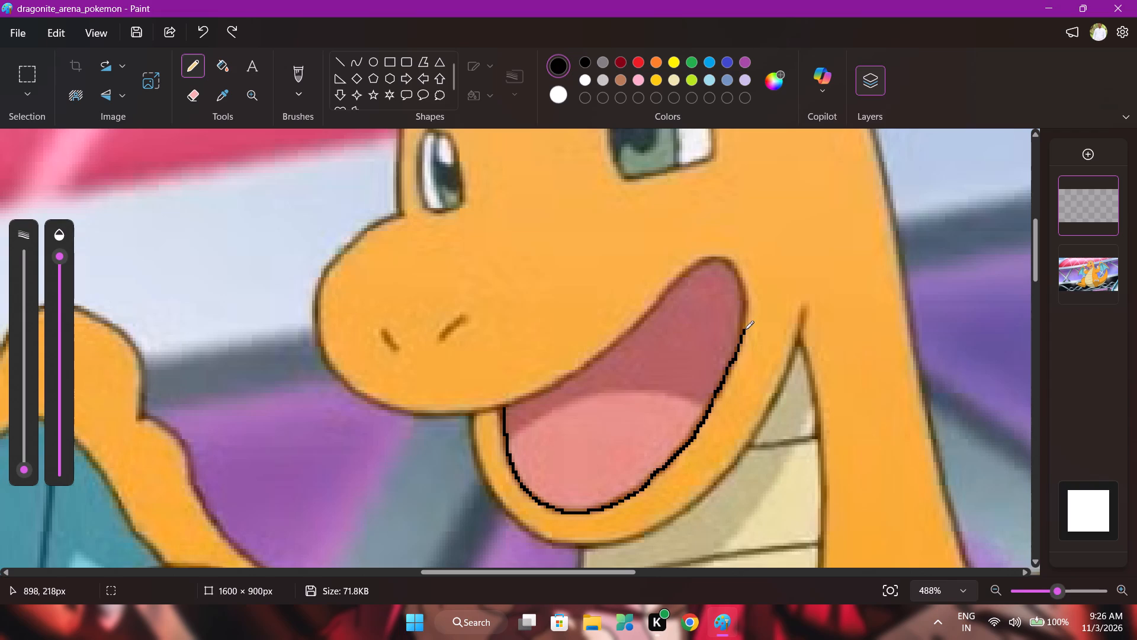
pyautogui.moveTo(745, 329); pyautogui.dragTo(747, 293)
pyautogui.moveTo(747, 293); pyautogui.dragTo(717, 257)
pyautogui.moveTo(717, 257); pyautogui.dragTo(676, 279)
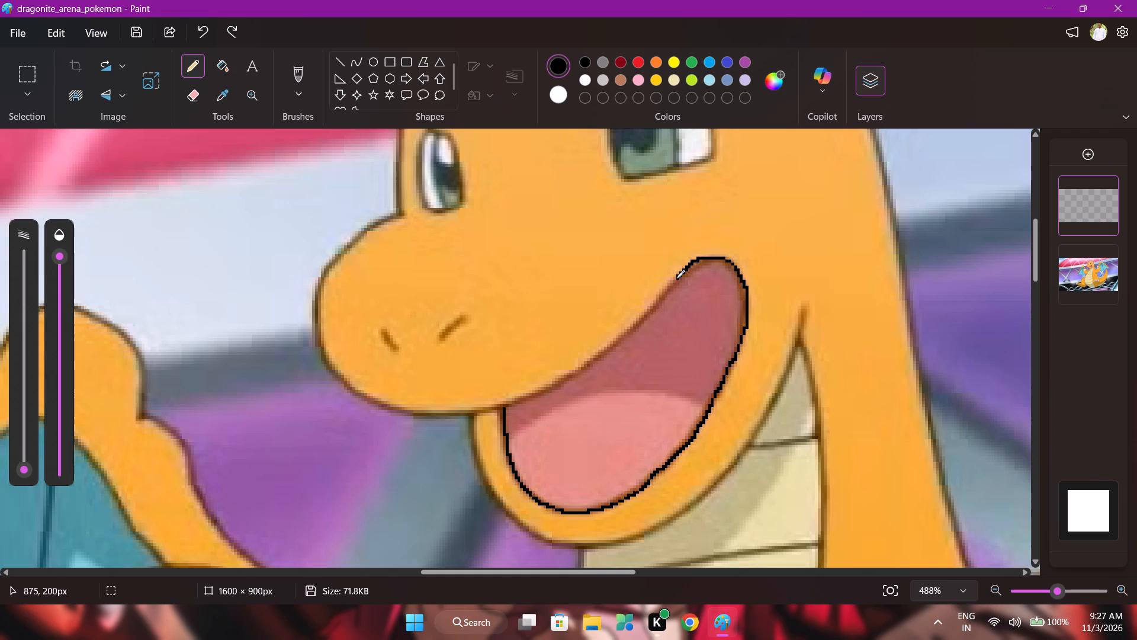
pyautogui.moveTo(676, 279); pyautogui.dragTo(636, 327)
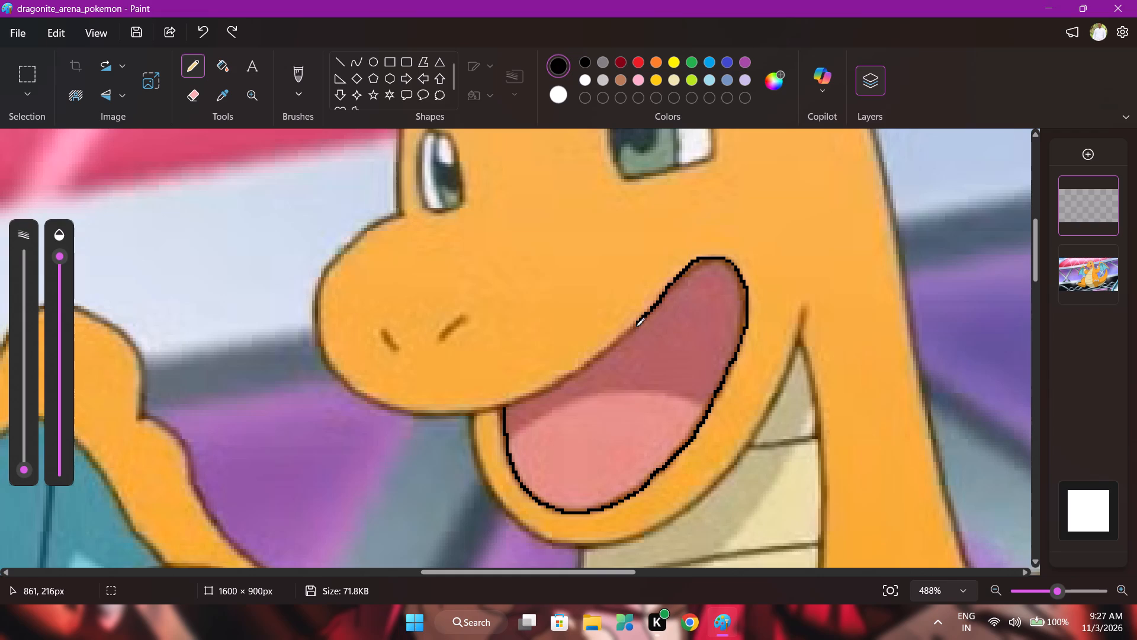
pyautogui.moveTo(636, 327); pyautogui.dragTo(577, 372)
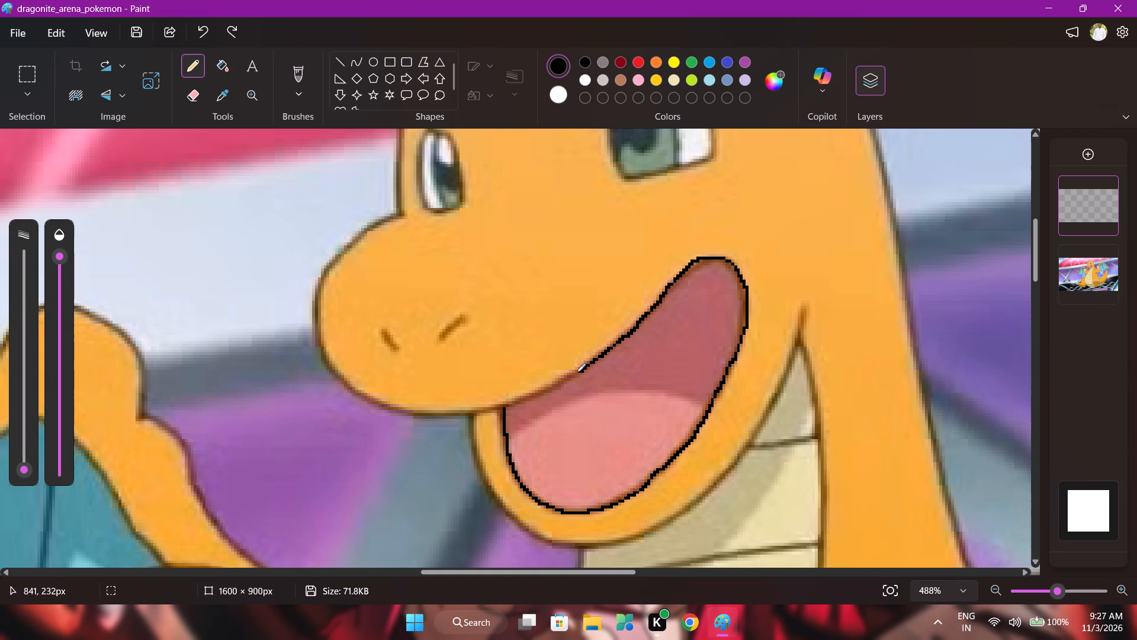
pyautogui.moveTo(577, 372); pyautogui.dragTo(493, 409)
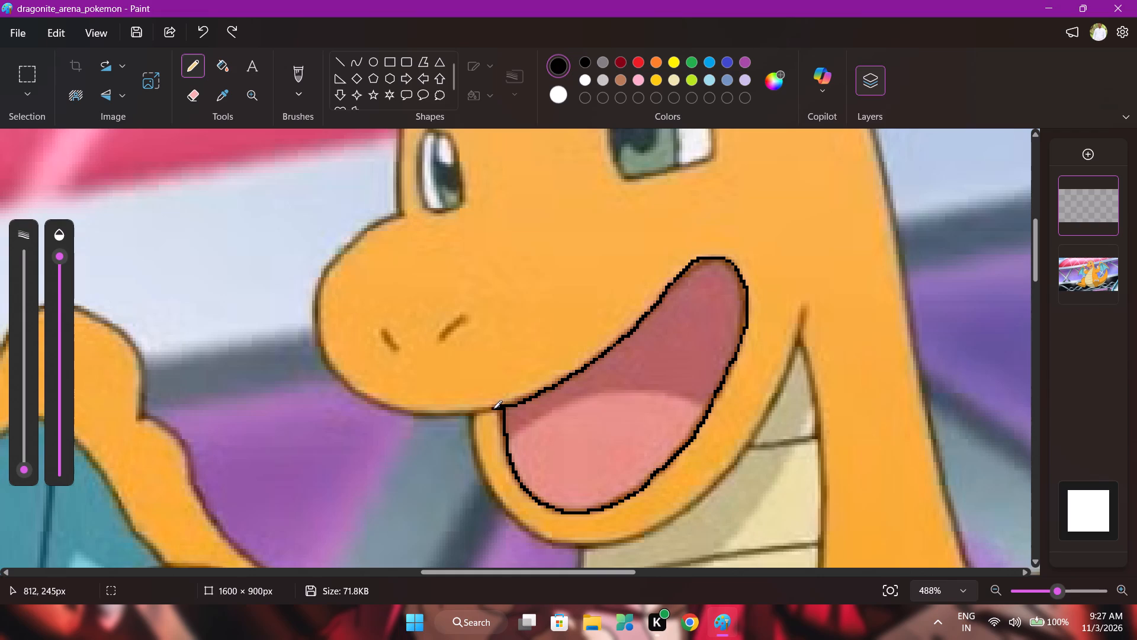
# Continue the black pencil line from the mouth's front corner around the underside and tip of the snout to just below the eye.
pyautogui.moveTo(493, 409); pyautogui.dragTo(404, 409)
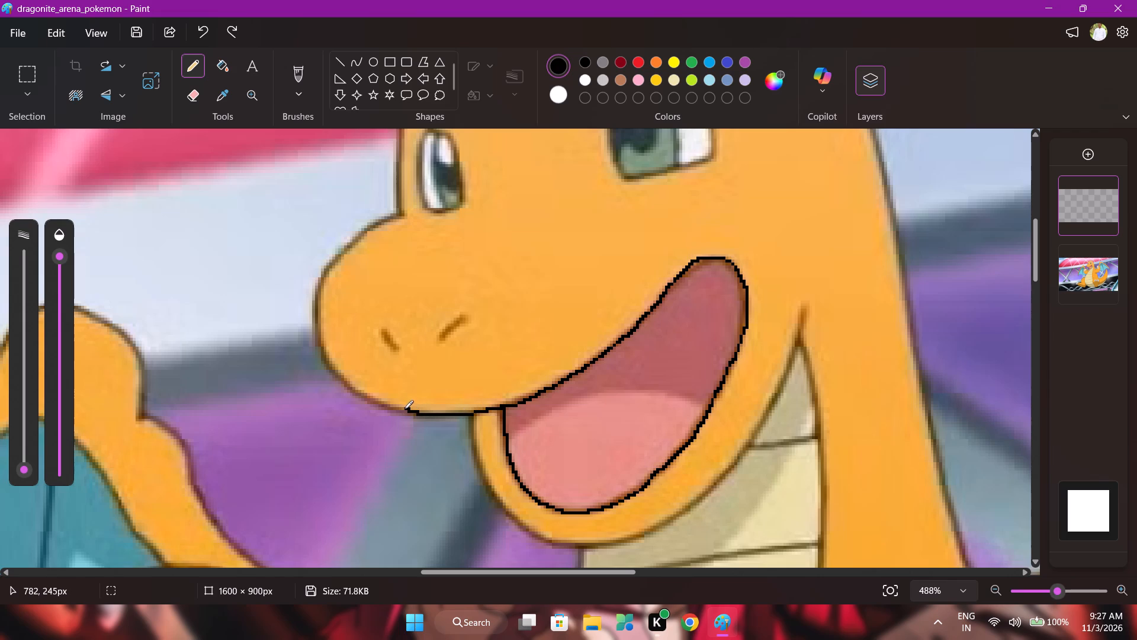
pyautogui.moveTo(404, 409); pyautogui.dragTo(344, 380)
pyautogui.moveTo(344, 380); pyautogui.dragTo(320, 281)
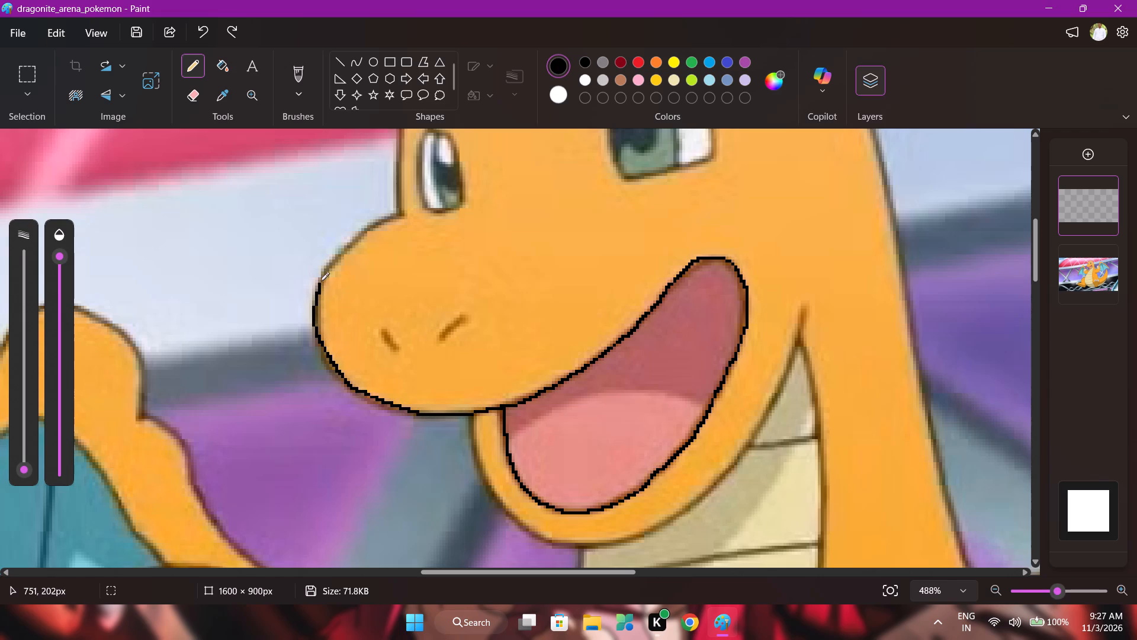
pyautogui.moveTo(320, 281); pyautogui.dragTo(384, 222)
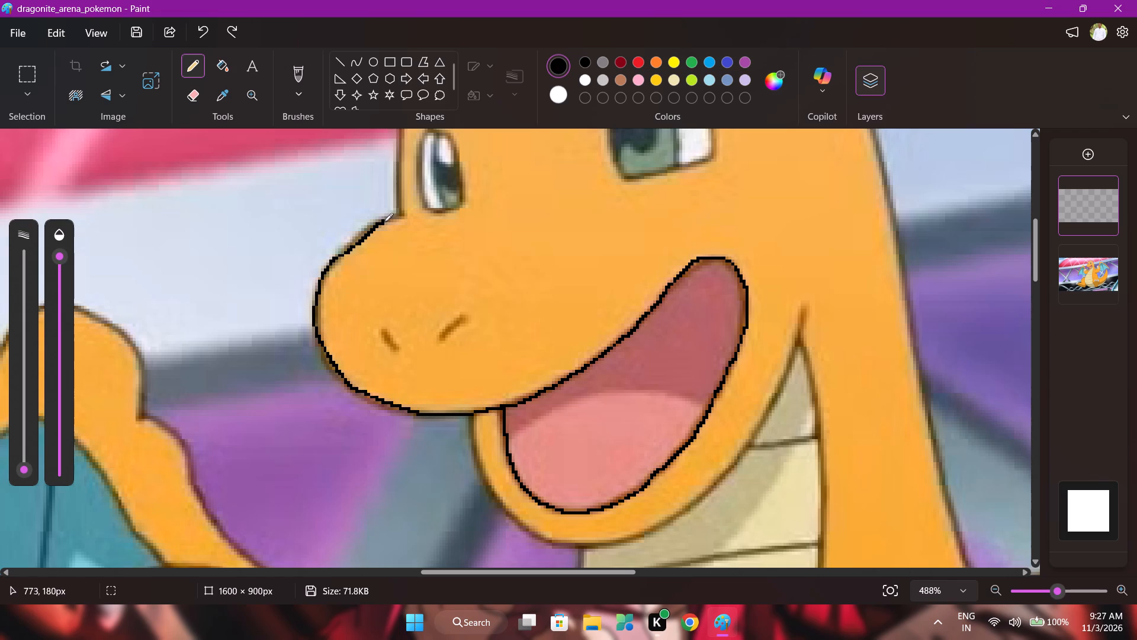
pyautogui.moveTo(384, 222); pyautogui.dragTo(402, 215)
pyautogui.scroll(-1, 447, 308)
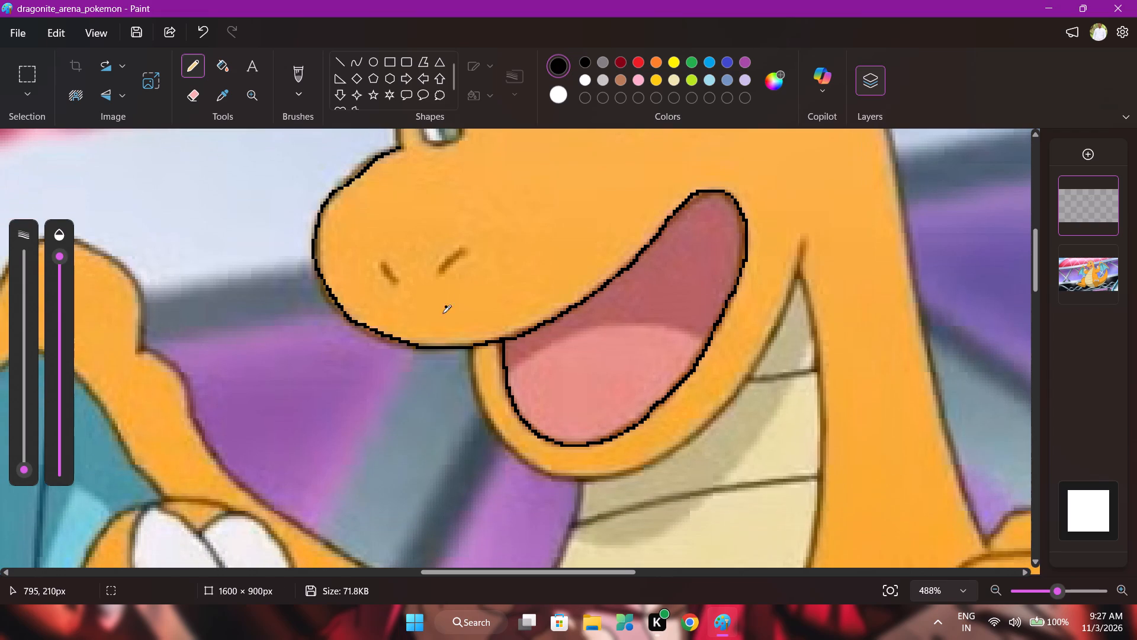
# Trace the lower jaw in black pencil from under the snout, around the chin and up to the crease above the throat.
pyautogui.moveTo(473, 345); pyautogui.dragTo(473, 369)
pyautogui.moveTo(473, 369); pyautogui.dragTo(495, 427)
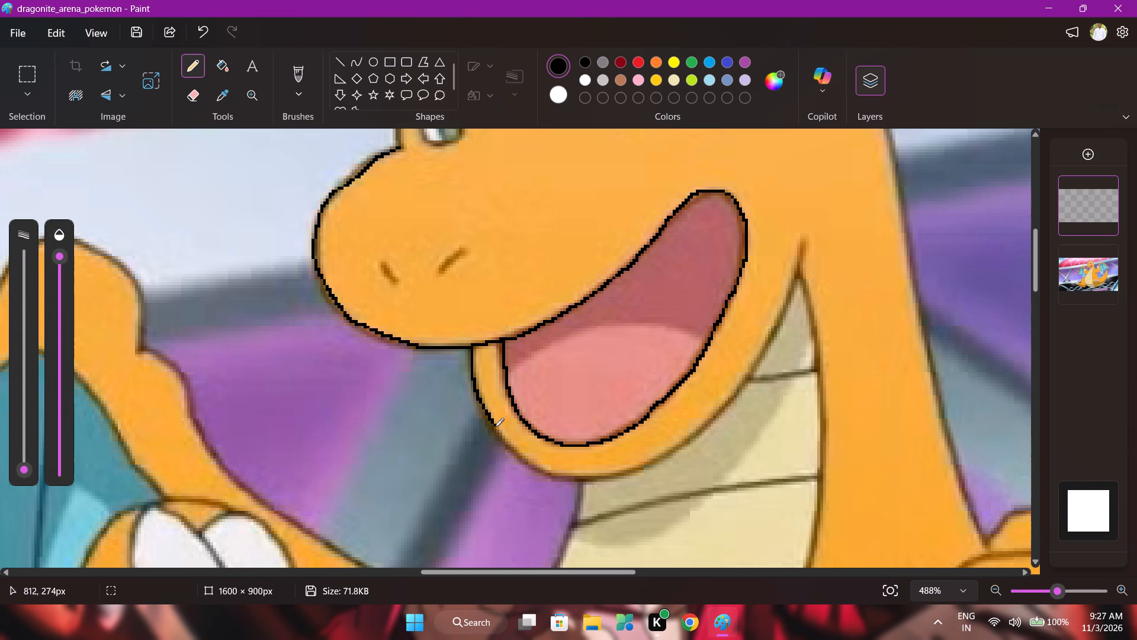
pyautogui.moveTo(495, 427); pyautogui.dragTo(557, 476)
pyautogui.moveTo(557, 476); pyautogui.dragTo(670, 456)
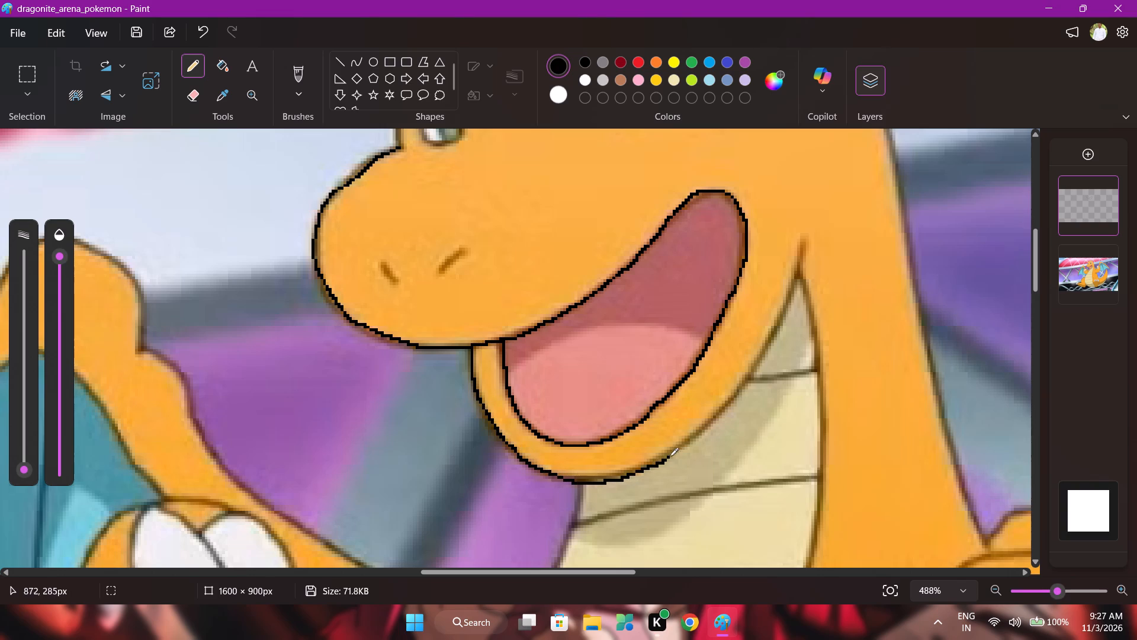
pyautogui.moveTo(670, 456); pyautogui.dragTo(723, 408)
pyautogui.moveTo(723, 408); pyautogui.dragTo(769, 337)
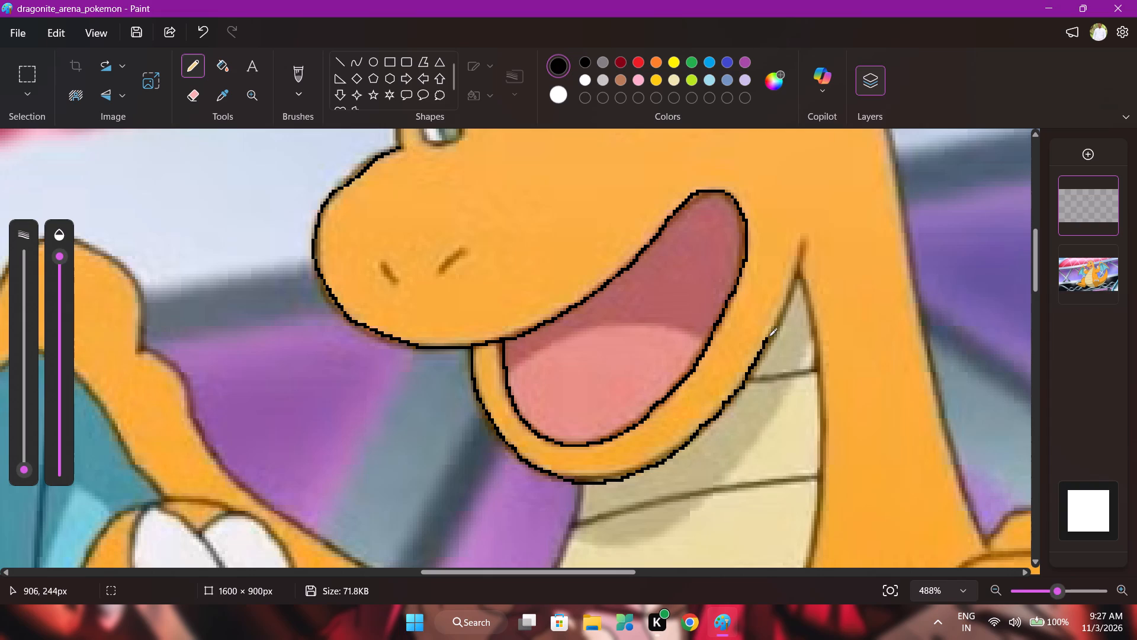
pyautogui.moveTo(769, 337); pyautogui.dragTo(802, 251)
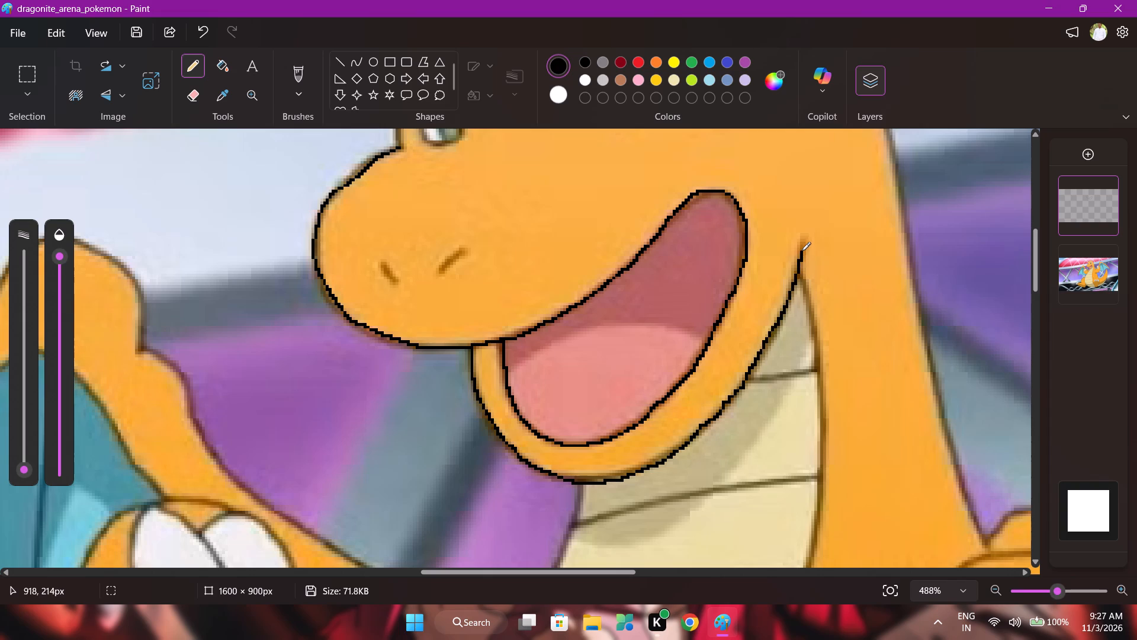
pyautogui.moveTo(802, 251); pyautogui.dragTo(804, 235)
# Trace the front of Dragonite's face in black pencil from the snout up past the far eye and around the front antenna's base.
pyautogui.scroll(3, 663, 299)
pyautogui.scroll(2, 444, 302)
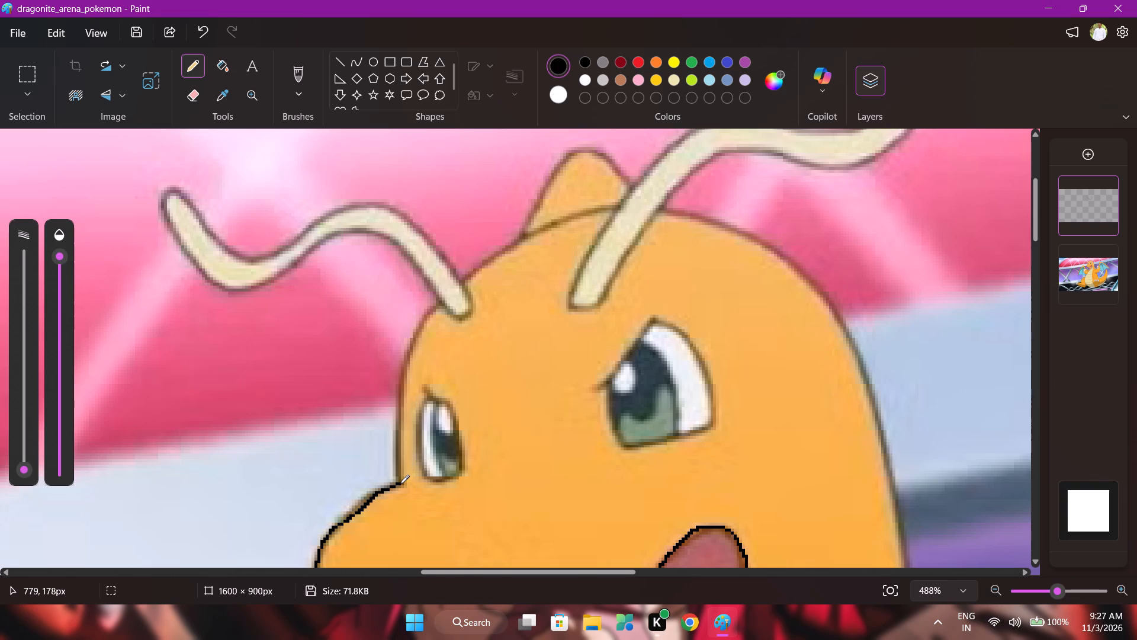
pyautogui.moveTo(400, 484); pyautogui.dragTo(402, 420)
pyautogui.moveTo(402, 420); pyautogui.dragTo(415, 337)
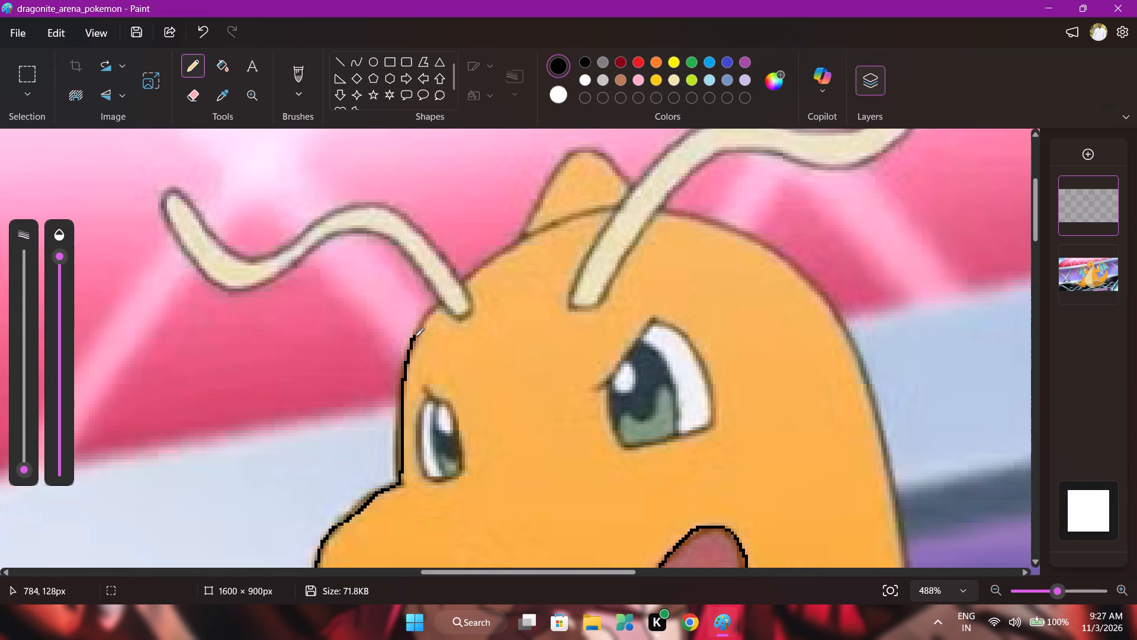
pyautogui.moveTo(415, 337); pyautogui.dragTo(441, 302)
pyautogui.moveTo(441, 302); pyautogui.dragTo(444, 307)
pyautogui.moveTo(444, 307); pyautogui.dragTo(473, 312)
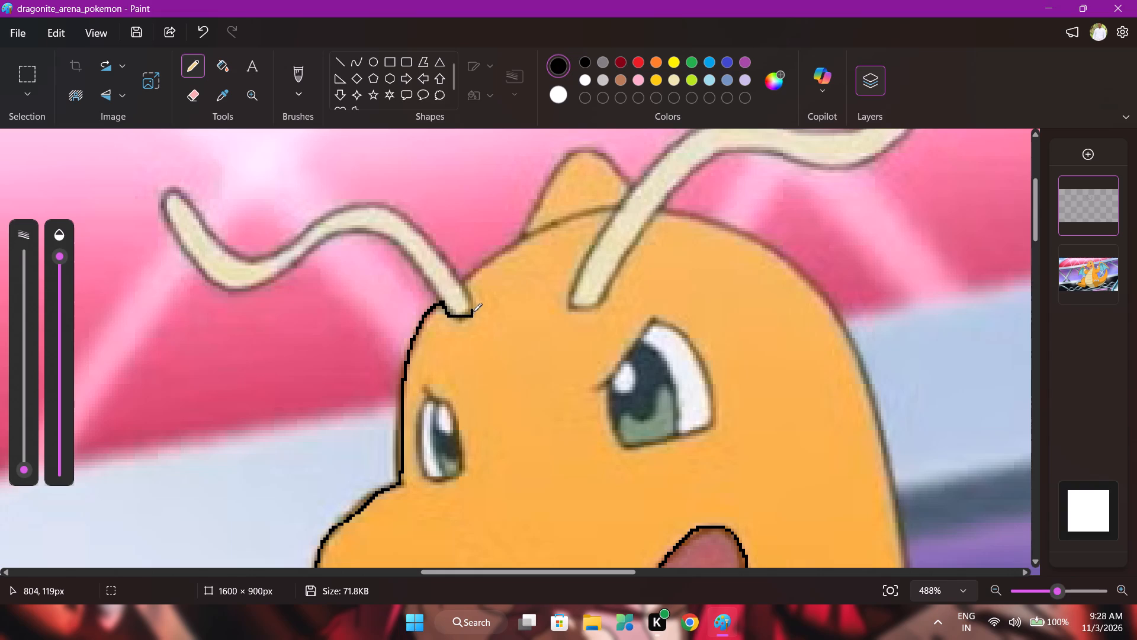
pyautogui.moveTo(473, 312); pyautogui.dragTo(461, 283)
# Trace the top of the head in black pencil between the two antennae, and outline the base of the rear antenna.
pyautogui.moveTo(462, 283); pyautogui.dragTo(493, 259)
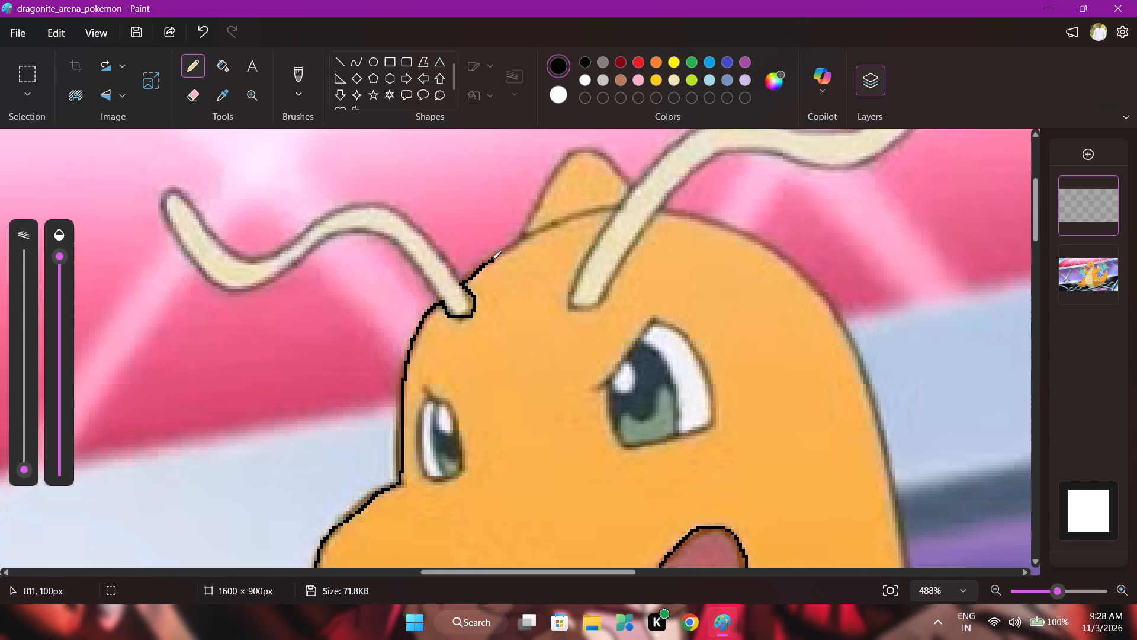
pyautogui.moveTo(493, 259); pyautogui.dragTo(545, 231)
pyautogui.moveTo(545, 231); pyautogui.dragTo(615, 209)
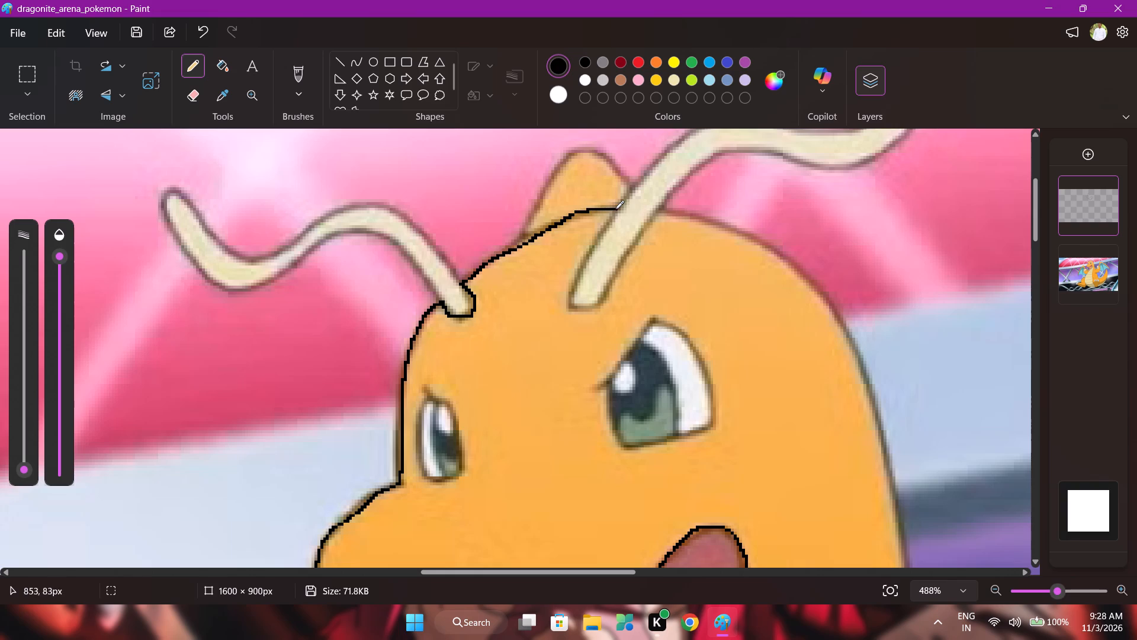
pyautogui.moveTo(615, 209); pyautogui.dragTo(617, 209)
pyautogui.moveTo(617, 209); pyautogui.dragTo(608, 226)
pyautogui.moveTo(608, 226); pyautogui.dragTo(582, 270)
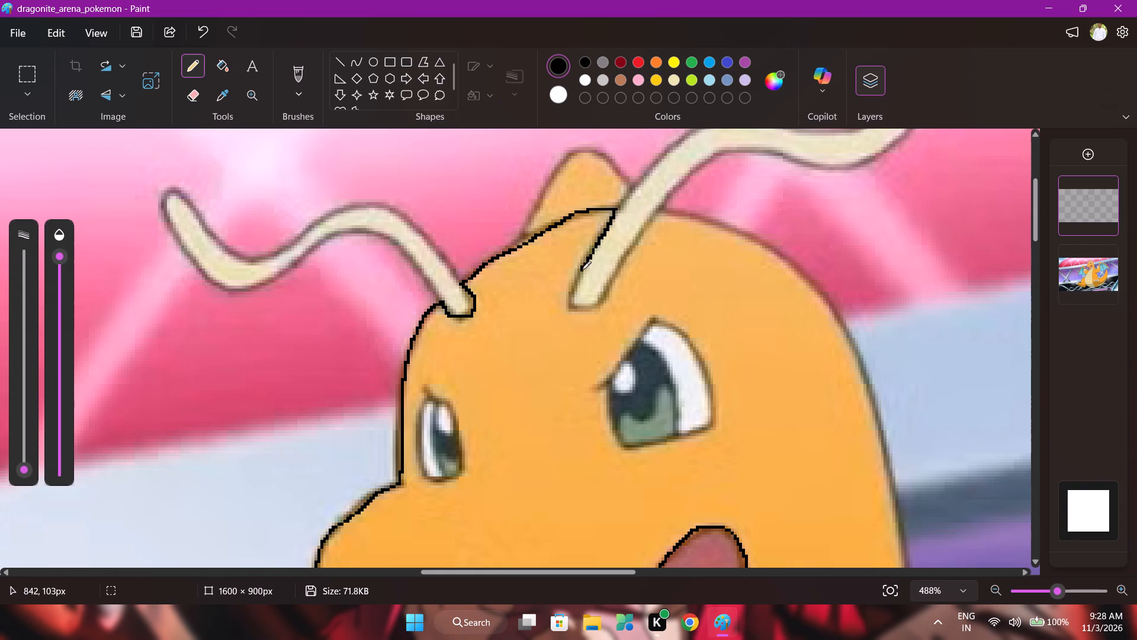
pyautogui.moveTo(582, 270); pyautogui.dragTo(586, 306)
pyautogui.moveTo(586, 306); pyautogui.dragTo(629, 245)
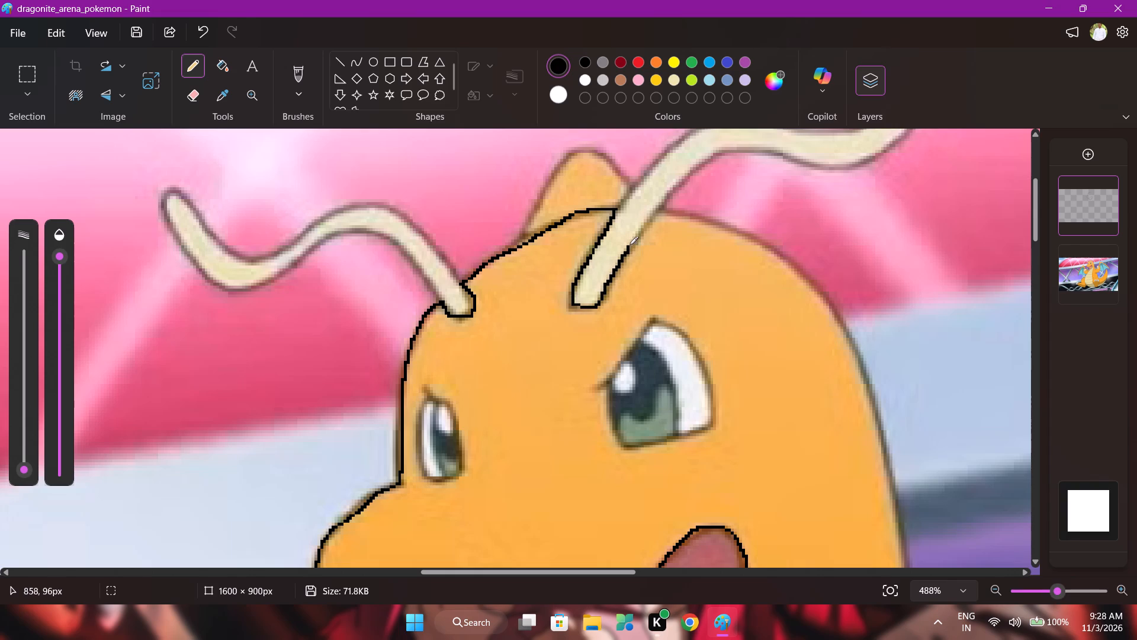
pyautogui.moveTo(629, 245); pyautogui.dragTo(659, 209)
# Trace the back of the head in black pencil from the rear antenna down towards the neck.
pyautogui.moveTo(657, 208); pyautogui.dragTo(681, 214)
pyautogui.moveTo(681, 214); pyautogui.dragTo(763, 244)
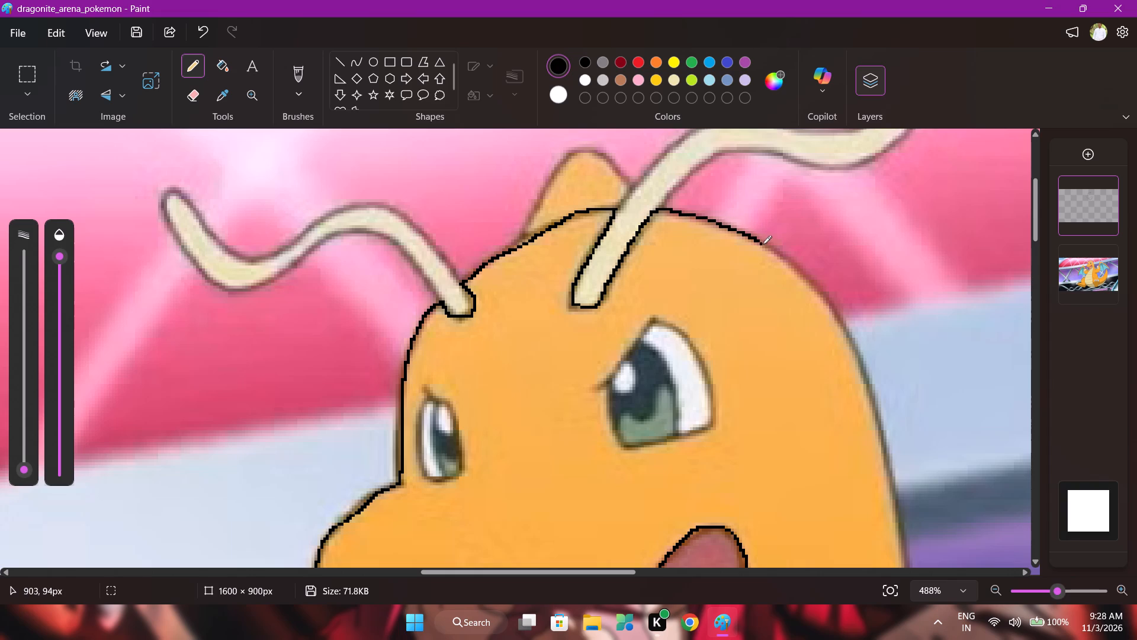
pyautogui.moveTo(763, 244); pyautogui.dragTo(823, 300)
pyautogui.moveTo(823, 300); pyautogui.dragTo(860, 371)
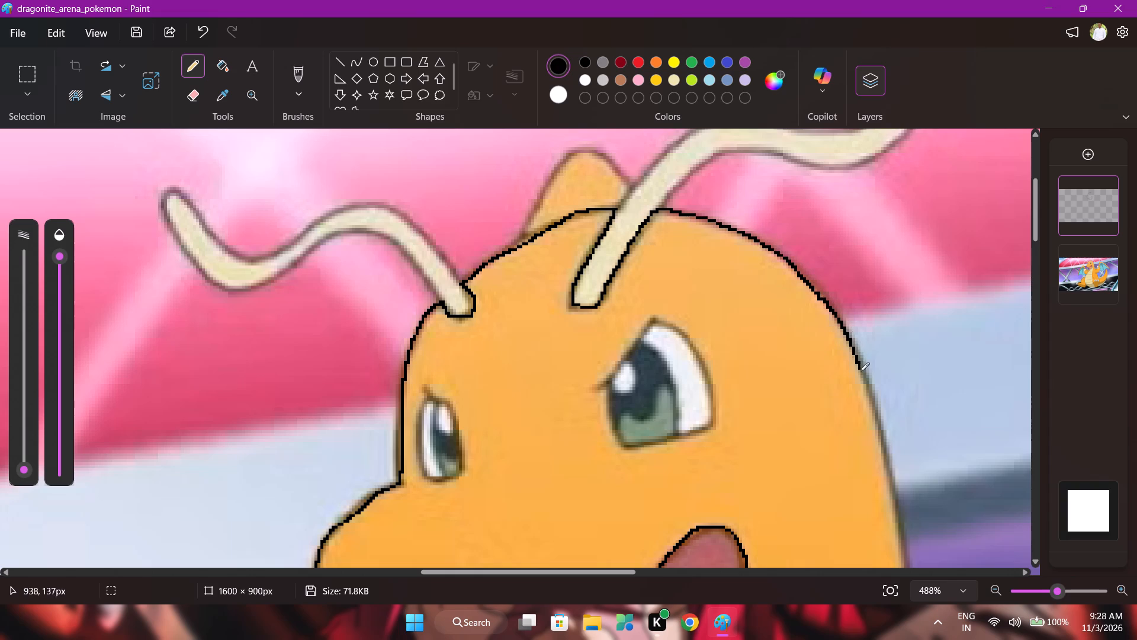
pyautogui.moveTo(860, 371); pyautogui.dragTo(894, 481)
pyautogui.moveTo(894, 481); pyautogui.dragTo(909, 573)
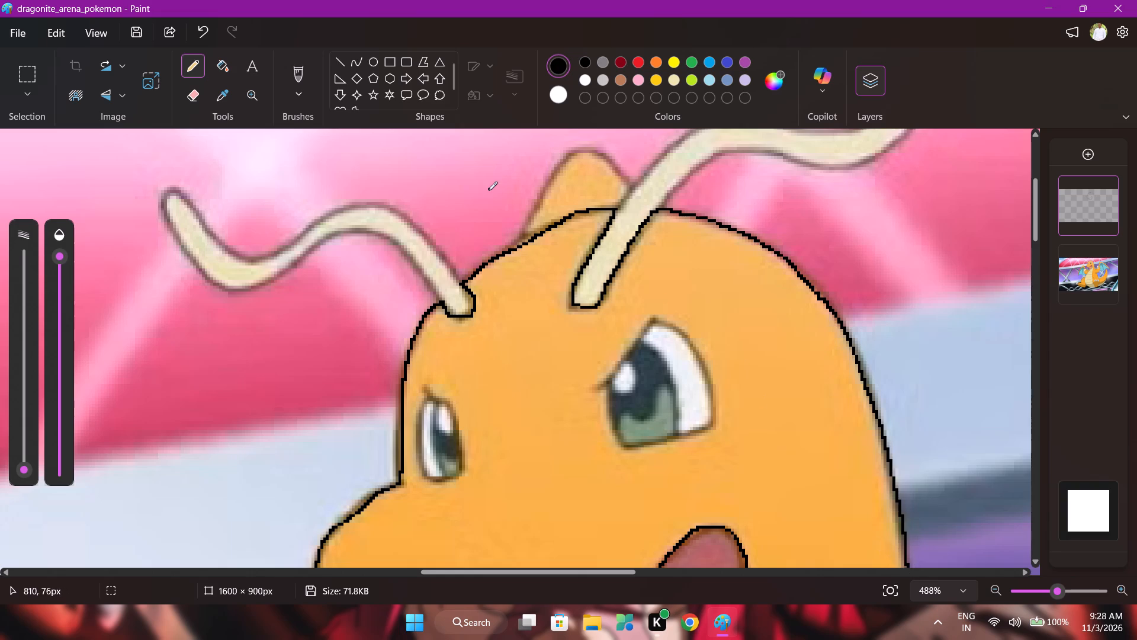
# Erase the head line where the small horn meets it and retrace that stretch in black pencil.
pyautogui.scroll(2, 489, 190)
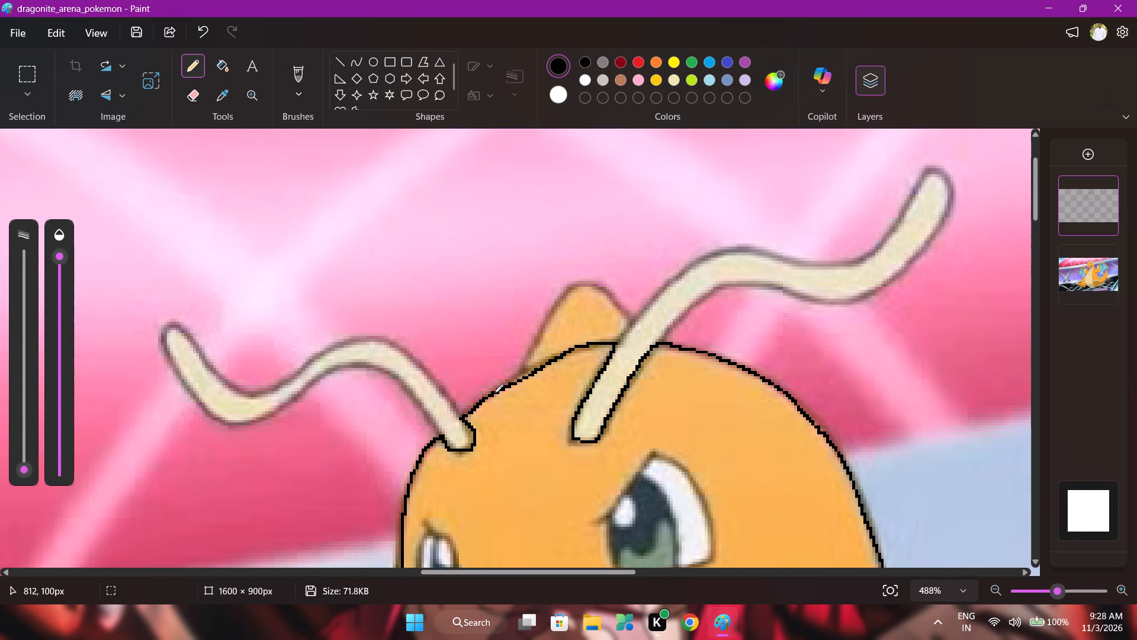
pyautogui.click(194, 93)
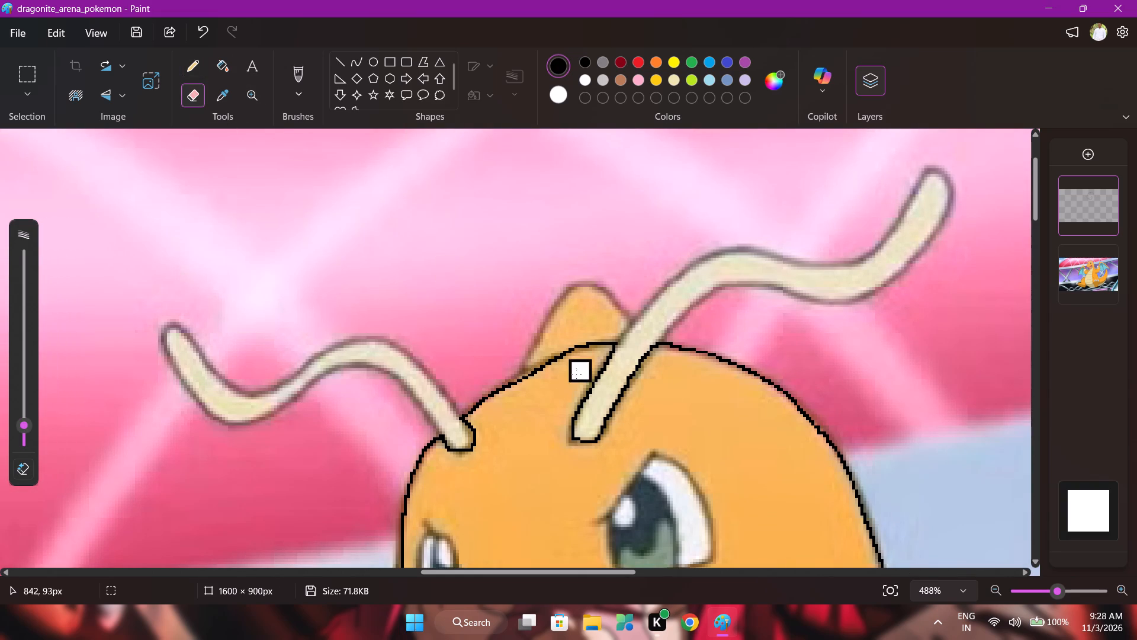
pyautogui.moveTo(515, 386); pyautogui.dragTo(550, 367)
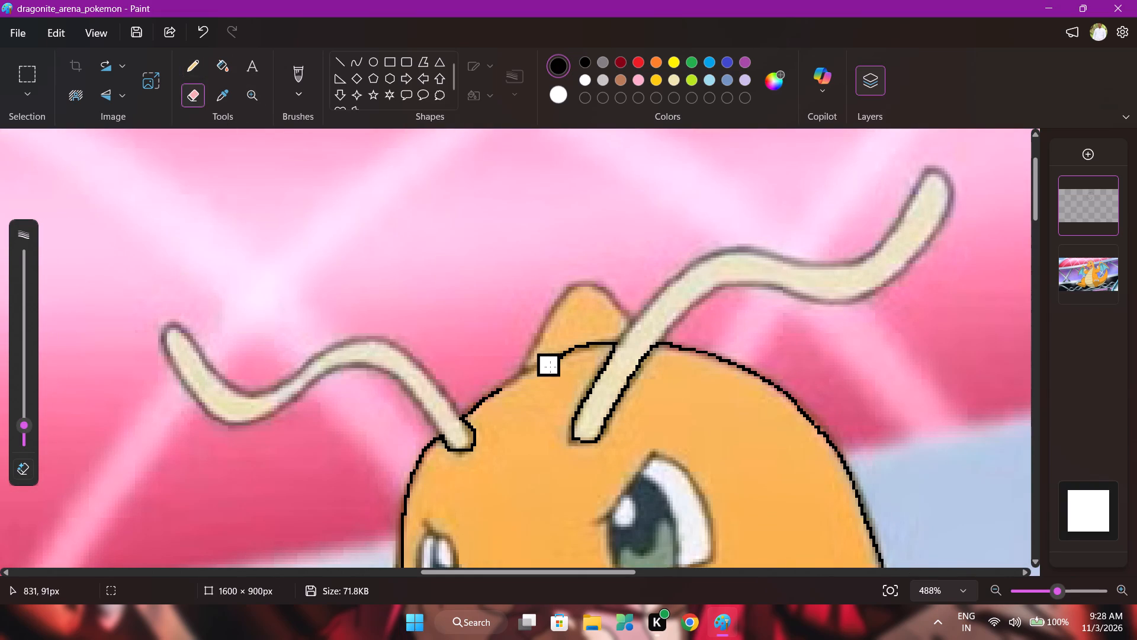
pyautogui.moveTo(550, 367); pyautogui.dragTo(517, 380)
pyautogui.click(191, 63)
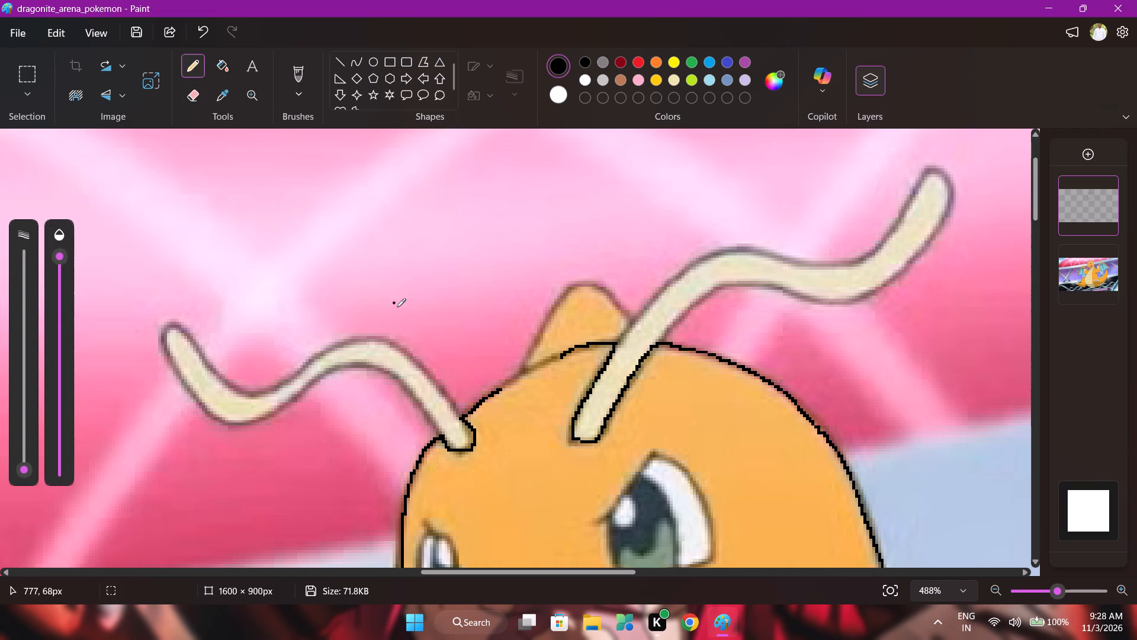
pyautogui.moveTo(496, 391); pyautogui.dragTo(503, 388)
pyautogui.moveTo(503, 388); pyautogui.dragTo(564, 354)
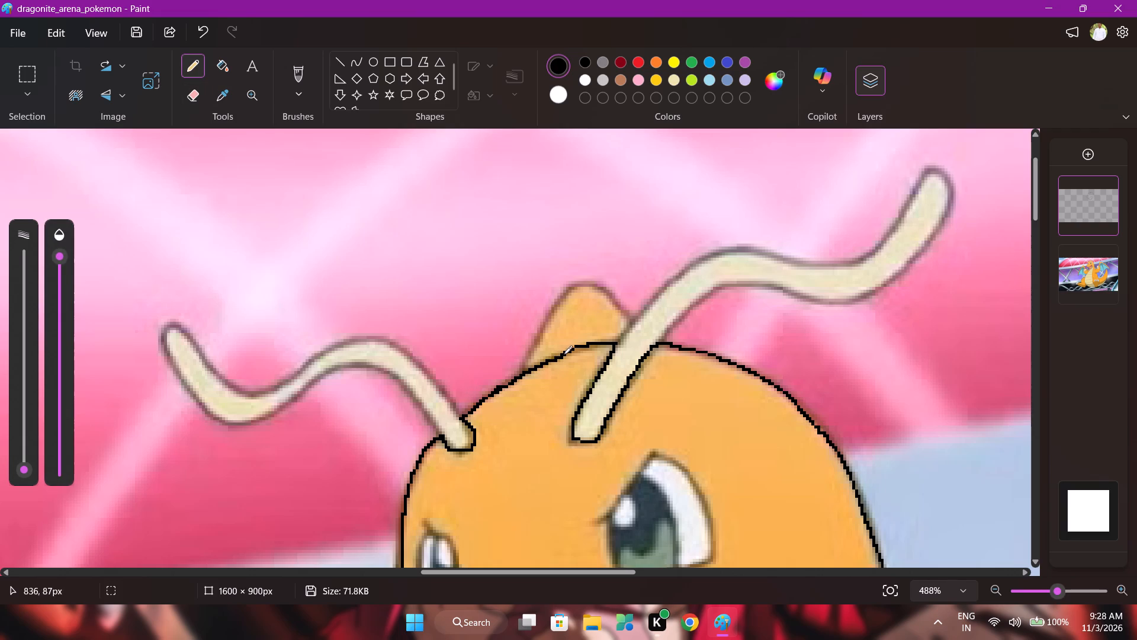
pyautogui.moveTo(564, 354); pyautogui.dragTo(566, 353)
# Trace the small horn on top of the head in black pencil, closing it along the rear antenna's edge to the head line.
pyautogui.moveTo(523, 375); pyautogui.dragTo(534, 354)
pyautogui.moveTo(534, 354); pyautogui.dragTo(578, 287)
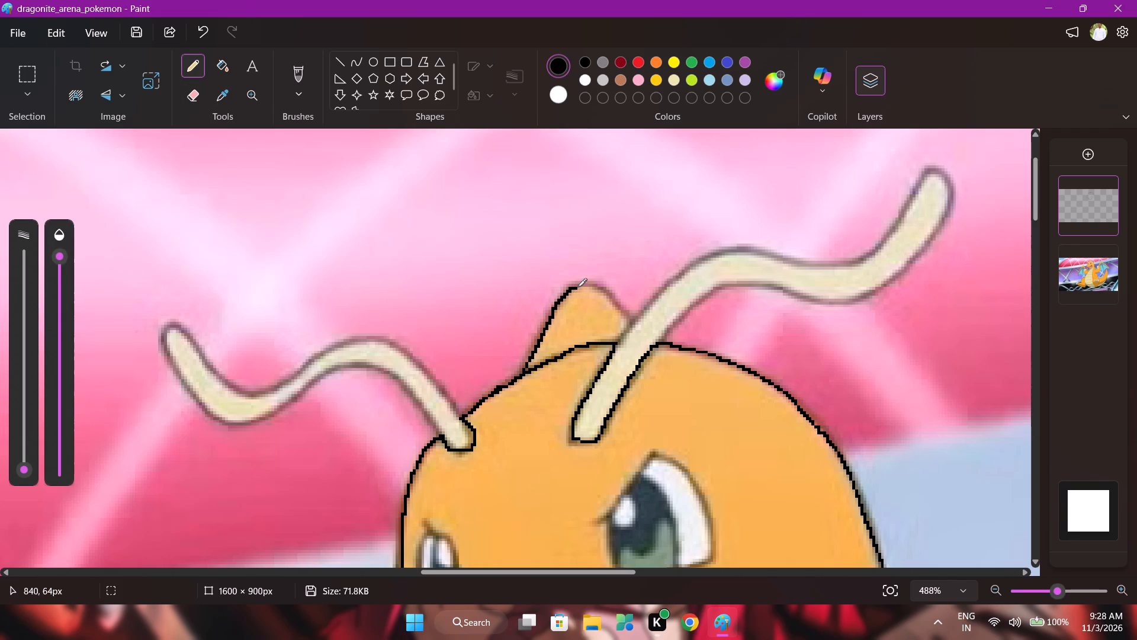
pyautogui.moveTo(578, 287); pyautogui.dragTo(621, 311)
pyautogui.moveTo(621, 311); pyautogui.dragTo(627, 329)
pyautogui.moveTo(627, 329); pyautogui.dragTo(611, 352)
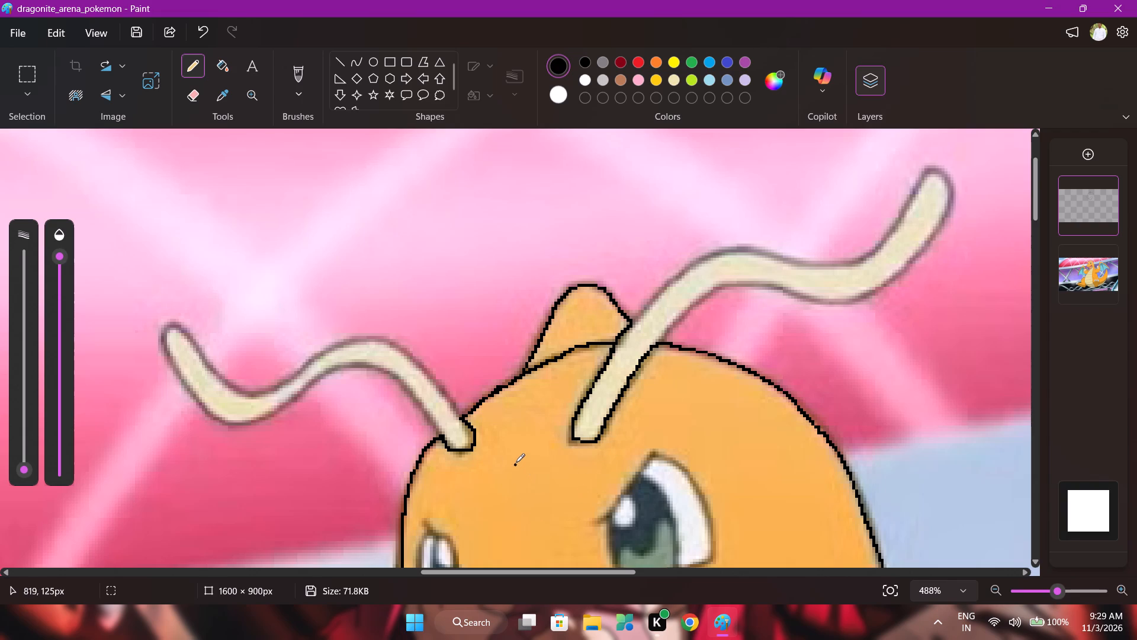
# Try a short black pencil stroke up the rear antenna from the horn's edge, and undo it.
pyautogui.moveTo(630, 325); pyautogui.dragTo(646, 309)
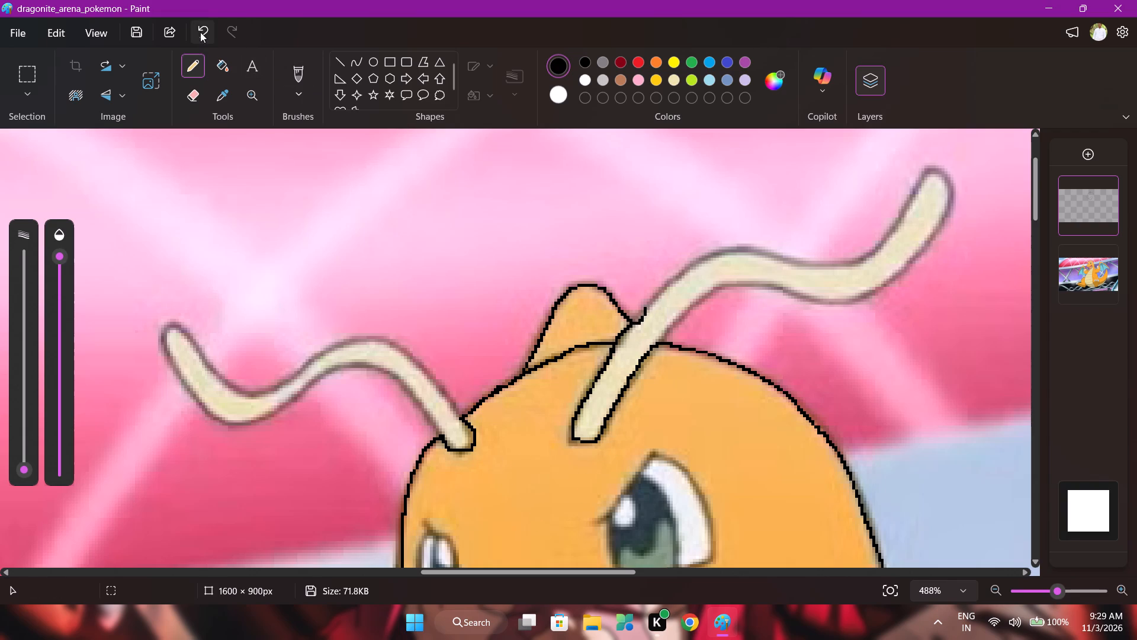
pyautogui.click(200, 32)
# Trace the rear antenna in black pencil, from the horn along its upper edge, around the tip and back along the lower edge.
pyautogui.moveTo(632, 324); pyautogui.dragTo(663, 287)
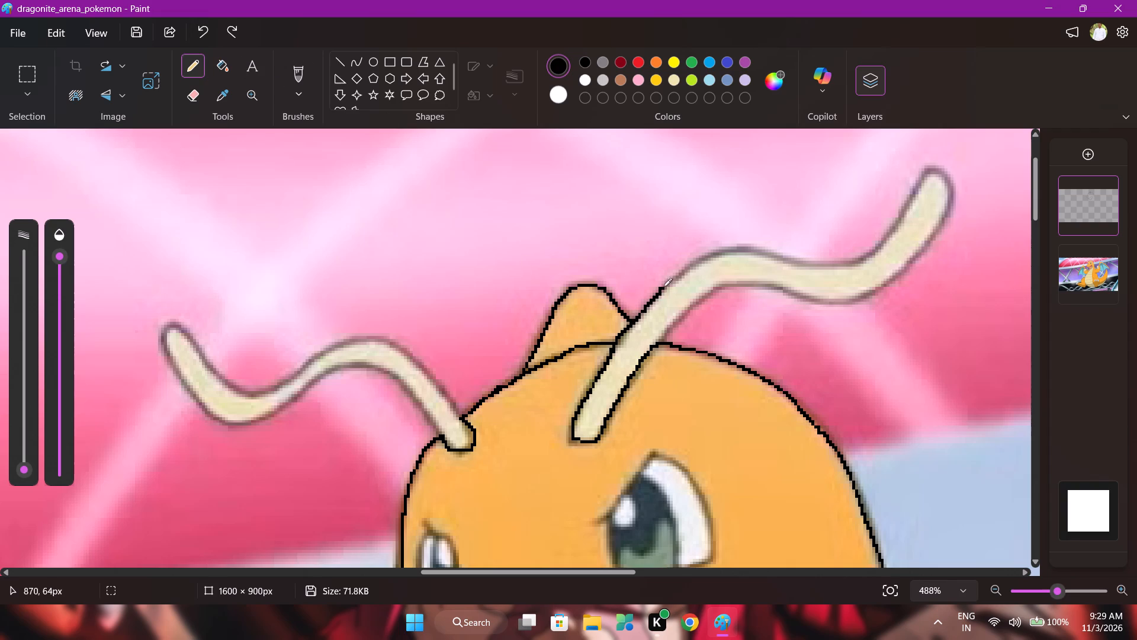
pyautogui.moveTo(663, 287); pyautogui.dragTo(737, 249)
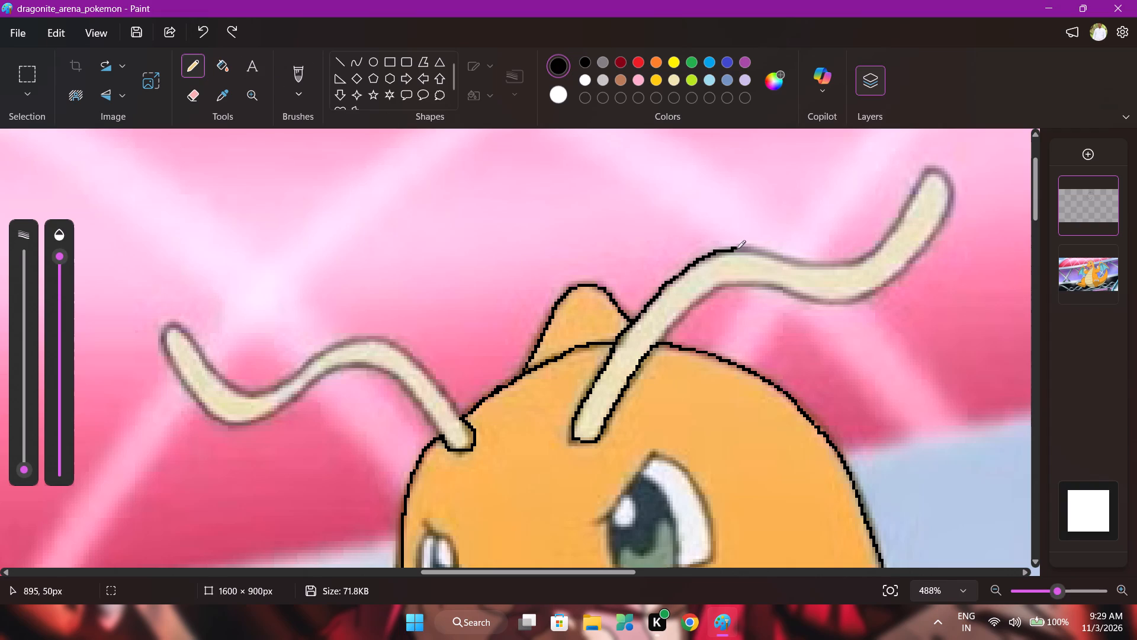
pyautogui.moveTo(737, 249); pyautogui.dragTo(795, 267)
pyautogui.moveTo(795, 267); pyautogui.dragTo(894, 226)
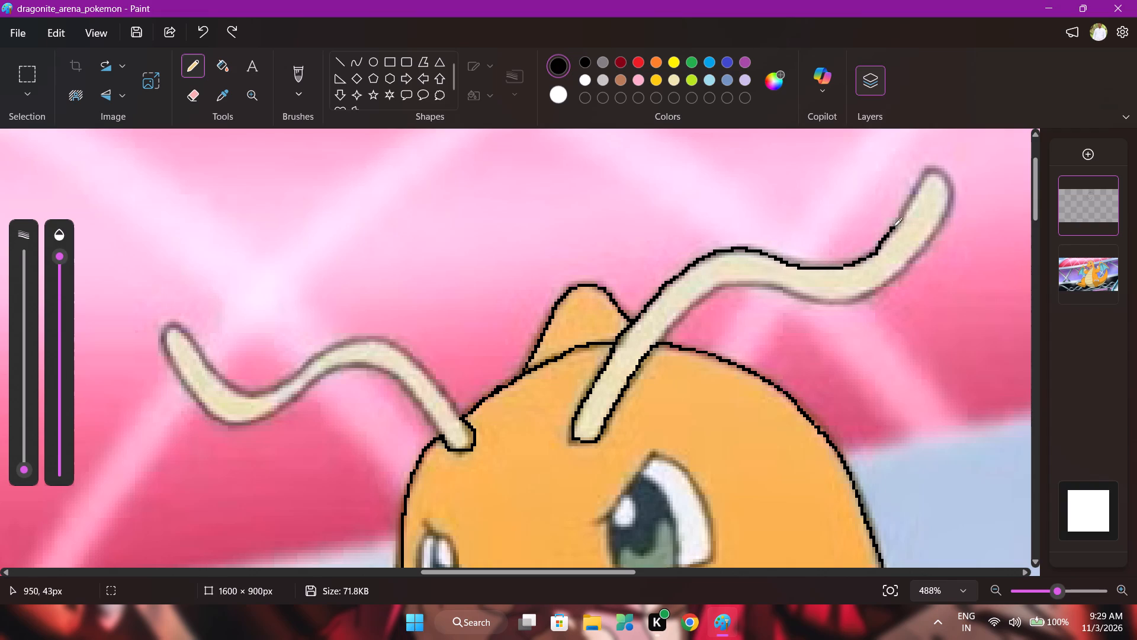
pyautogui.moveTo(894, 226); pyautogui.dragTo(934, 172)
pyautogui.moveTo(934, 172); pyautogui.dragTo(952, 200)
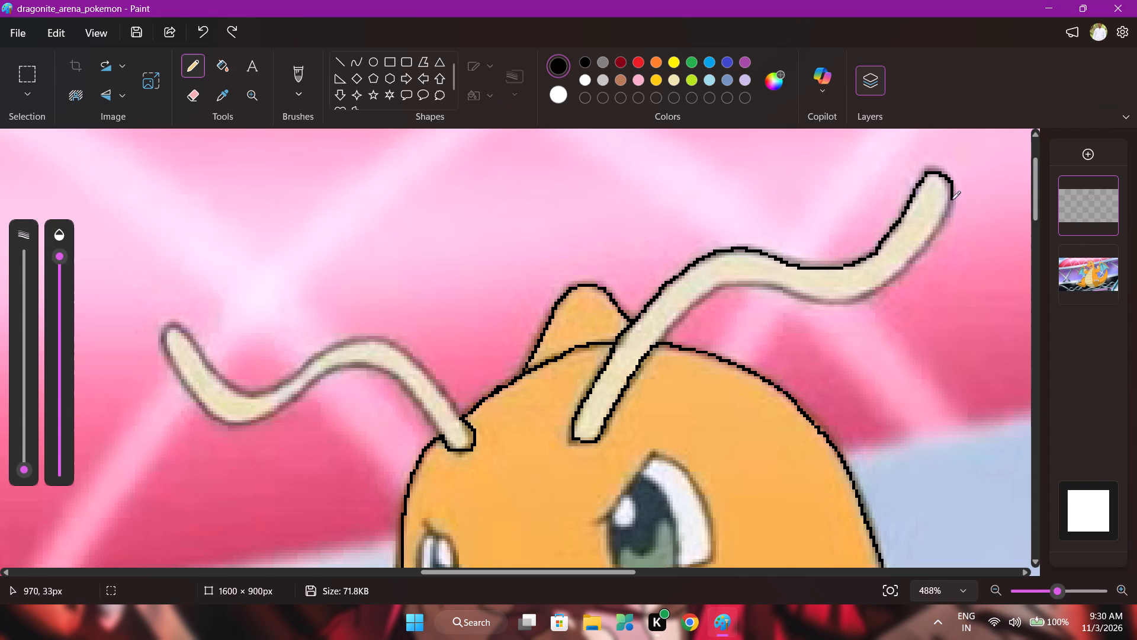
pyautogui.moveTo(952, 200); pyautogui.dragTo(902, 268)
pyautogui.moveTo(902, 268); pyautogui.dragTo(808, 298)
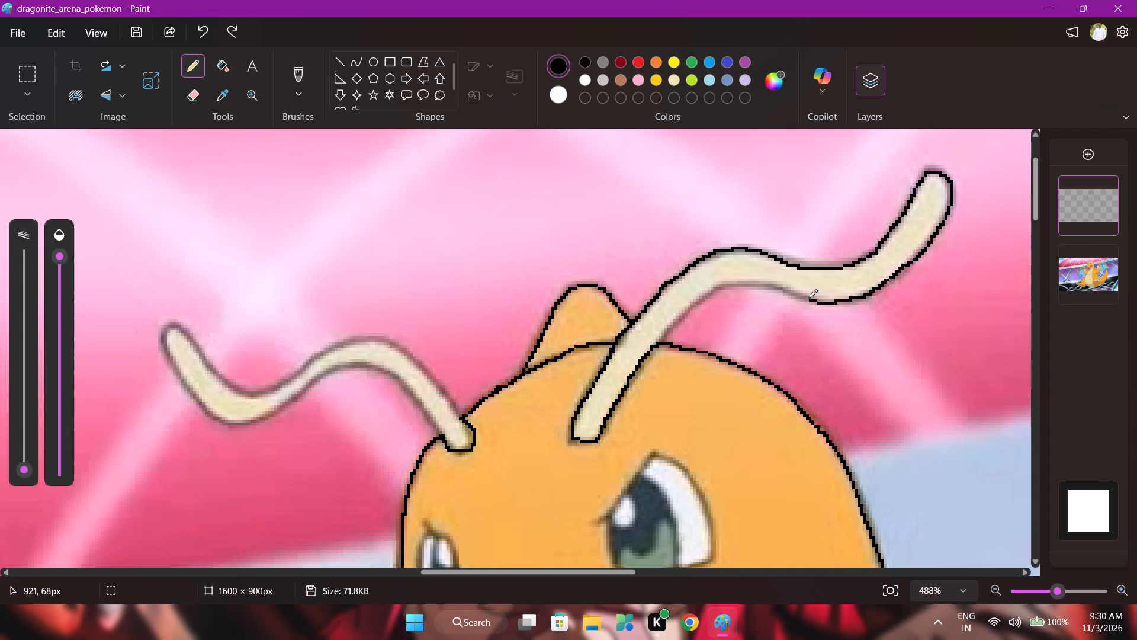
pyautogui.moveTo(808, 298); pyautogui.dragTo(688, 302)
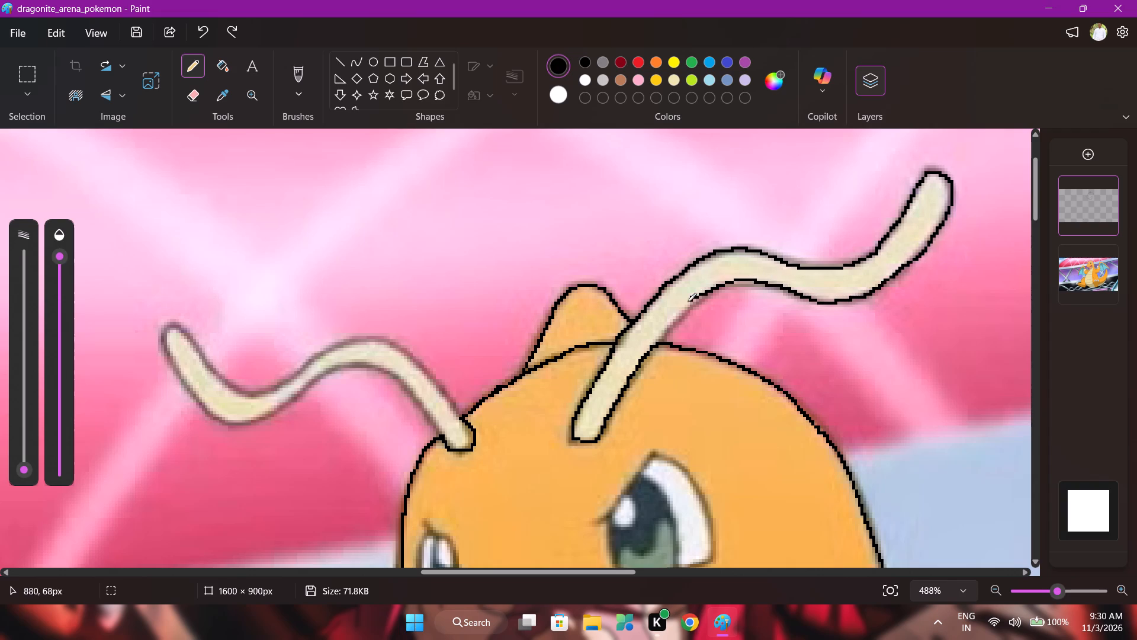
pyautogui.moveTo(688, 302); pyautogui.dragTo(648, 351)
pyautogui.moveTo(648, 351); pyautogui.dragTo(647, 353)
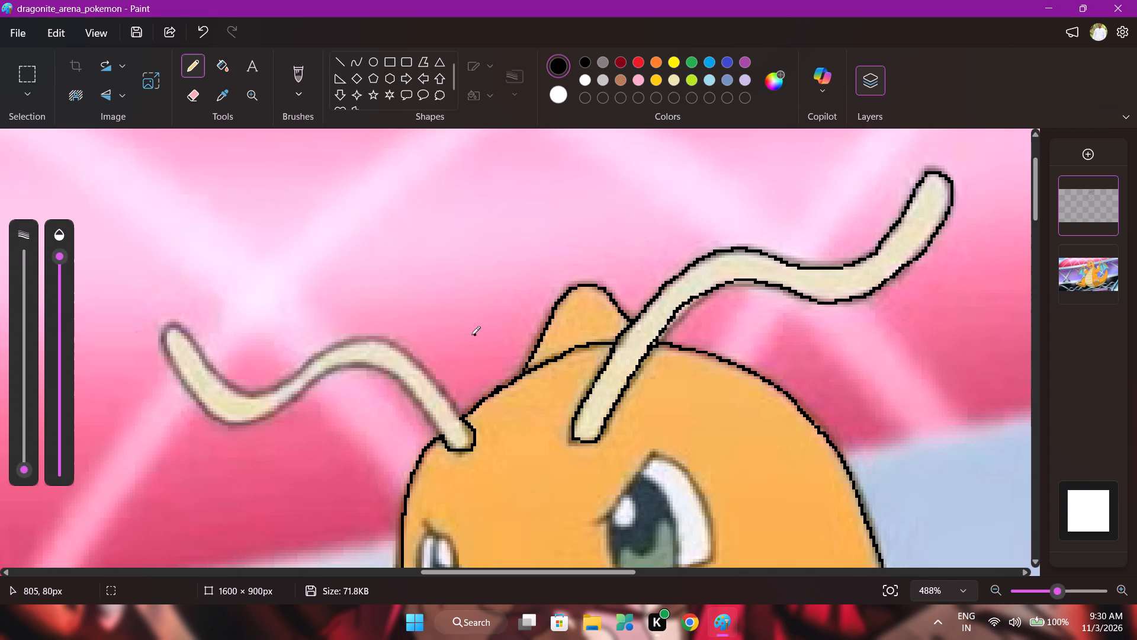
# Trace the front antenna's lower edge in black pencil from its base on the head up to the crest of its curve.
pyautogui.scroll(-1, 538, 395)
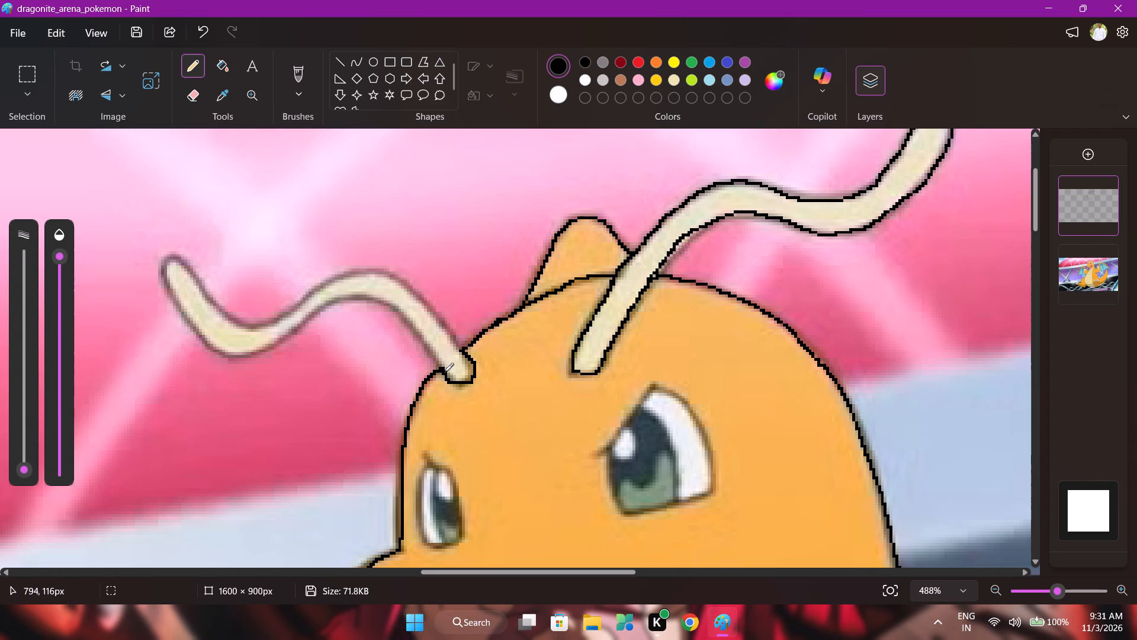
pyautogui.moveTo(445, 372); pyautogui.dragTo(413, 332)
pyautogui.moveTo(413, 332); pyautogui.dragTo(375, 299)
pyautogui.moveTo(375, 299); pyautogui.dragTo(345, 295)
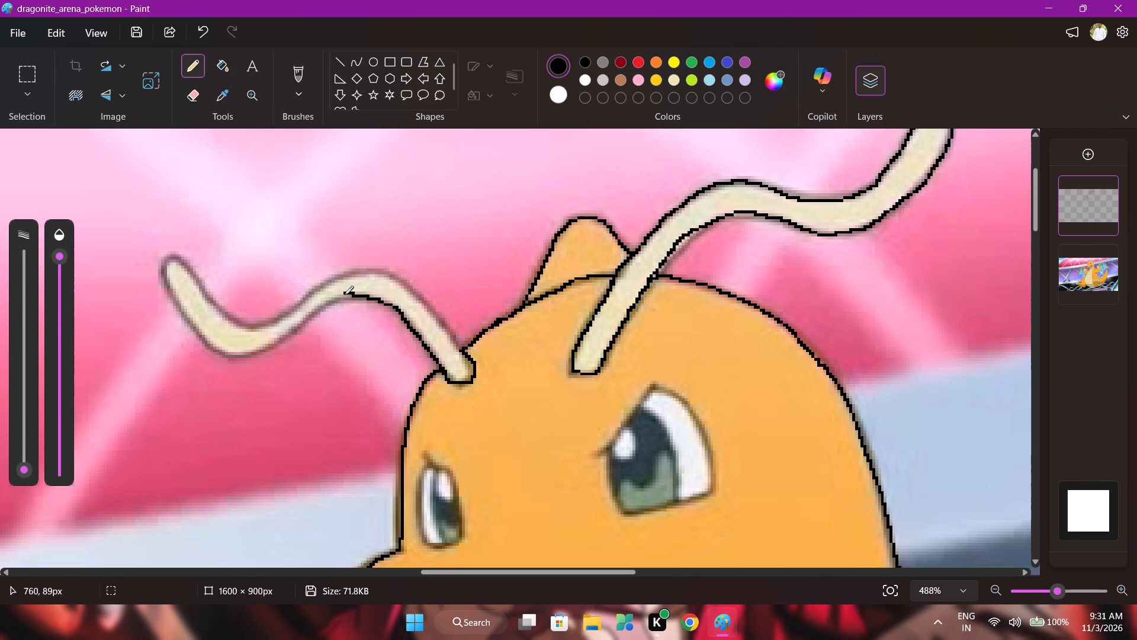
pyautogui.moveTo(345, 295); pyautogui.dragTo(343, 295)
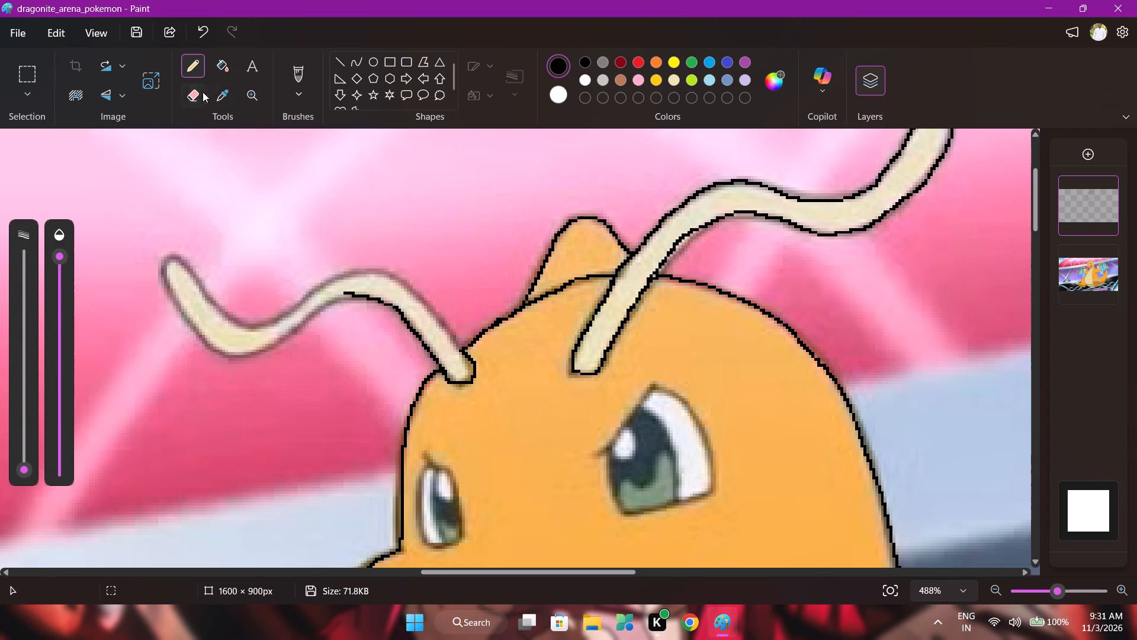
# Erase the end of the front antenna's lower line at the crest and retrace it in black pencil onto the downward slope.
pyautogui.click(199, 92)
pyautogui.click(345, 300)
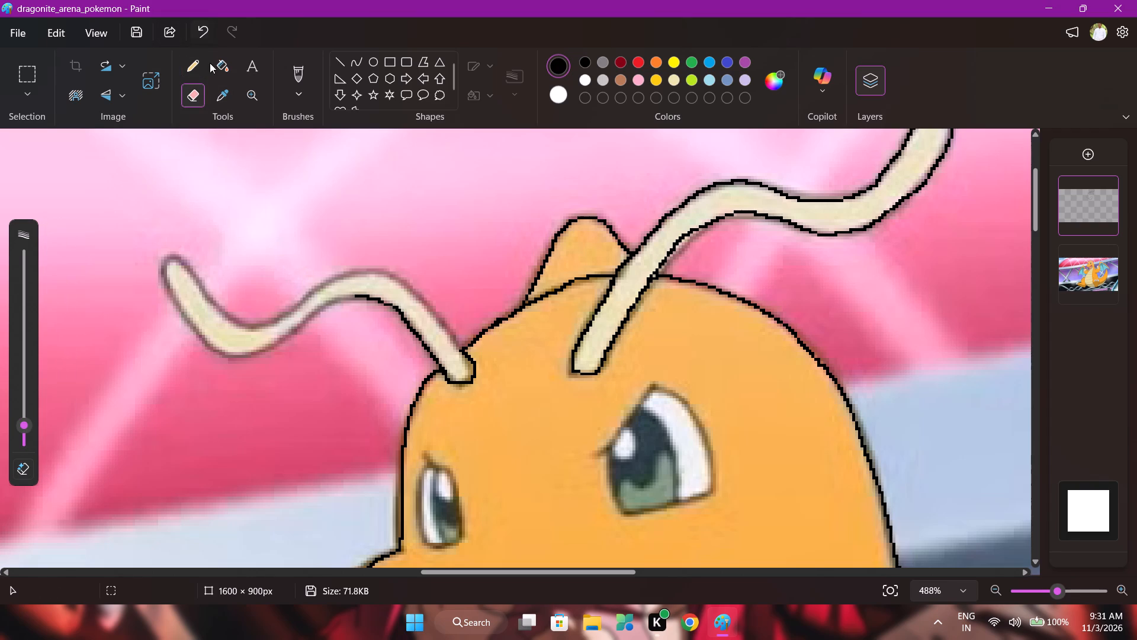
pyautogui.click(181, 60)
pyautogui.click(191, 65)
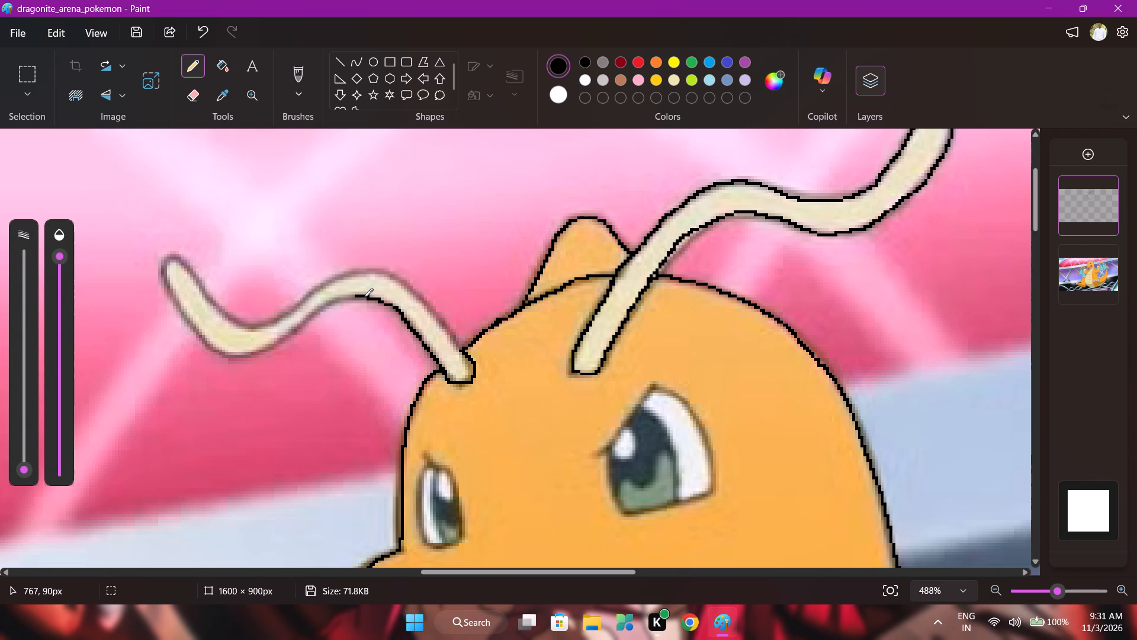
pyautogui.moveTo(364, 297); pyautogui.dragTo(359, 296)
pyautogui.moveTo(359, 296); pyautogui.dragTo(326, 306)
pyautogui.moveTo(326, 306); pyautogui.dragTo(312, 316)
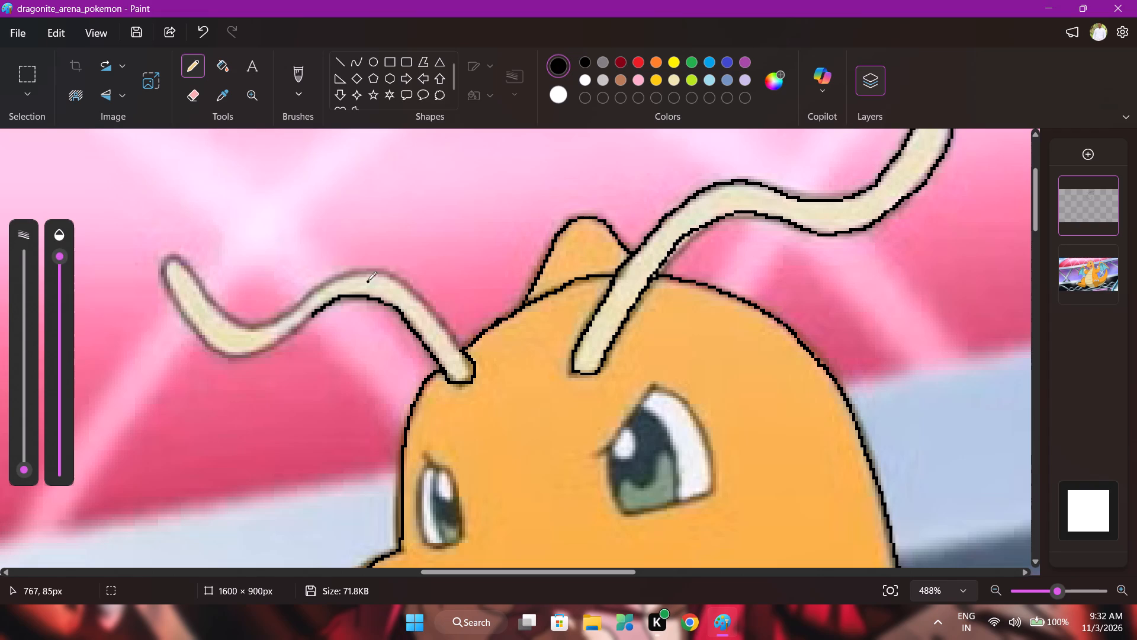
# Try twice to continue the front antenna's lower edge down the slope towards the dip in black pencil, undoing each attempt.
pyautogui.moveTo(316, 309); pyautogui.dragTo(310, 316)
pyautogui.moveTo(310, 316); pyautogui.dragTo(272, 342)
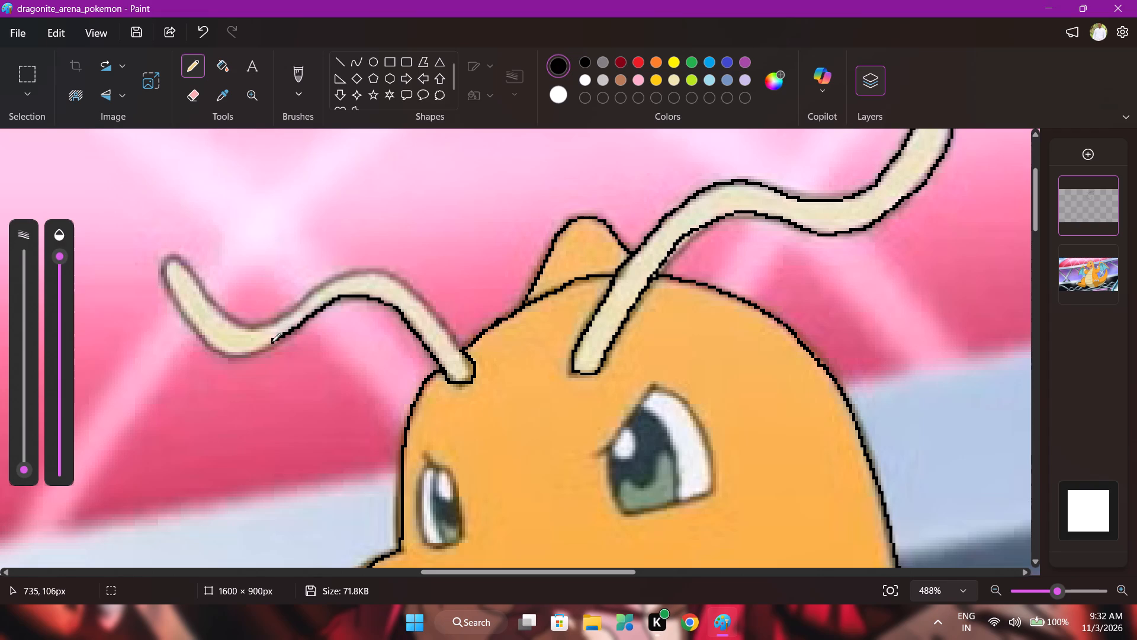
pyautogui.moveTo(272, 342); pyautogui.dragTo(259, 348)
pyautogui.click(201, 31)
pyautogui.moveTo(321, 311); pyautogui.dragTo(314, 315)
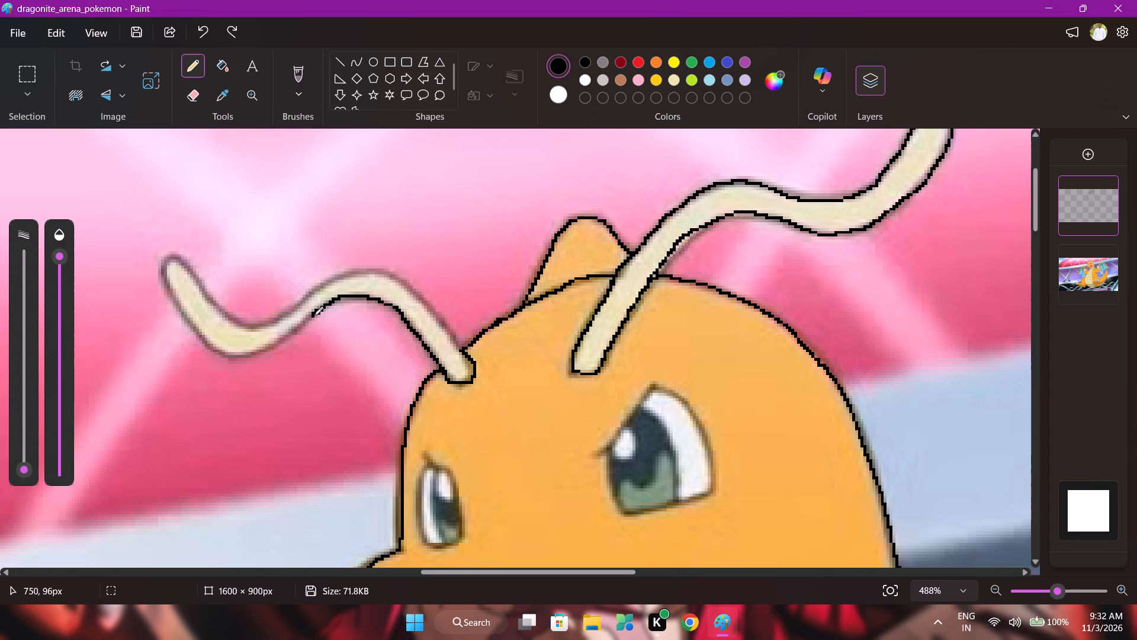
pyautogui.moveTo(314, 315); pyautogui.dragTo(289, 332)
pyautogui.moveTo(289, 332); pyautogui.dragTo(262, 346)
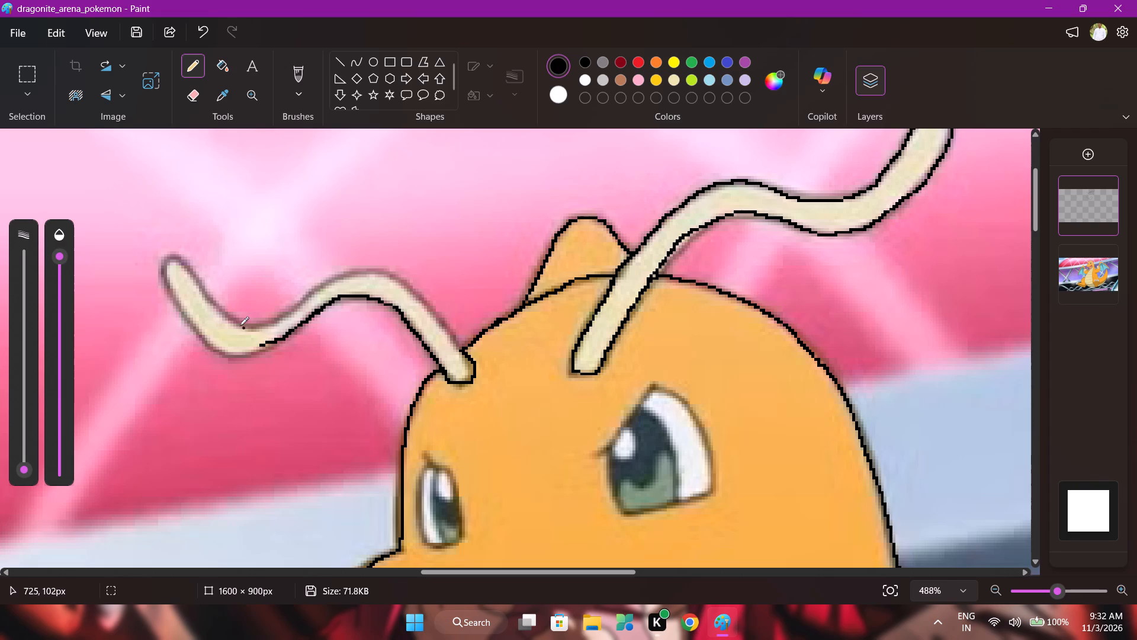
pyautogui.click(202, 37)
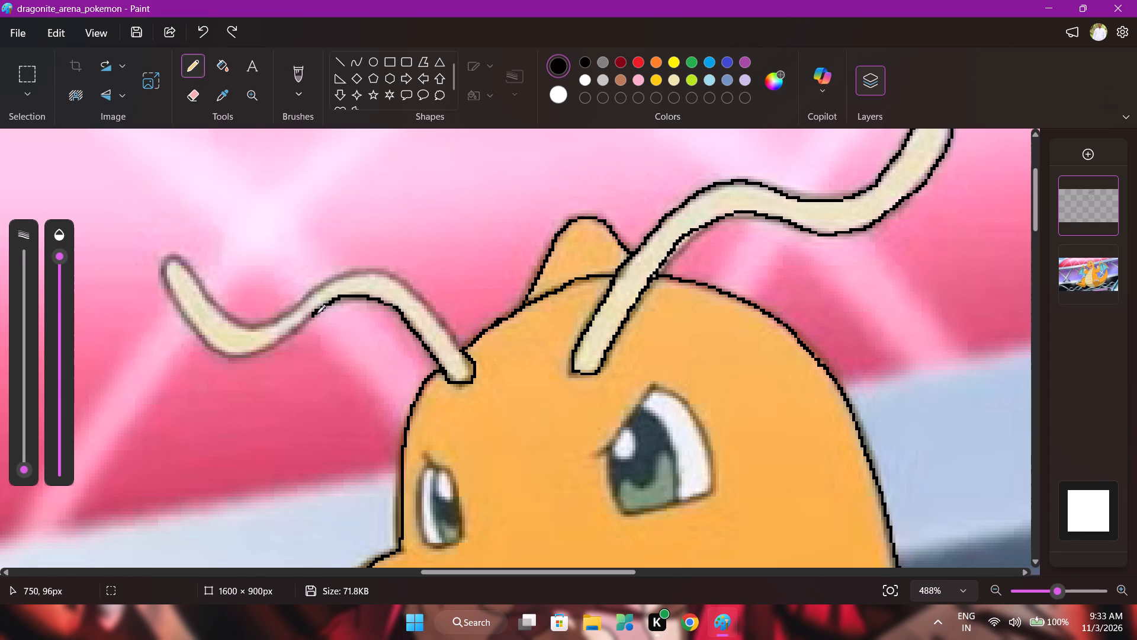
# Trace the front antenna's lower edge in black pencil from the slope, around the dip and up to the antenna's tip.
pyautogui.moveTo(316, 313); pyautogui.dragTo(284, 338)
pyautogui.moveTo(284, 338); pyautogui.dragTo(231, 353)
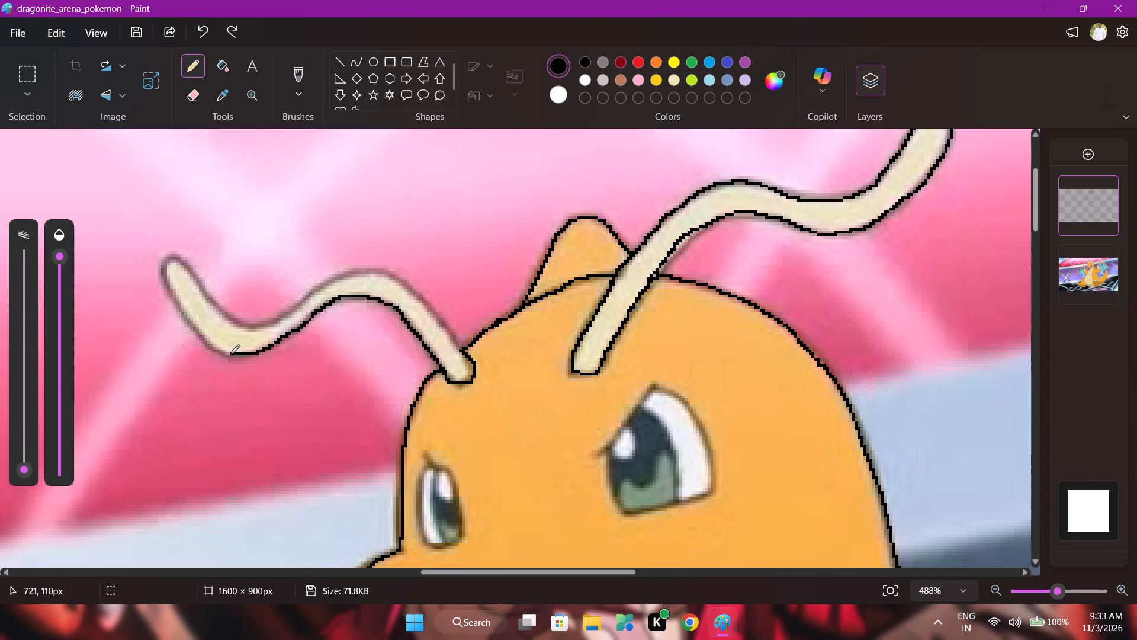
pyautogui.moveTo(231, 353); pyautogui.dragTo(188, 318)
pyautogui.moveTo(188, 318); pyautogui.dragTo(160, 263)
pyautogui.moveTo(160, 263); pyautogui.dragTo(166, 255)
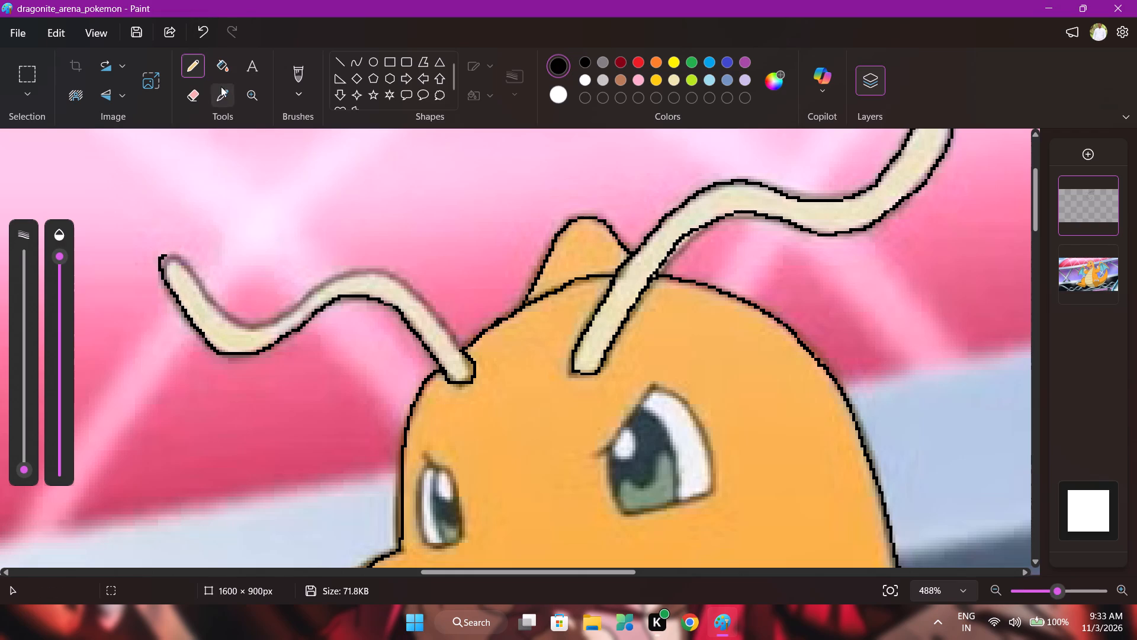
# Erase the badly placed end of the pencil line at the front antenna's tip.
pyautogui.click(202, 92)
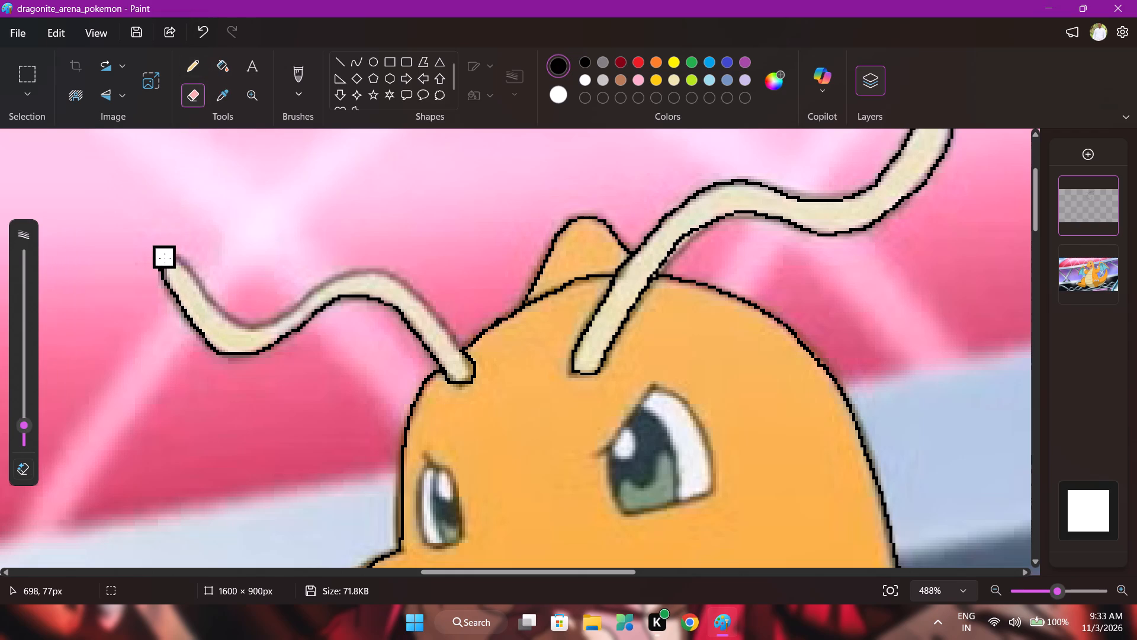
pyautogui.click(165, 265)
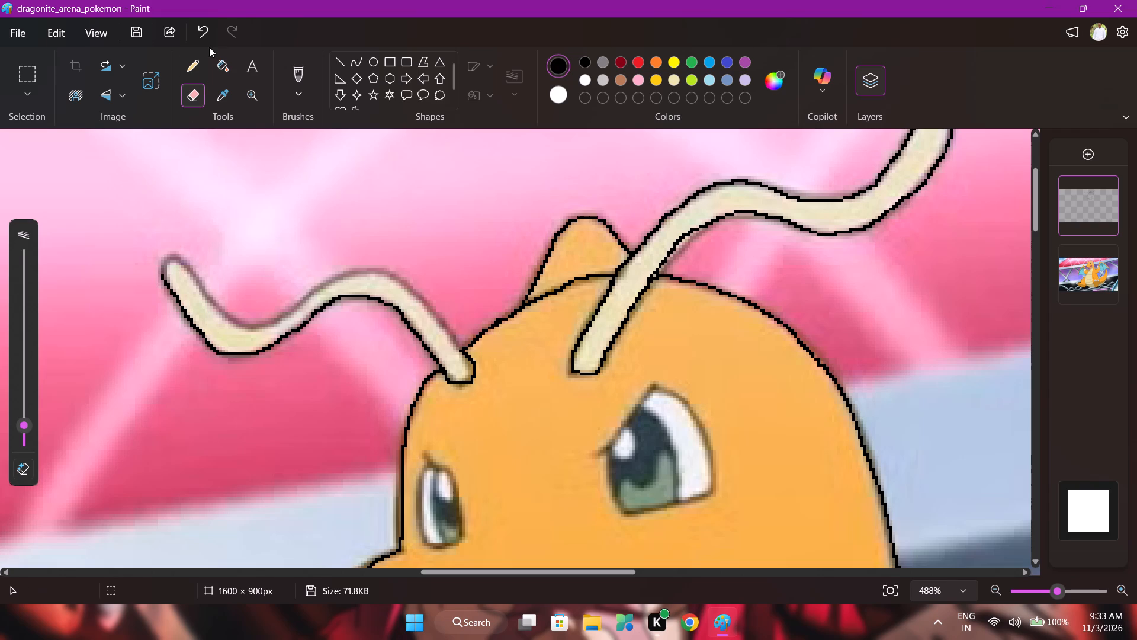
# Trace the front antenna's rounded tip and its entire upper edge in black pencil, back to its base on the head.
pyautogui.click(198, 65)
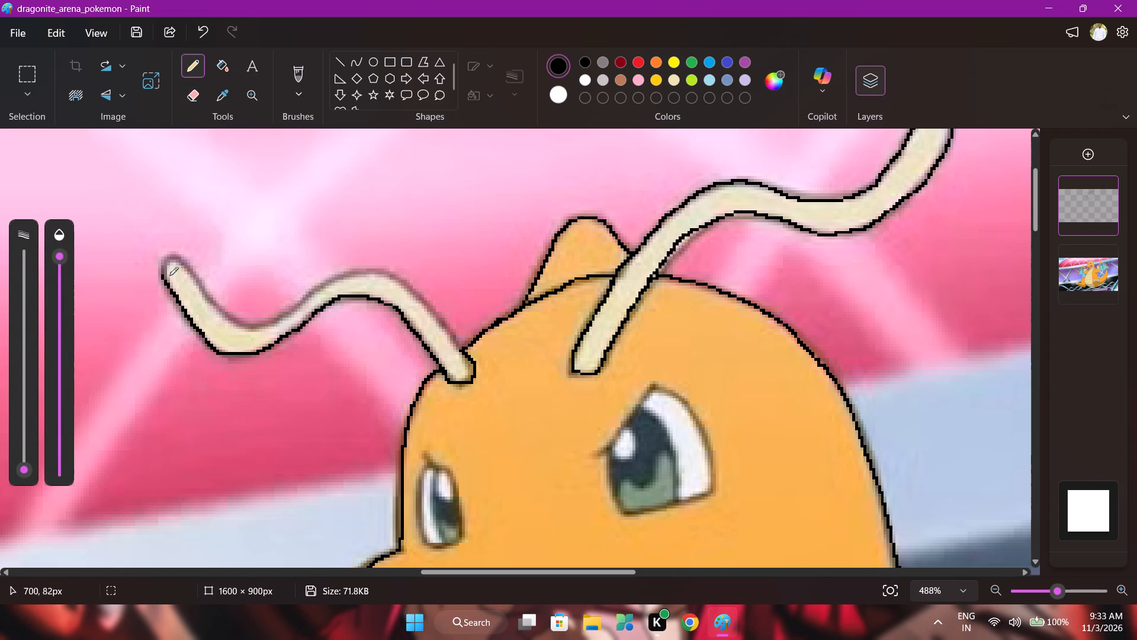
pyautogui.moveTo(165, 280); pyautogui.dragTo(169, 258)
pyautogui.moveTo(169, 258); pyautogui.dragTo(210, 302)
pyautogui.moveTo(210, 302); pyautogui.dragTo(255, 329)
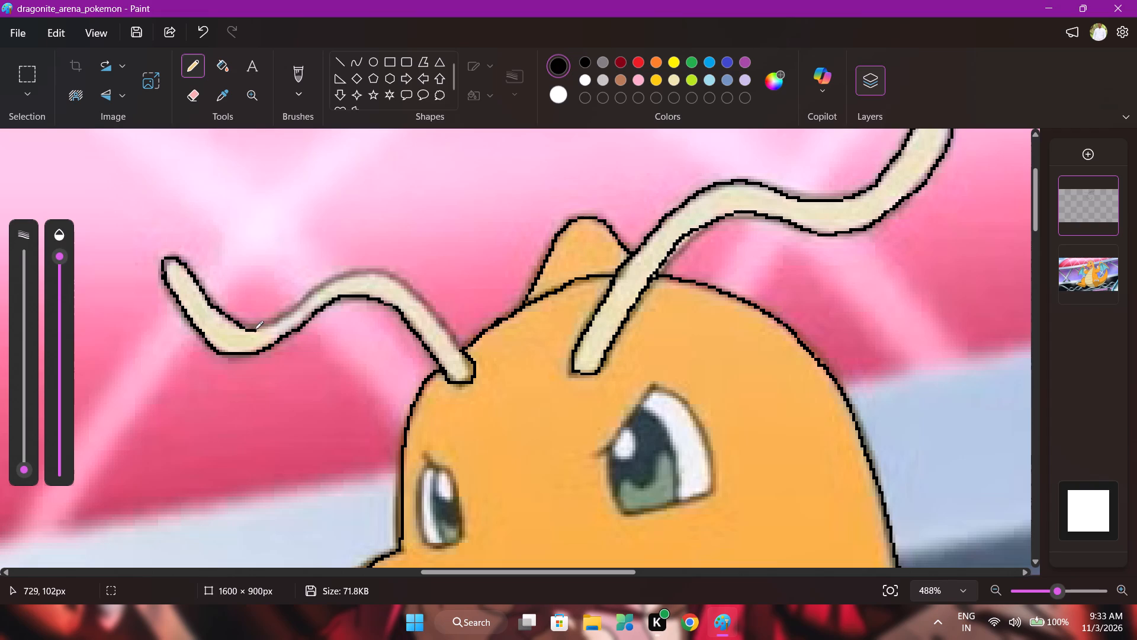
pyautogui.moveTo(255, 329); pyautogui.dragTo(302, 302)
pyautogui.moveTo(302, 302); pyautogui.dragTo(367, 271)
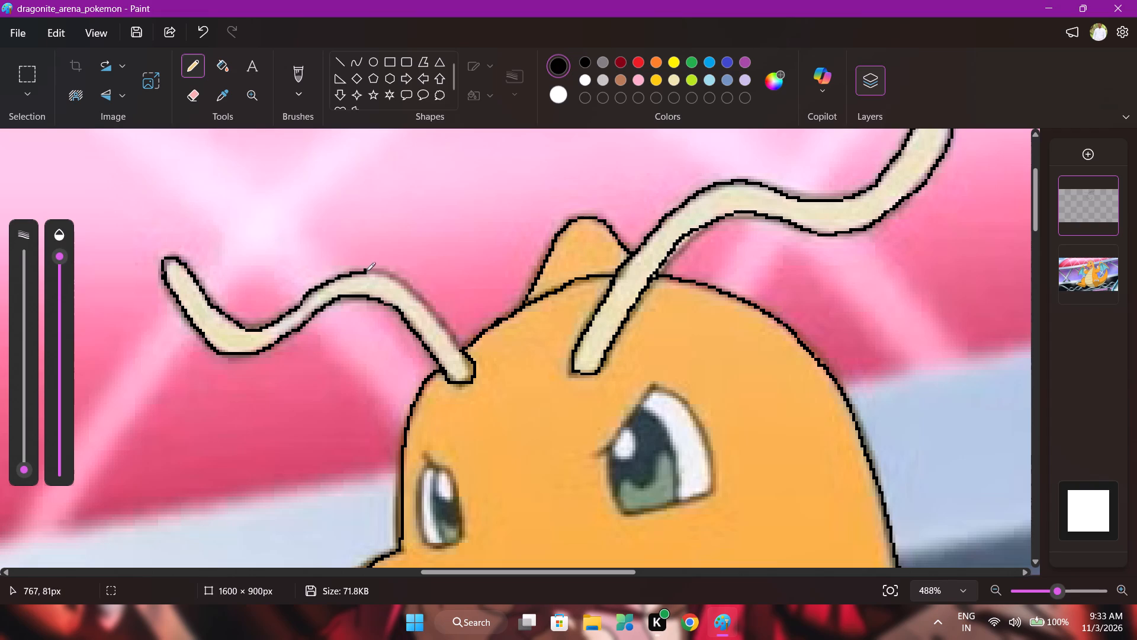
pyautogui.moveTo(367, 271); pyautogui.dragTo(413, 292)
pyautogui.moveTo(413, 292); pyautogui.dragTo(464, 349)
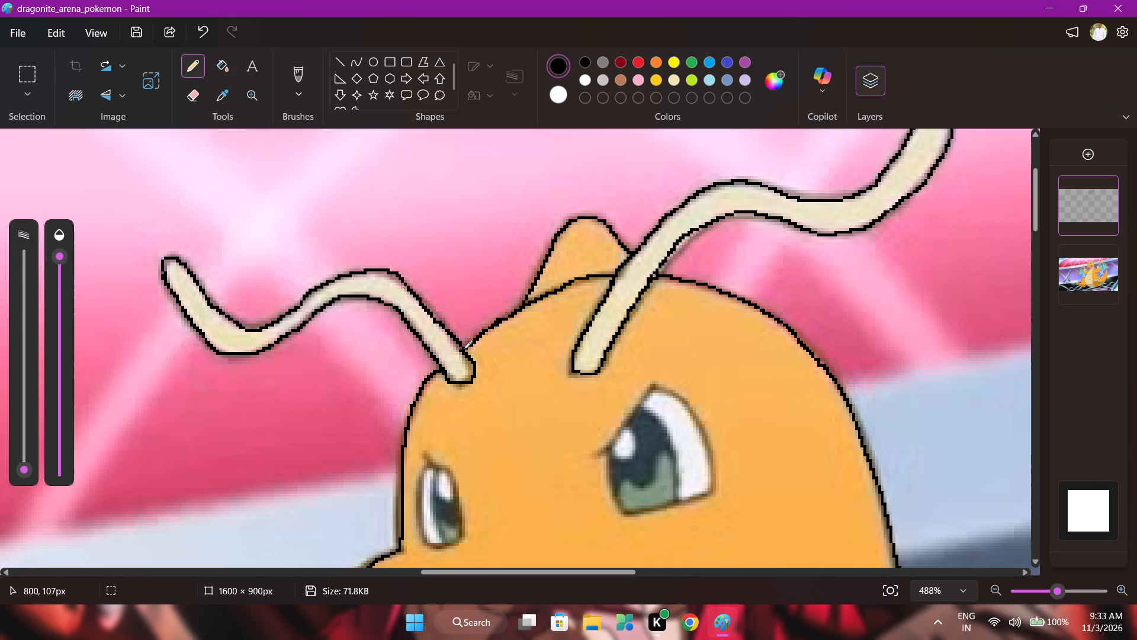
pyautogui.moveTo(464, 349); pyautogui.dragTo(464, 351)
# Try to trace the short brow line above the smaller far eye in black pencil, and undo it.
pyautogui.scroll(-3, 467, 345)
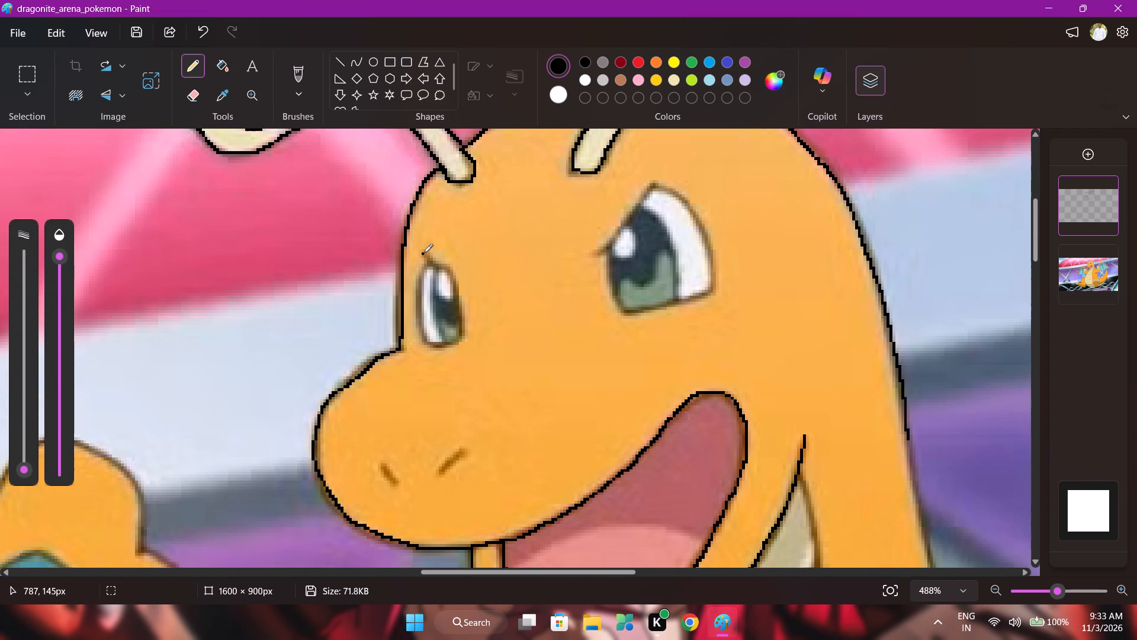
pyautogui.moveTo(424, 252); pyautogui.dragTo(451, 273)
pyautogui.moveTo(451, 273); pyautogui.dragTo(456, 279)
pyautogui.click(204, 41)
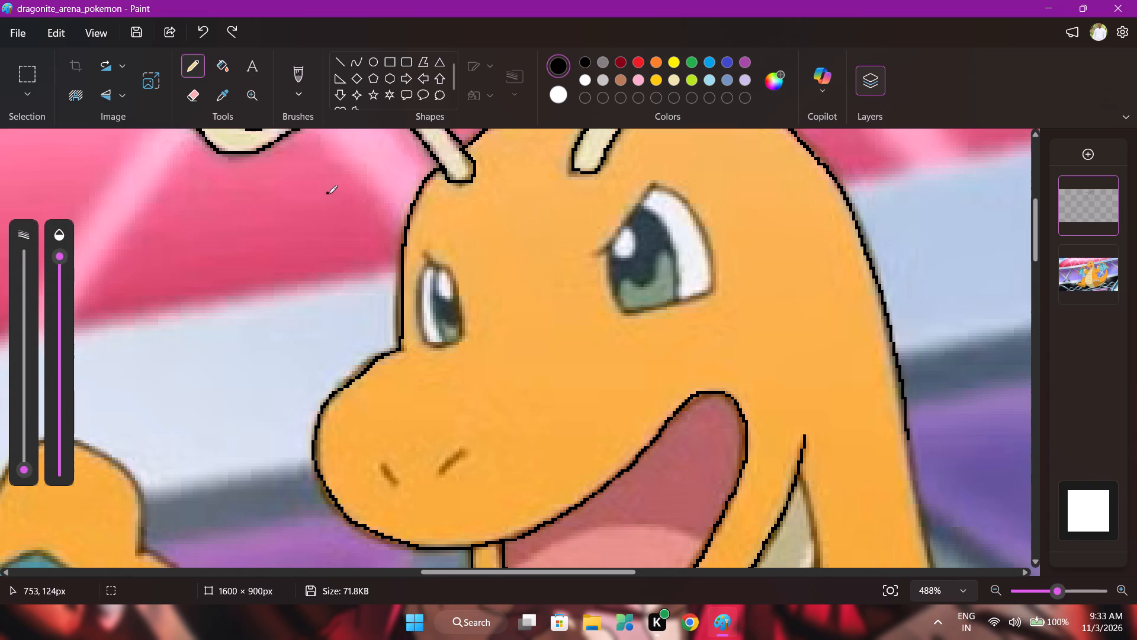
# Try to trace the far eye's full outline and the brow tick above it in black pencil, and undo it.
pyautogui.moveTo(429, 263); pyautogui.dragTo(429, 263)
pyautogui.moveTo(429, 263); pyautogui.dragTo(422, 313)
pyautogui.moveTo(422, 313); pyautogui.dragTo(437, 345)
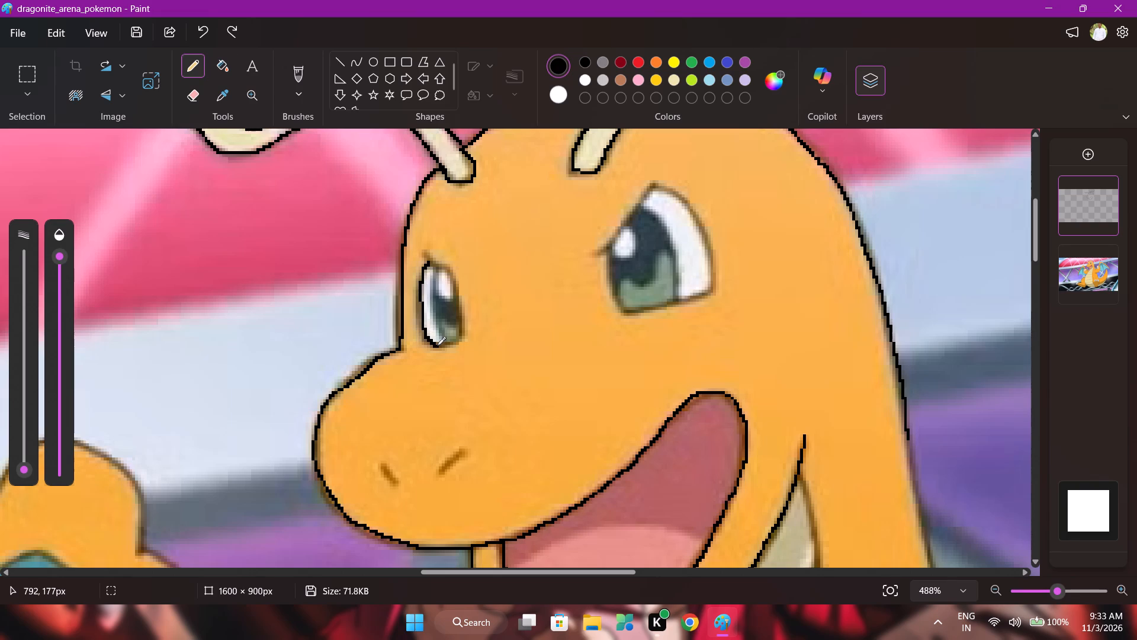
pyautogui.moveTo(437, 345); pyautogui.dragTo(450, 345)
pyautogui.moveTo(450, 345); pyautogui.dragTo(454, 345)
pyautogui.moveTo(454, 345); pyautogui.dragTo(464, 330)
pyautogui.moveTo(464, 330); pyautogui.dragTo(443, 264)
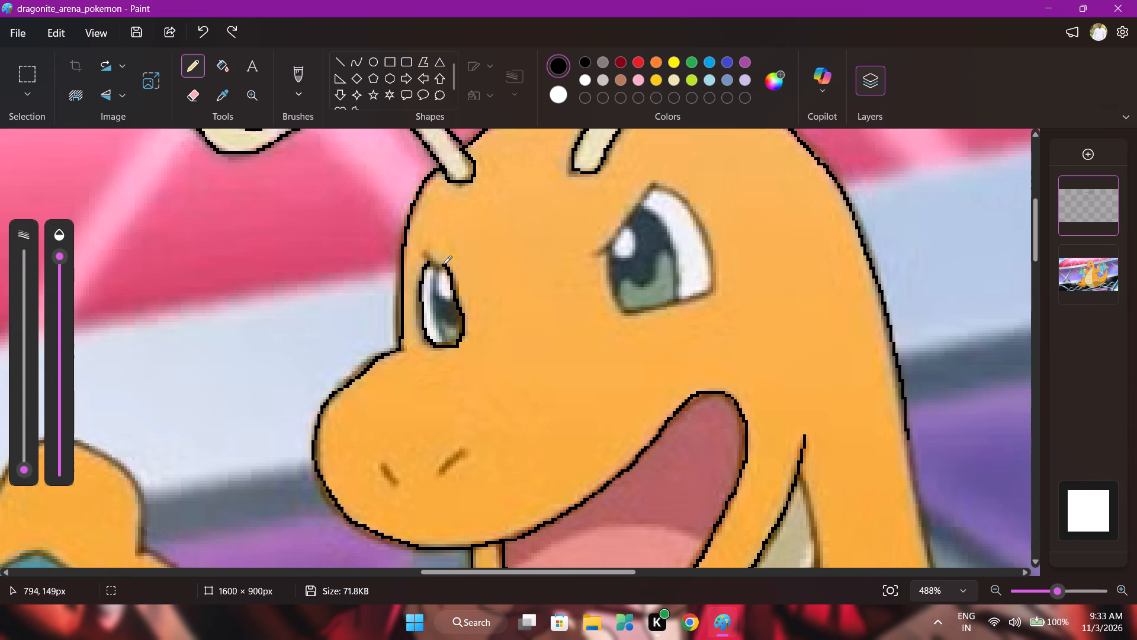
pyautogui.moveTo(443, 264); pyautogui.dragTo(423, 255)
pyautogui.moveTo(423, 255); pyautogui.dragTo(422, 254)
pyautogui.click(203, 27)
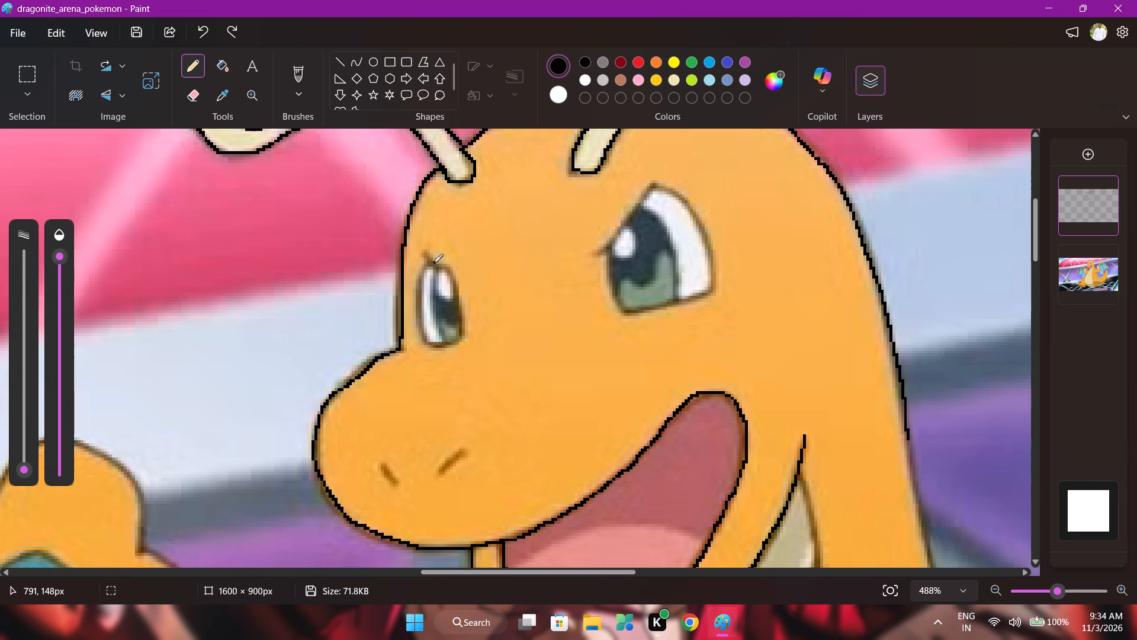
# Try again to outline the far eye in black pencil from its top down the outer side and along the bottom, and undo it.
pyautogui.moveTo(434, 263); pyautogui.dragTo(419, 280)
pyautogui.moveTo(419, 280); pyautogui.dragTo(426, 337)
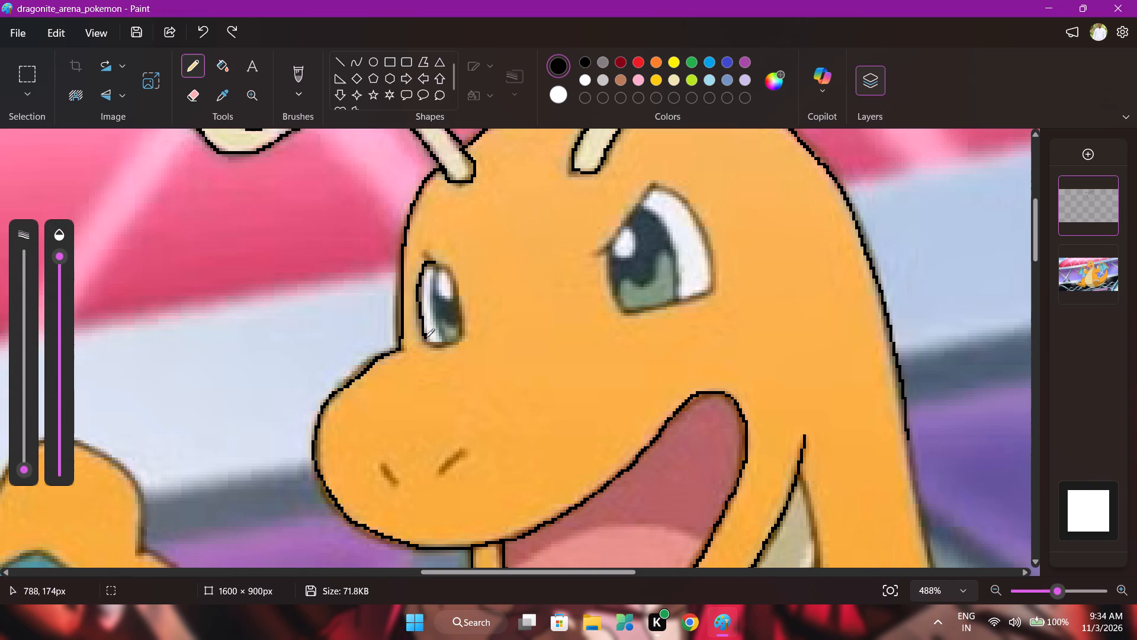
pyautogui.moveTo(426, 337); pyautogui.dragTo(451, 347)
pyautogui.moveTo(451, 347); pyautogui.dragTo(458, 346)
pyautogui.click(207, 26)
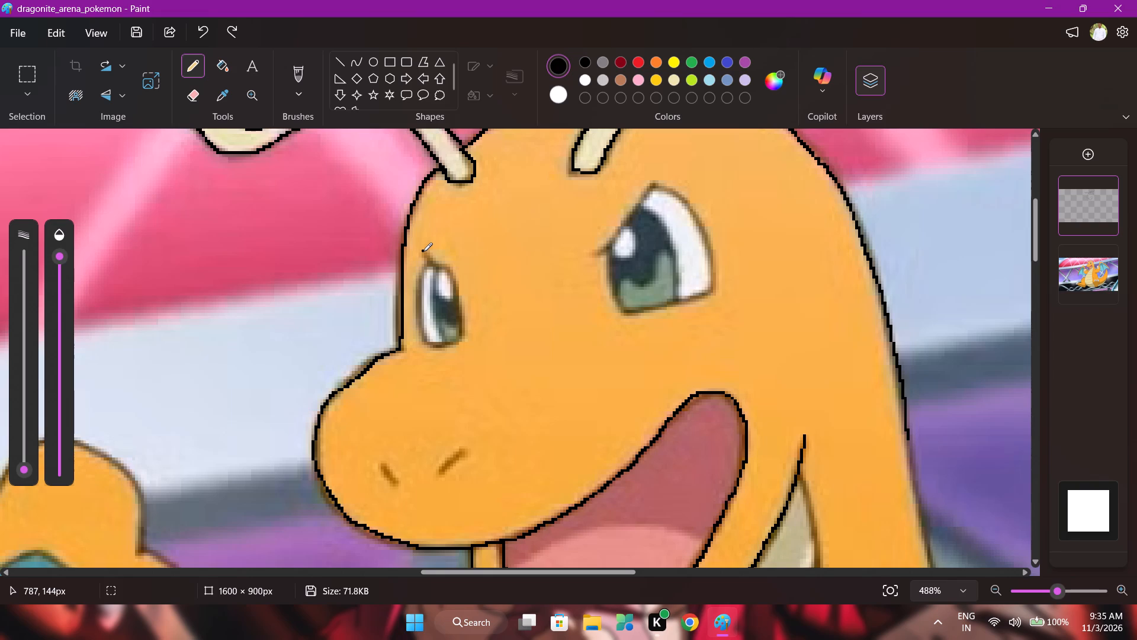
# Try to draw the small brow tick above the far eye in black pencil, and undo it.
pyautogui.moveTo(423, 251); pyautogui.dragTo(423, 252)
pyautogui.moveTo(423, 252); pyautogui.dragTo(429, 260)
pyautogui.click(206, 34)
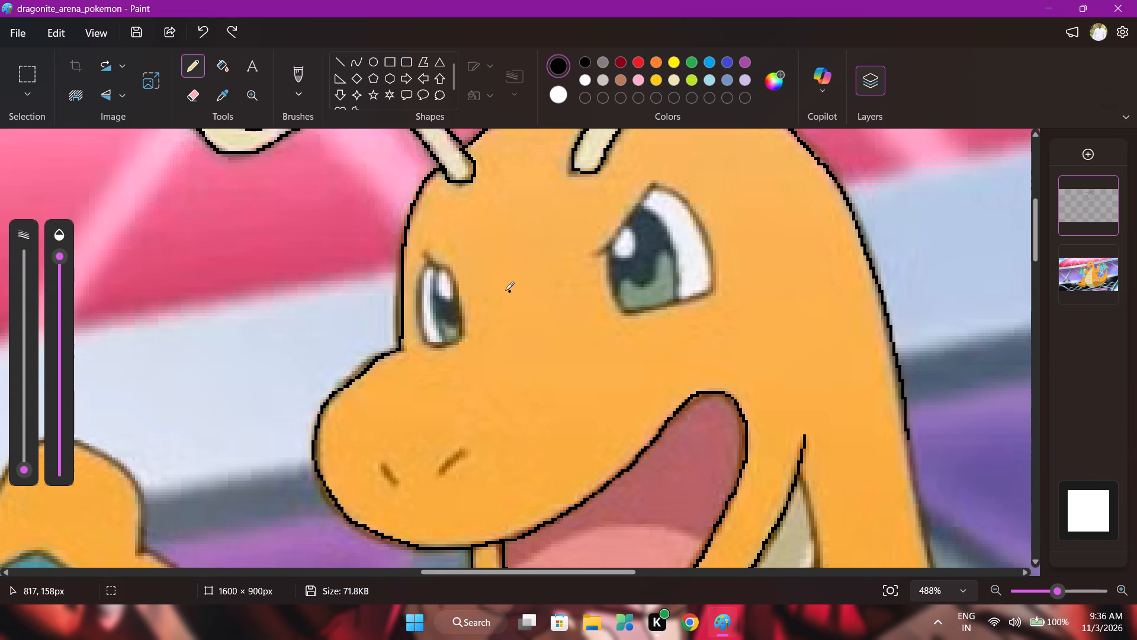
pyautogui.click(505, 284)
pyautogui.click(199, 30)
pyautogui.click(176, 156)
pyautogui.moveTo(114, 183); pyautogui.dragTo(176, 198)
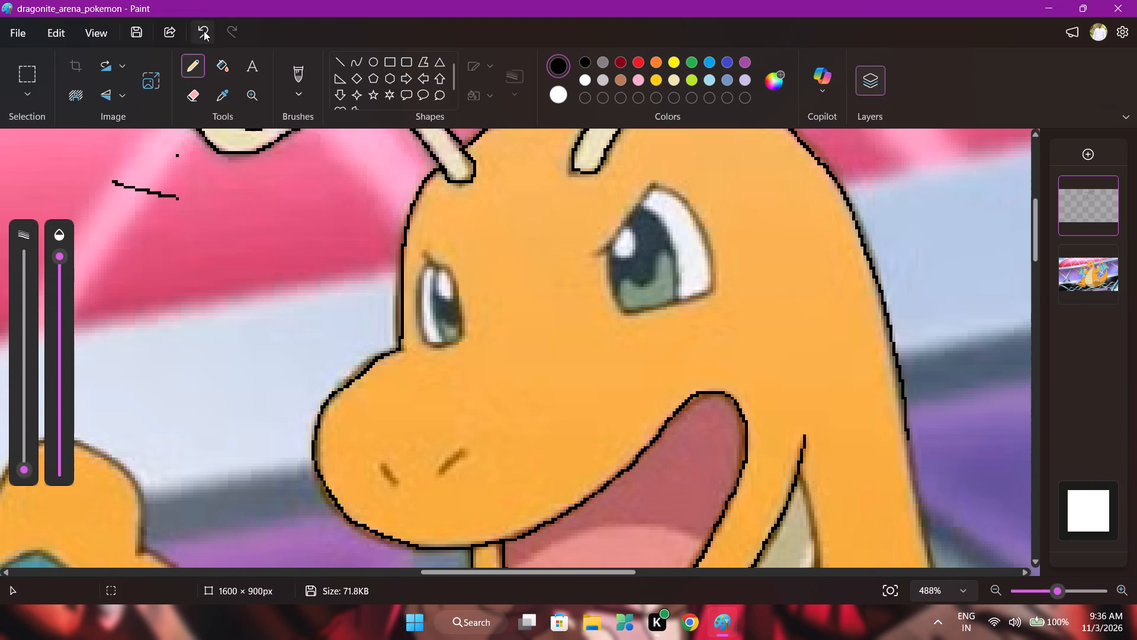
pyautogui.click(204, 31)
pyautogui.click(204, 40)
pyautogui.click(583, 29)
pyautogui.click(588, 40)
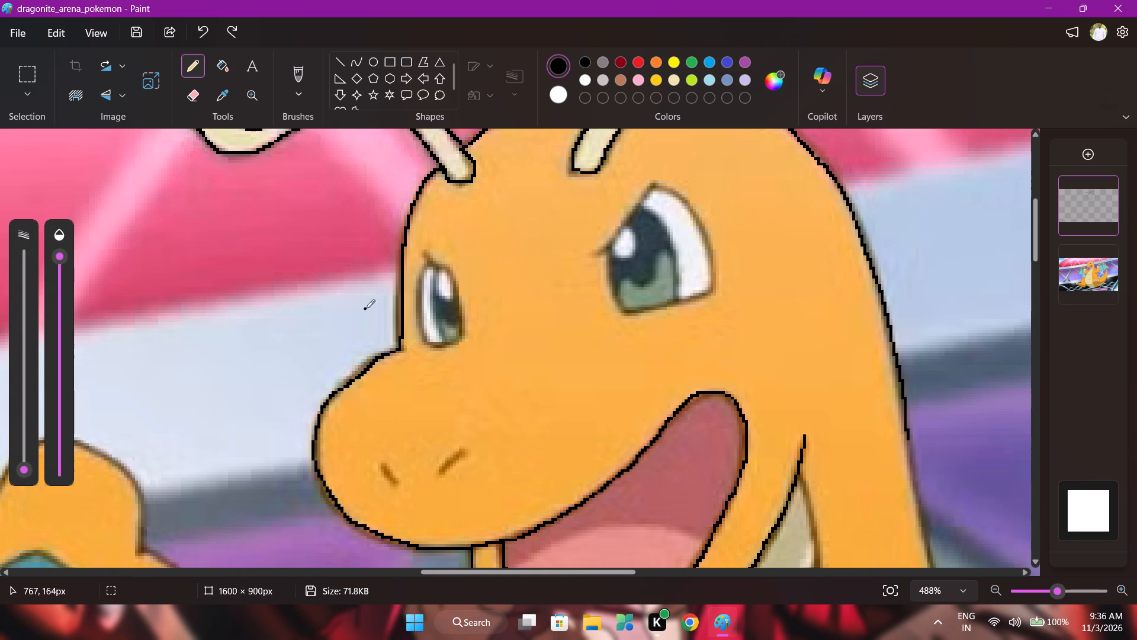
# Trace the small brow tick and the full closed outline of the far eye in black pencil.
pyautogui.moveTo(422, 252); pyautogui.dragTo(433, 264)
pyautogui.moveTo(433, 264); pyautogui.dragTo(444, 267)
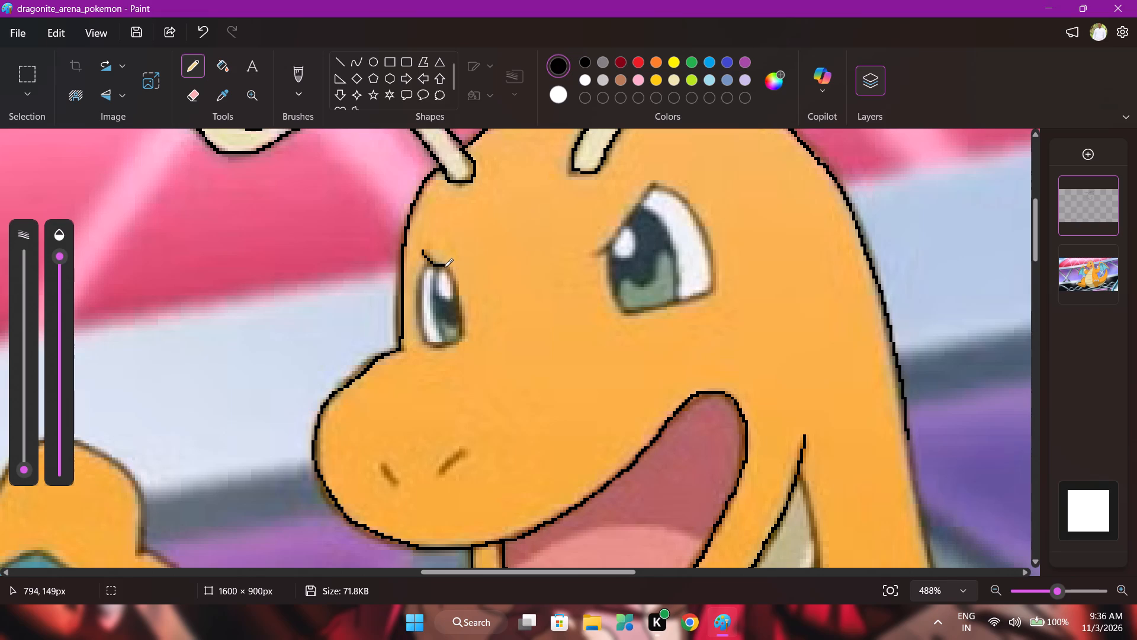
pyautogui.moveTo(444, 267); pyautogui.dragTo(456, 285)
pyautogui.moveTo(456, 285); pyautogui.dragTo(463, 331)
pyautogui.moveTo(463, 331); pyautogui.dragTo(443, 345)
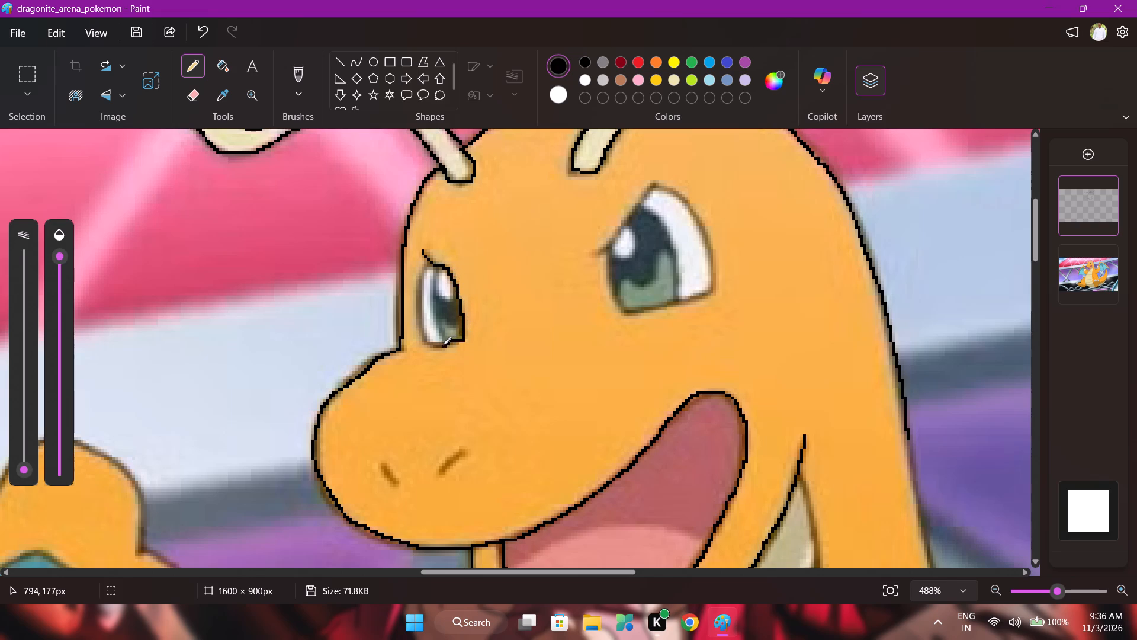
pyautogui.moveTo(443, 345); pyautogui.dragTo(421, 330)
pyautogui.moveTo(421, 330); pyautogui.dragTo(422, 270)
pyautogui.moveTo(422, 270); pyautogui.dragTo(428, 262)
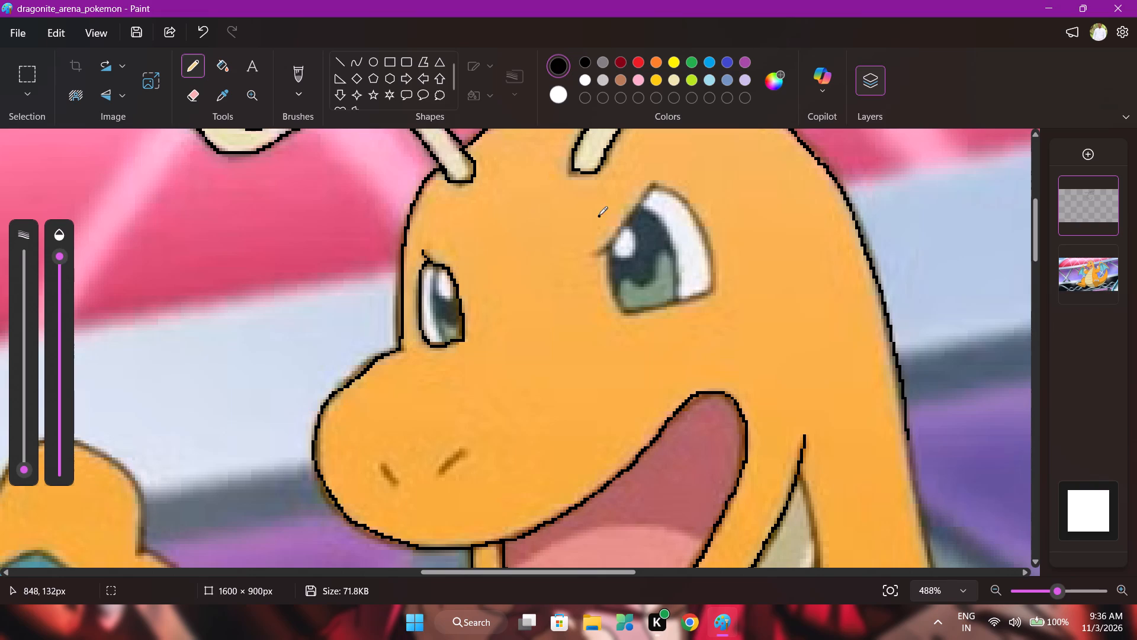
# Trace the near eye's full outline in black pencil, including the short brow tip extending from its slanted upper edge.
pyautogui.moveTo(592, 254); pyautogui.dragTo(603, 248)
pyautogui.moveTo(603, 248); pyautogui.dragTo(631, 216)
pyautogui.moveTo(631, 216); pyautogui.dragTo(659, 187)
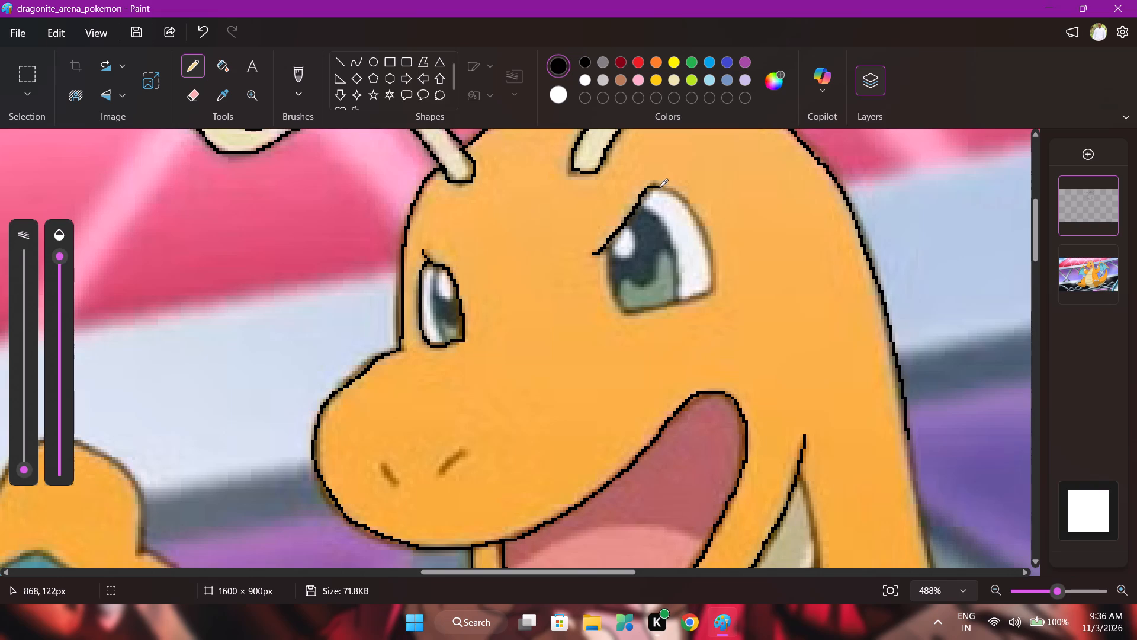
pyautogui.moveTo(659, 187); pyautogui.dragTo(694, 215)
pyautogui.moveTo(694, 215); pyautogui.dragTo(707, 239)
pyautogui.moveTo(707, 239); pyautogui.dragTo(713, 281)
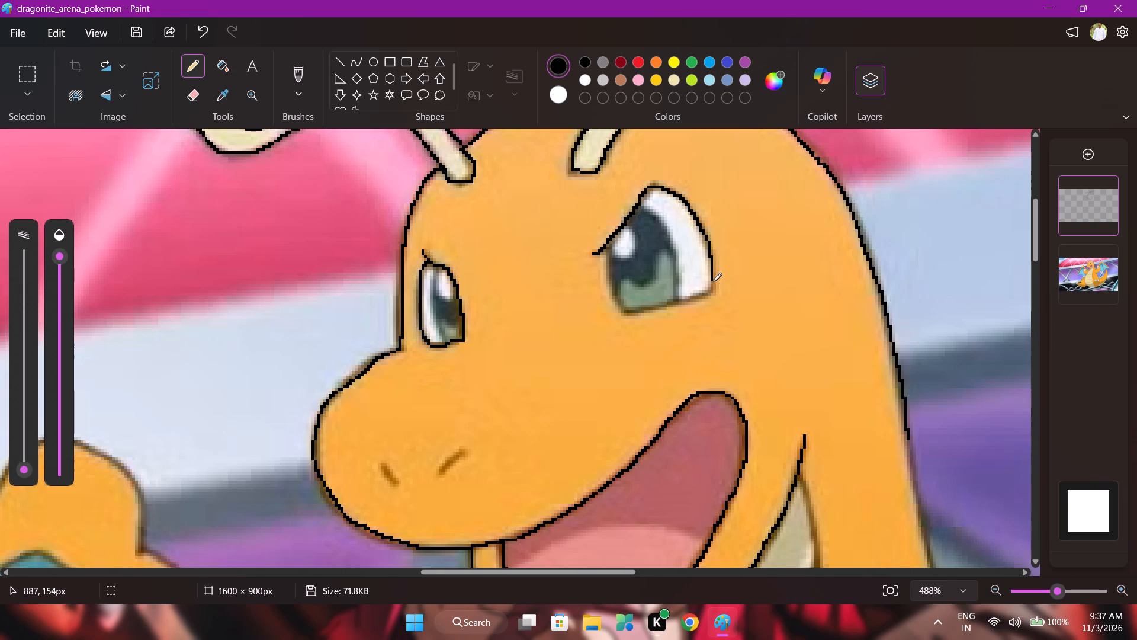
pyautogui.moveTo(713, 281); pyautogui.dragTo(714, 291)
pyautogui.moveTo(622, 311); pyautogui.dragTo(659, 310)
pyautogui.moveTo(659, 310); pyautogui.dragTo(715, 290)
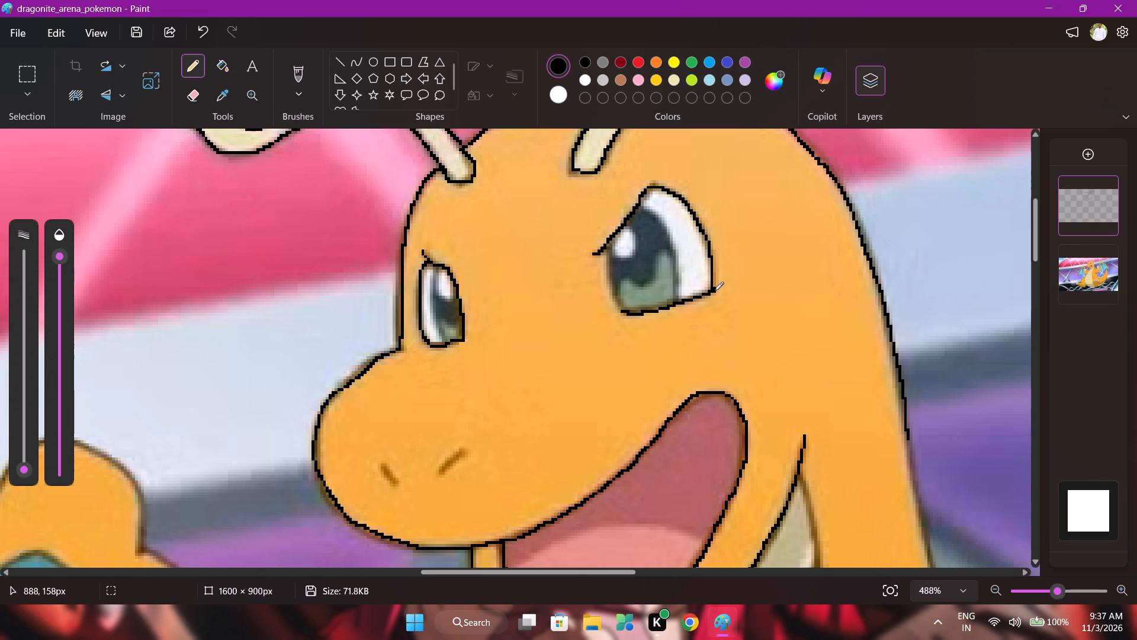
pyautogui.moveTo(610, 236); pyautogui.dragTo(609, 241)
pyautogui.moveTo(609, 241); pyautogui.dragTo(614, 290)
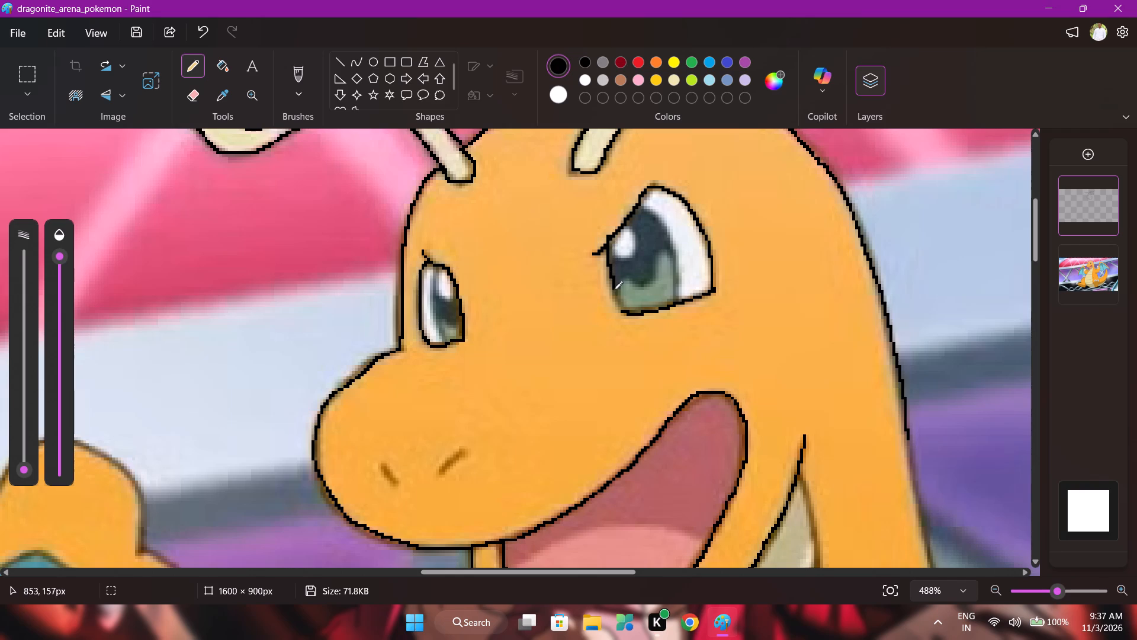
pyautogui.moveTo(614, 290); pyautogui.dragTo(625, 312)
# Draw the curved iris edges inside both eyes in black pencil, running from each upper lid to the lower outline.
pyautogui.moveTo(638, 204); pyautogui.dragTo(643, 210)
pyautogui.moveTo(643, 210); pyautogui.dragTo(673, 251)
pyautogui.moveTo(673, 251); pyautogui.dragTo(678, 301)
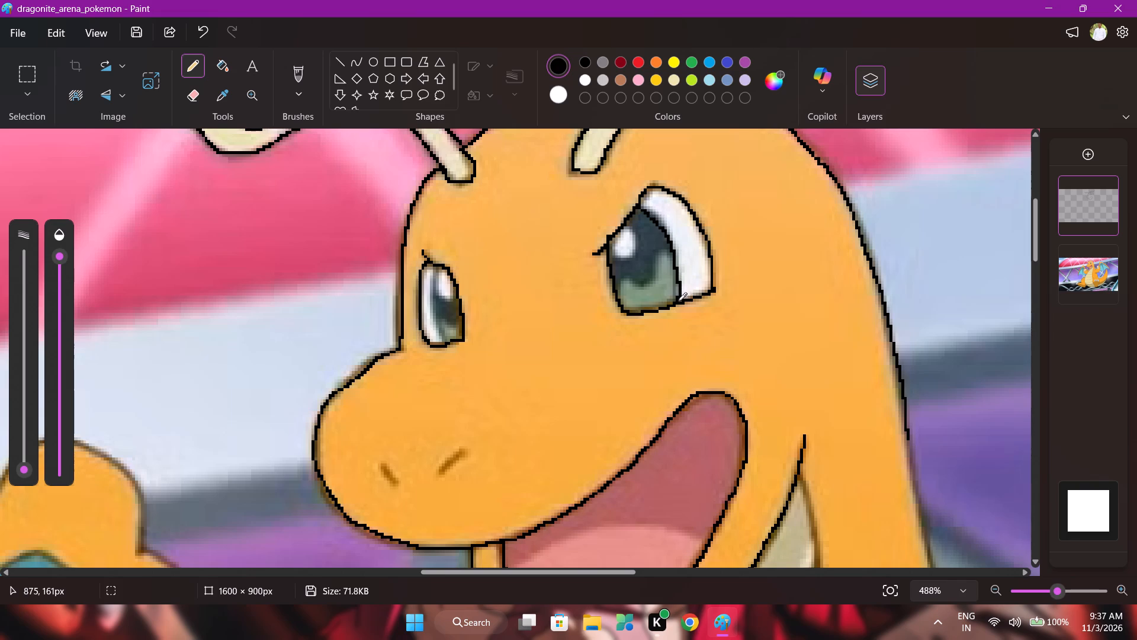
pyautogui.moveTo(678, 301); pyautogui.dragTo(678, 303)
pyautogui.moveTo(438, 261); pyautogui.dragTo(436, 265)
pyautogui.moveTo(436, 265); pyautogui.dragTo(436, 309)
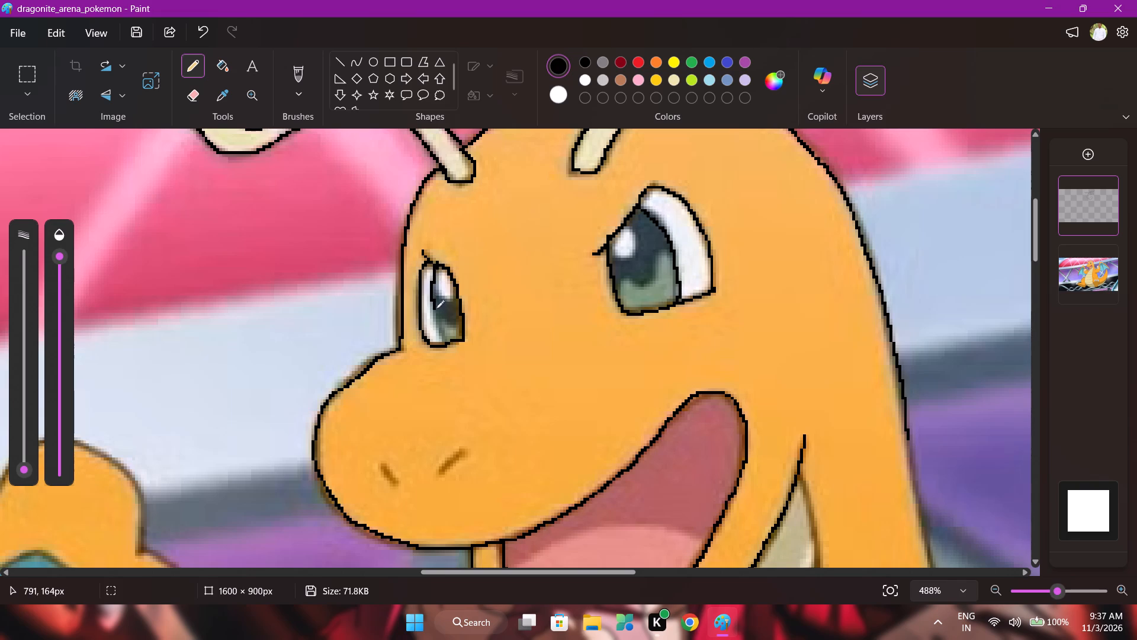
pyautogui.moveTo(436, 309); pyautogui.dragTo(446, 344)
# Extend the black pencil line along the back of the neck down to where it meets the shoulder.
pyautogui.scroll(-2, 633, 330)
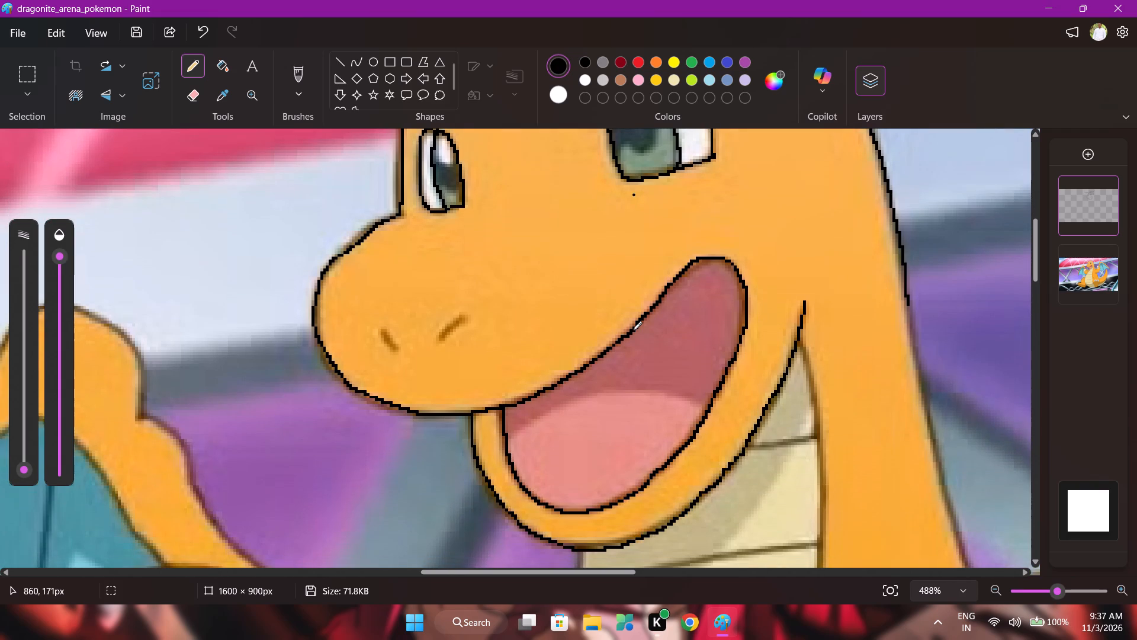
pyautogui.scroll(-3, 633, 330)
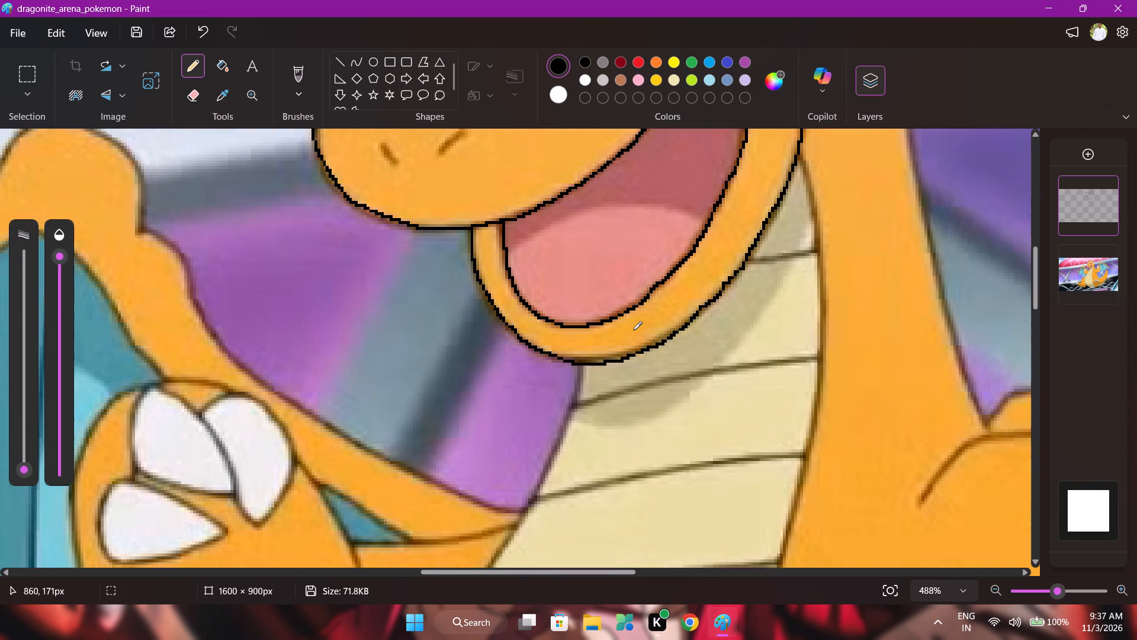
pyautogui.scroll(1, 633, 330)
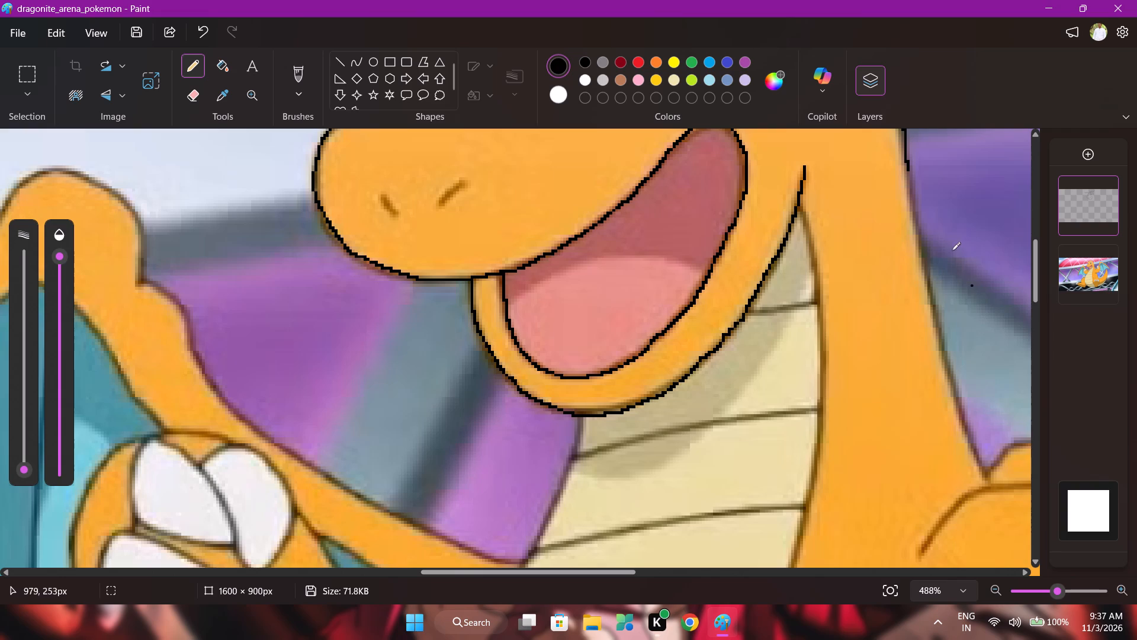
pyautogui.moveTo(904, 155); pyautogui.dragTo(913, 199)
pyautogui.moveTo(913, 199); pyautogui.dragTo(926, 276)
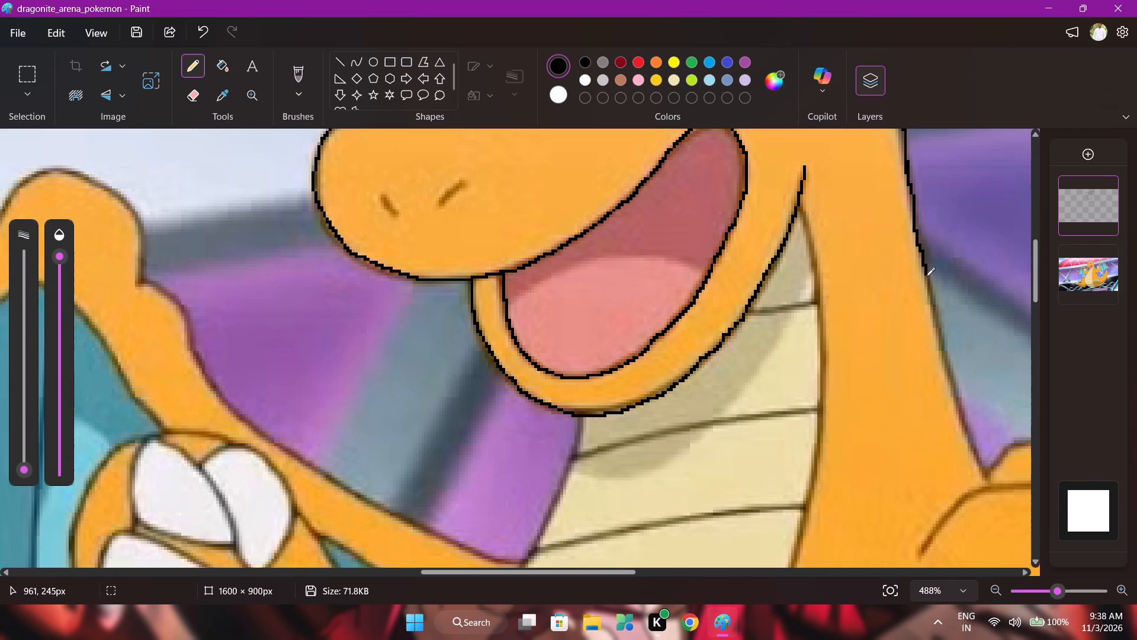
pyautogui.moveTo(926, 276); pyautogui.dragTo(945, 361)
pyautogui.moveTo(945, 361); pyautogui.dragTo(956, 405)
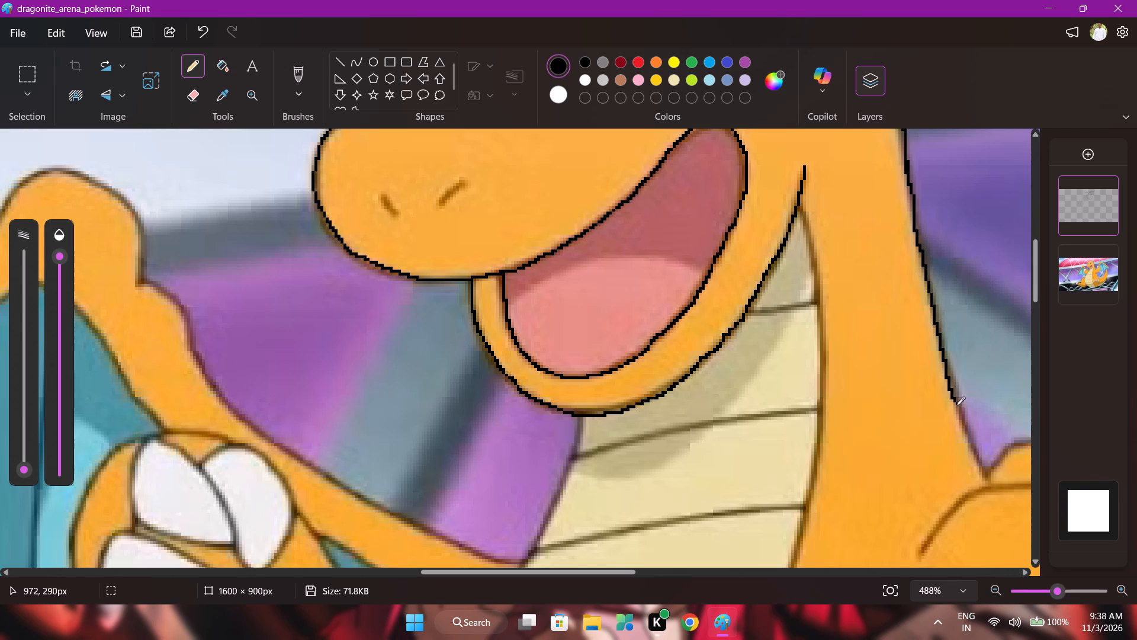
pyautogui.moveTo(956, 405); pyautogui.dragTo(984, 475)
pyautogui.moveTo(984, 475); pyautogui.dragTo(985, 476)
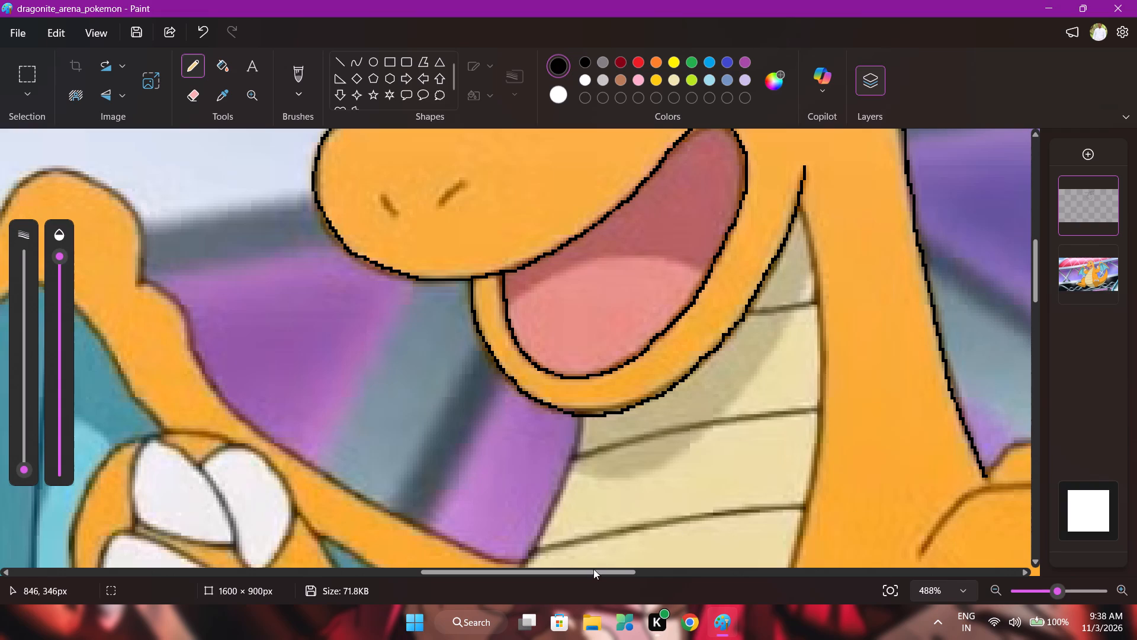
# Trace the front edge of the neck in black pencil from under the jaw down to where it meets the far arm.
pyautogui.moveTo(580, 414); pyautogui.dragTo(578, 450)
pyautogui.moveTo(578, 450); pyautogui.dragTo(545, 520)
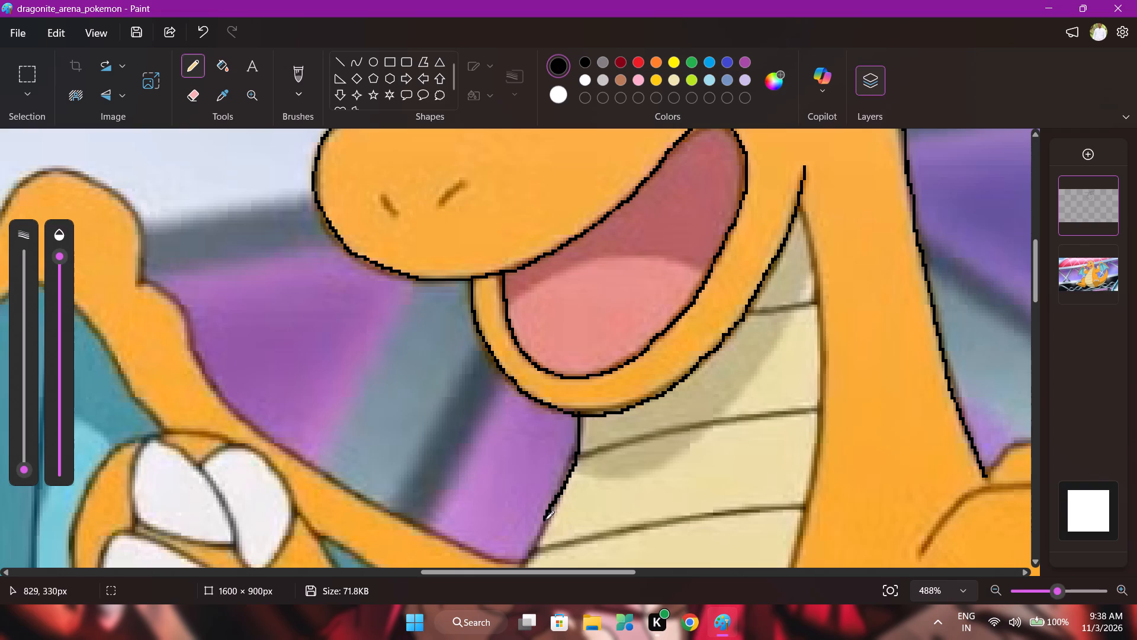
pyautogui.moveTo(545, 520); pyautogui.dragTo(524, 561)
pyautogui.moveTo(524, 561); pyautogui.dragTo(521, 561)
# Trace the upper edge of the raised near arm in black pencil from the base of the neck to the hand.
pyautogui.scroll(-1, 798, 446)
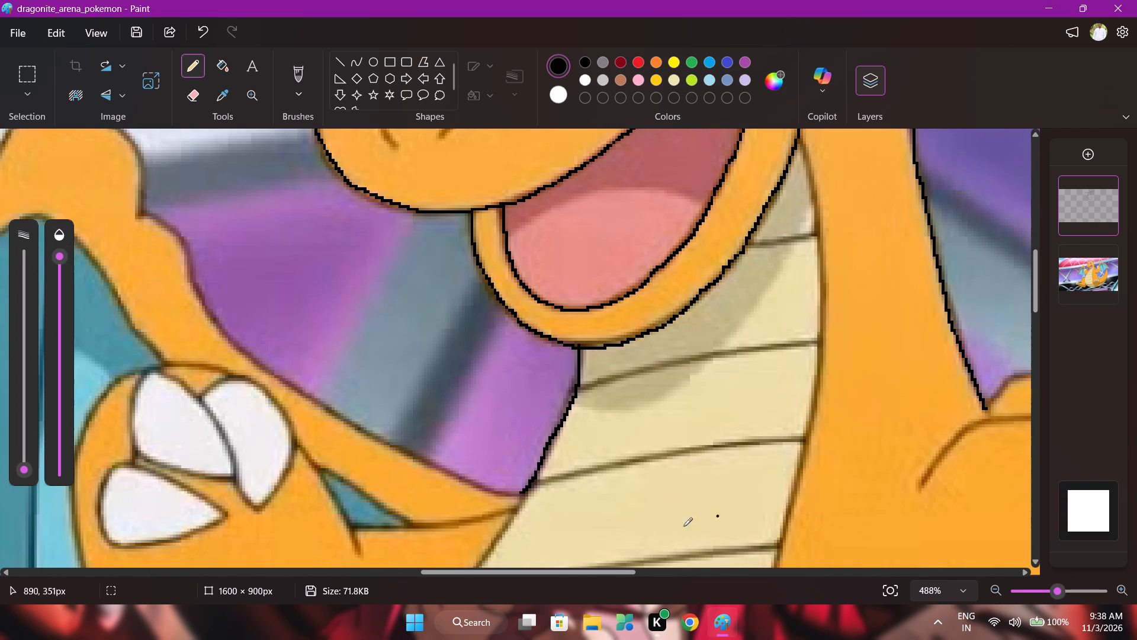
pyautogui.moveTo(592, 568); pyautogui.dragTo(714, 569)
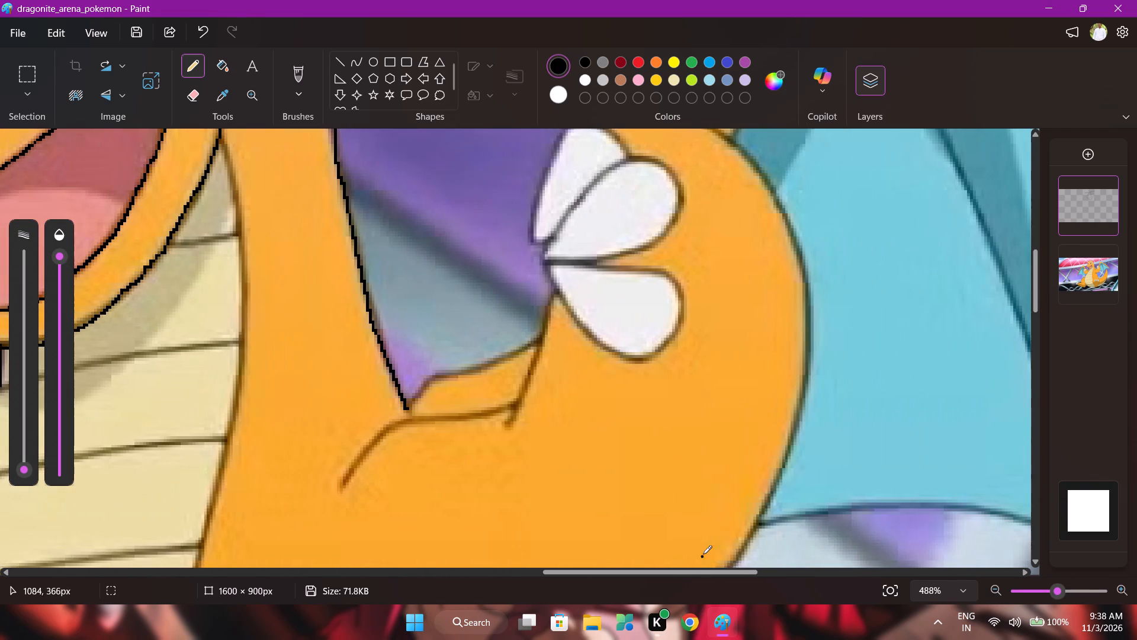
pyautogui.scroll(3, 709, 505)
pyautogui.scroll(-1, 709, 484)
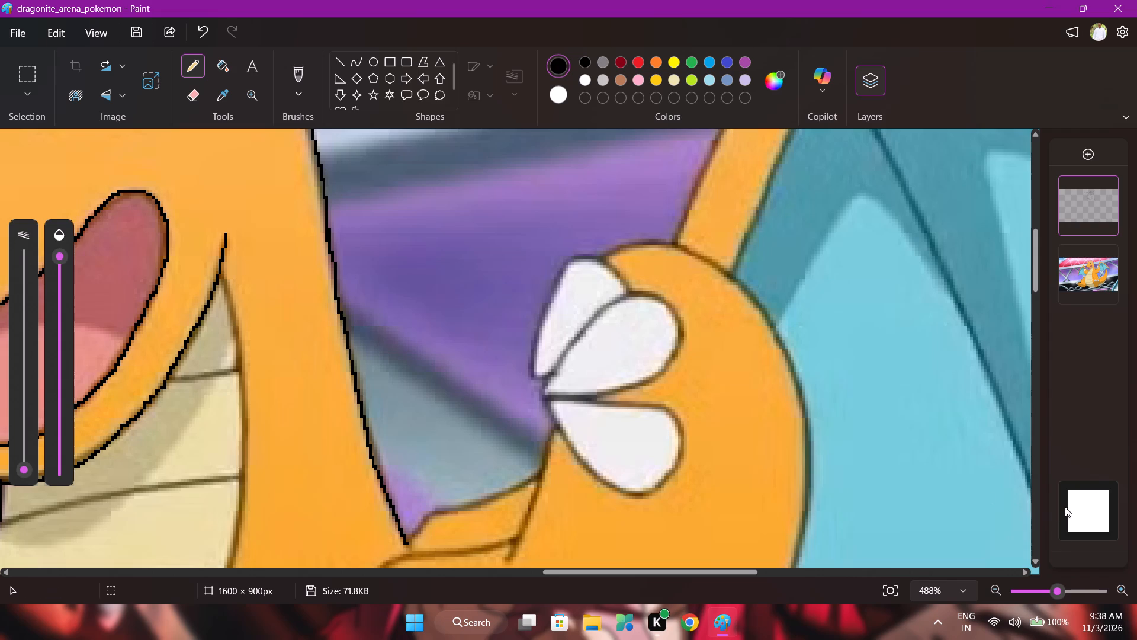
pyautogui.moveTo(1054, 593); pyautogui.dragTo(1039, 594)
pyautogui.scroll(1, 740, 435)
pyautogui.scroll(-1, 739, 434)
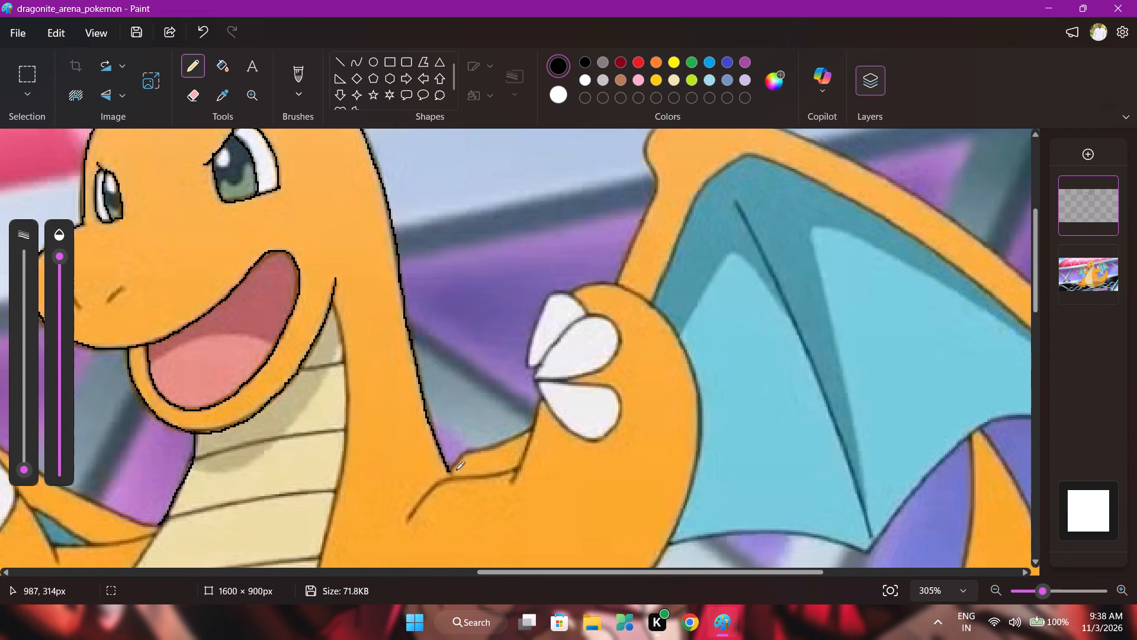
pyautogui.moveTo(448, 470); pyautogui.dragTo(452, 468)
pyautogui.moveTo(452, 468); pyautogui.dragTo(478, 450)
pyautogui.moveTo(478, 450); pyautogui.dragTo(519, 438)
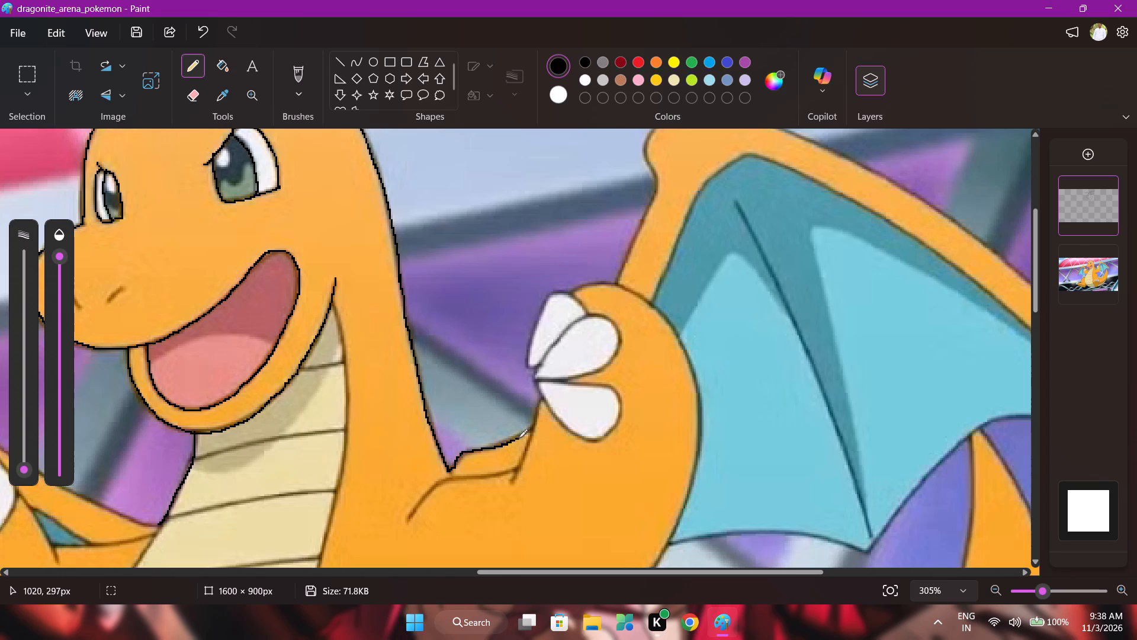
pyautogui.moveTo(519, 438); pyautogui.dragTo(534, 427)
# Trace the arm's inner crease from the shoulder in black pencil, plus the crossing hand edge that runs up to the lowest claw.
pyautogui.moveTo(407, 519); pyautogui.dragTo(410, 516)
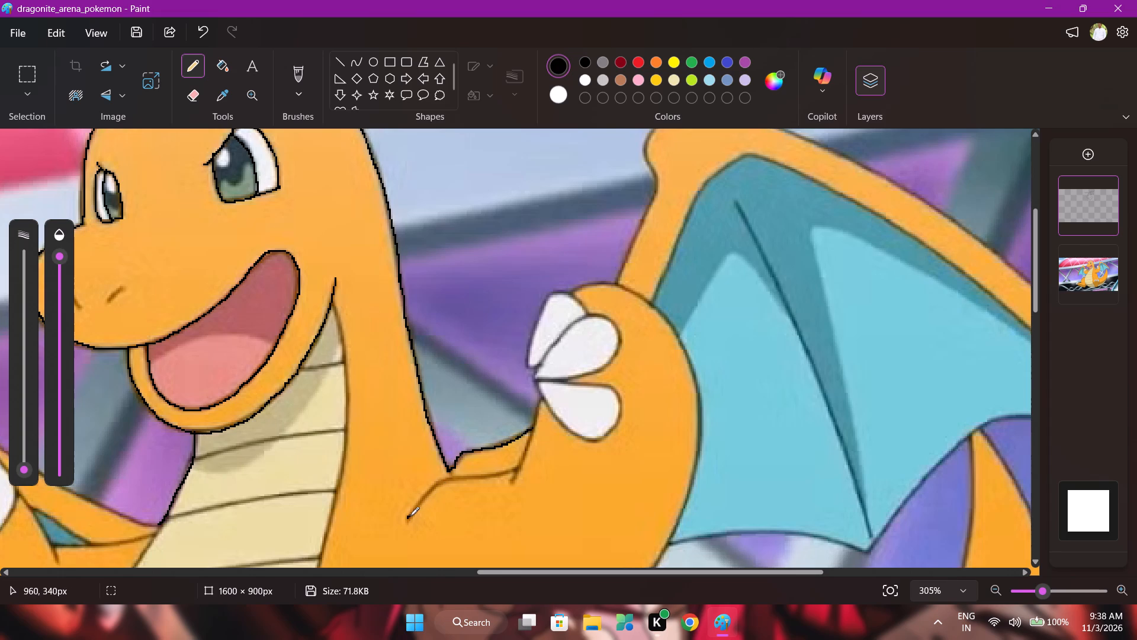
pyautogui.moveTo(410, 516); pyautogui.dragTo(442, 481)
pyautogui.moveTo(442, 481); pyautogui.dragTo(490, 473)
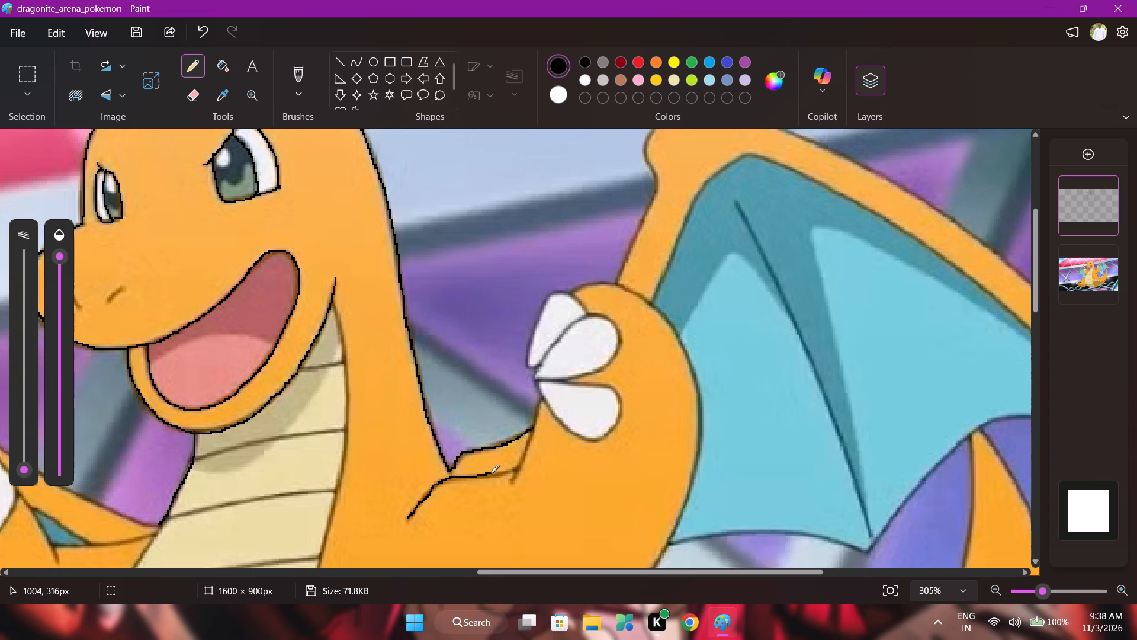
pyautogui.moveTo(490, 473); pyautogui.dragTo(518, 471)
pyautogui.moveTo(509, 483); pyautogui.dragTo(526, 453)
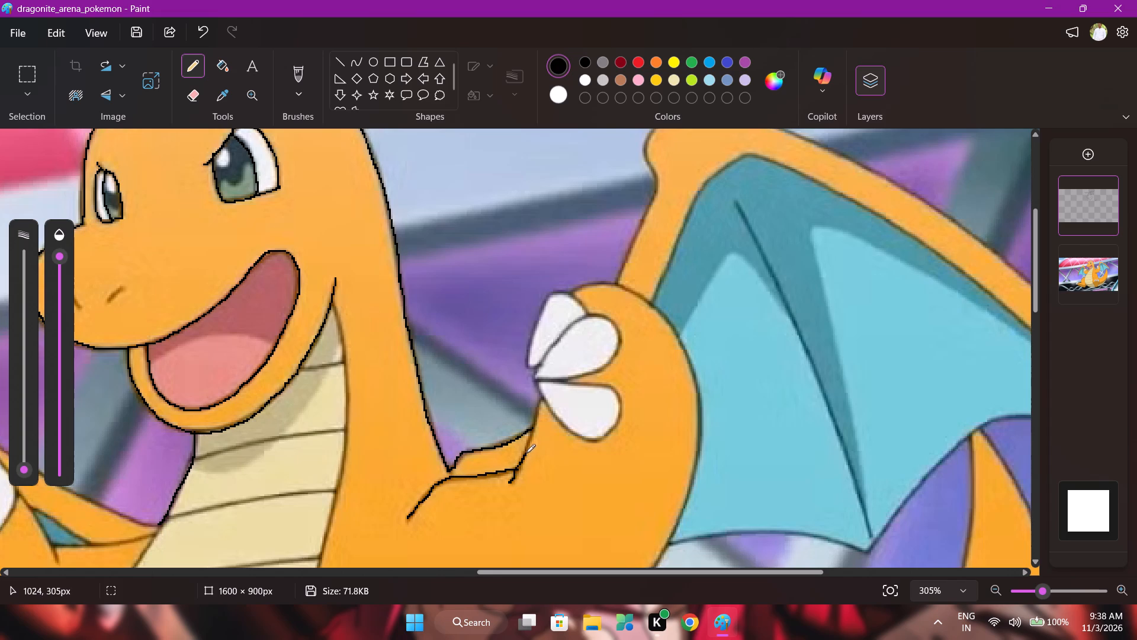
pyautogui.moveTo(526, 453); pyautogui.dragTo(542, 402)
pyautogui.moveTo(542, 402); pyautogui.dragTo(544, 401)
# Trace the closed outline of the lowest white claw on the raised hand in black pencil, including its pointed tip.
pyautogui.moveTo(1043, 595); pyautogui.dragTo(1056, 594)
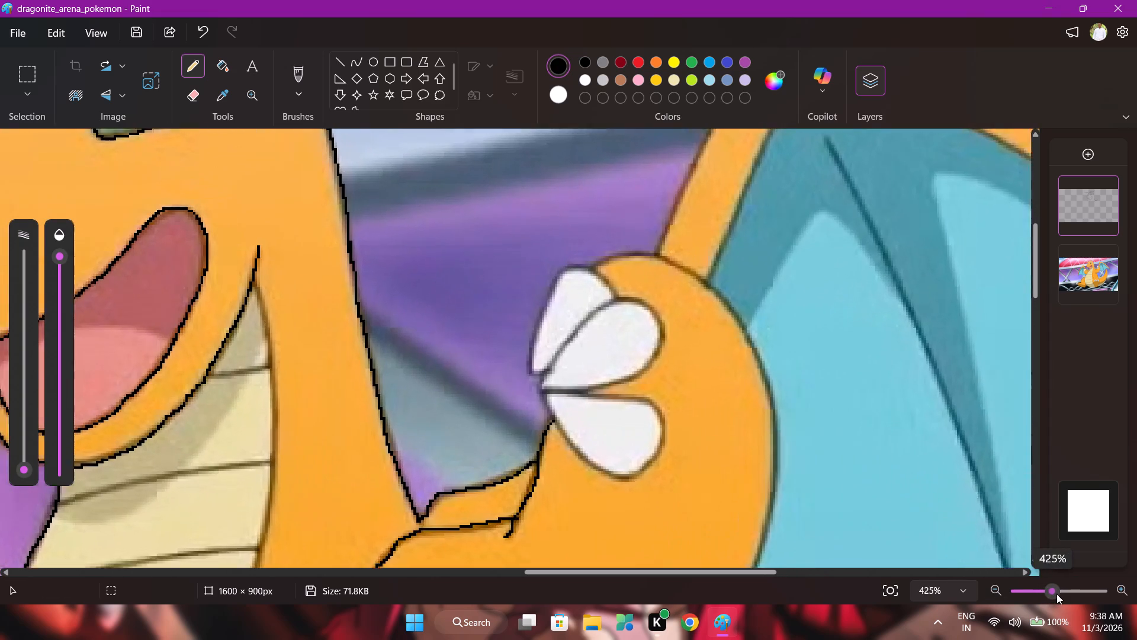
pyautogui.moveTo(1056, 594); pyautogui.dragTo(1059, 593)
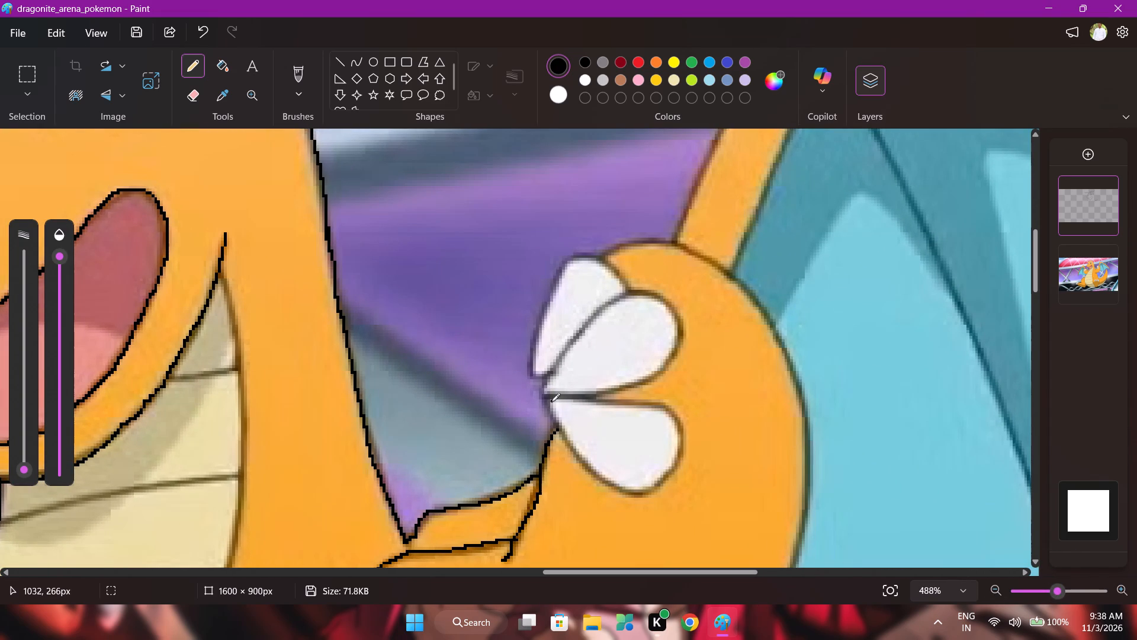
pyautogui.click(548, 399)
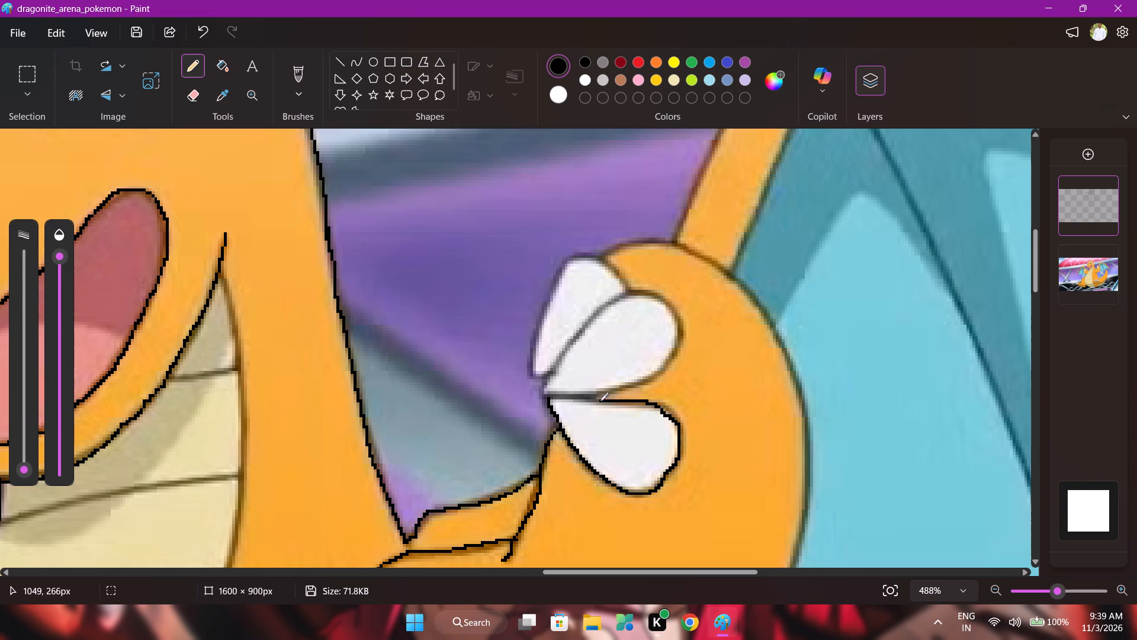
pyautogui.click(547, 394)
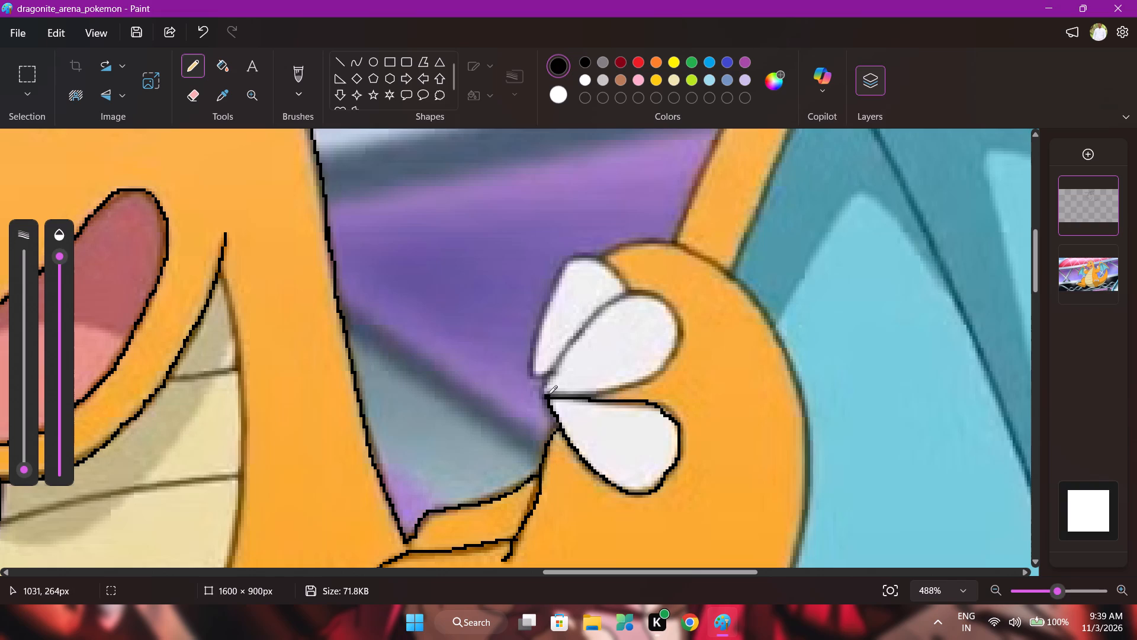
pyautogui.click(549, 395)
# Trace the closed outline of the middle white claw on the raised hand in black pencil, joining it at the shared tip.
pyautogui.moveTo(586, 398); pyautogui.dragTo(593, 396)
pyautogui.moveTo(593, 396); pyautogui.dragTo(627, 388)
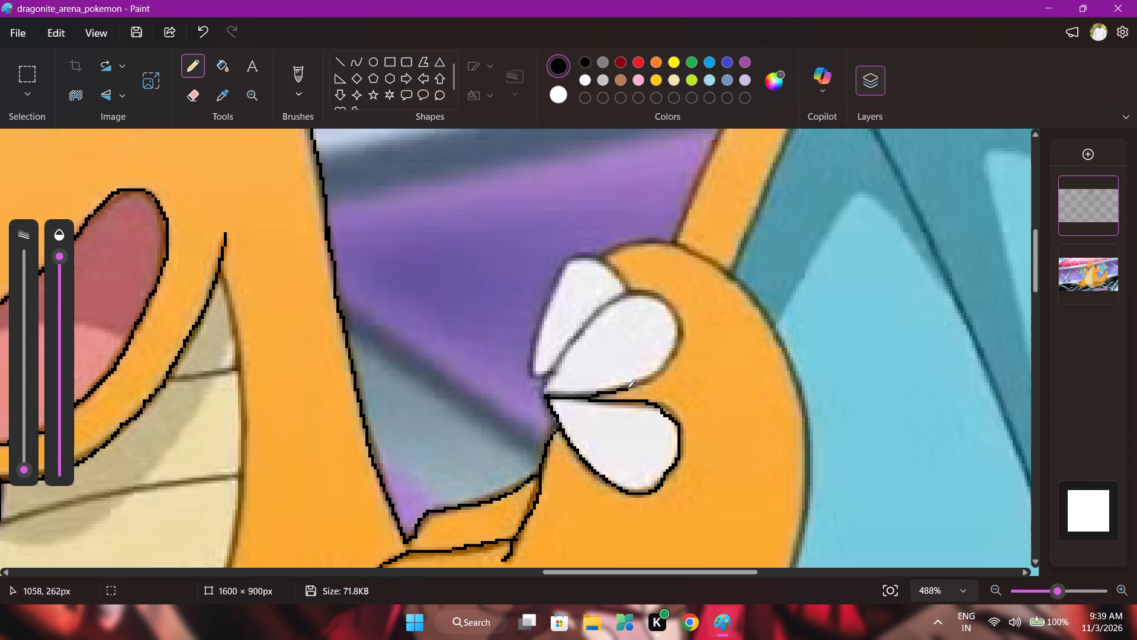
pyautogui.moveTo(627, 388); pyautogui.dragTo(670, 360)
pyautogui.moveTo(670, 360); pyautogui.dragTo(677, 322)
pyautogui.moveTo(677, 322); pyautogui.dragTo(643, 292)
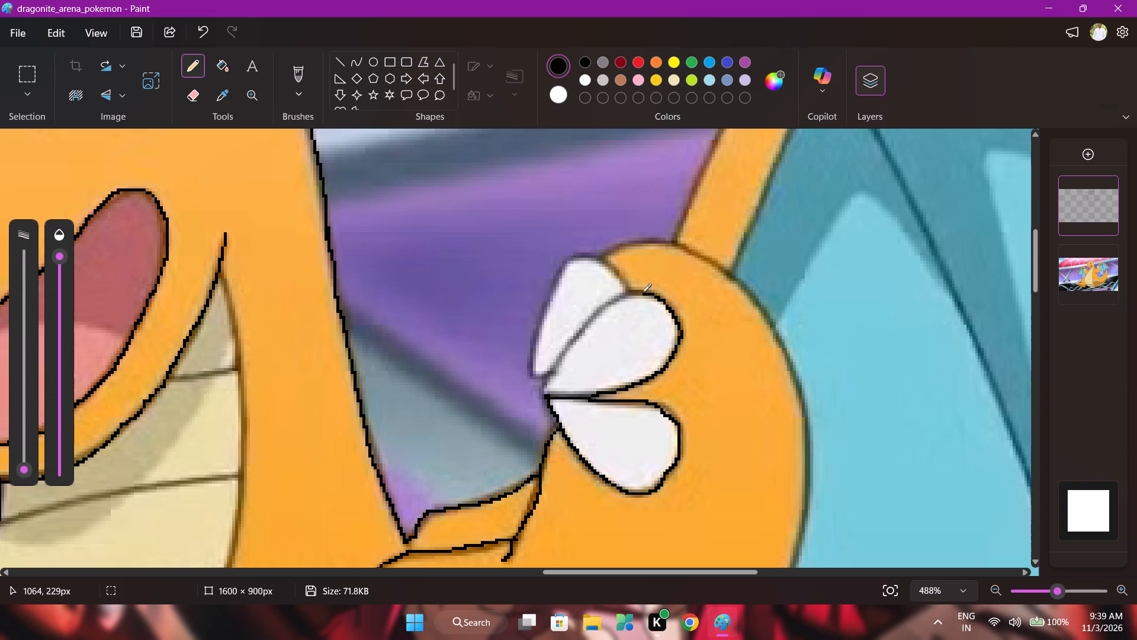
pyautogui.moveTo(643, 292); pyautogui.dragTo(605, 305)
pyautogui.moveTo(605, 305); pyautogui.dragTo(567, 346)
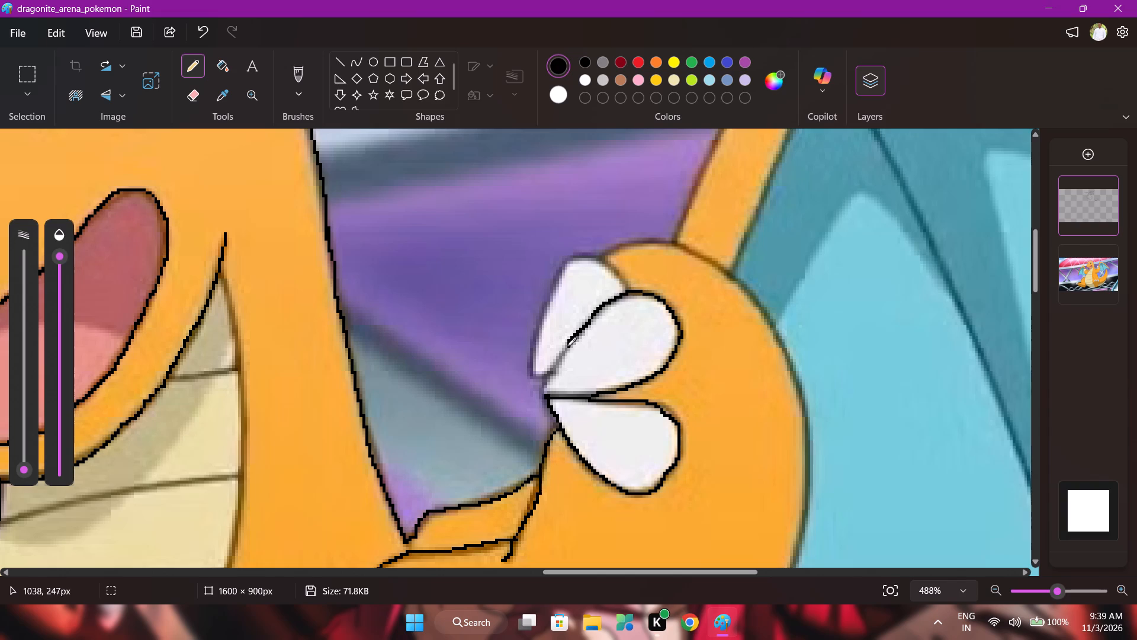
pyautogui.moveTo(567, 346); pyautogui.dragTo(542, 393)
pyautogui.moveTo(542, 393); pyautogui.dragTo(551, 398)
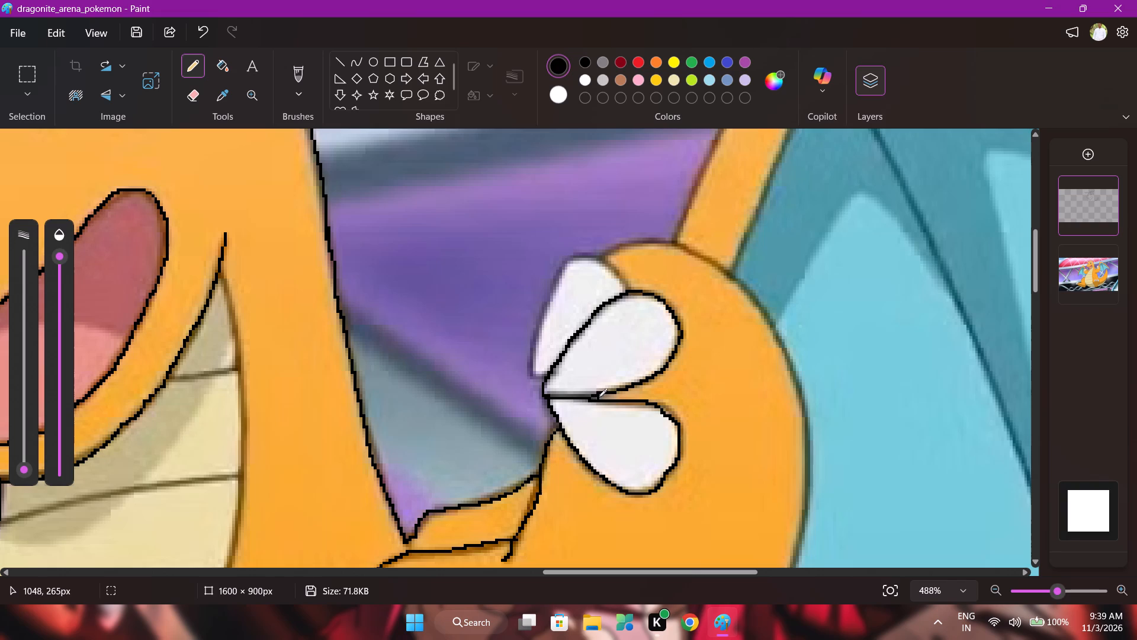
pyautogui.click(589, 396)
# Trace the outline of the uppermost white claw on the raised hand in black pencil, from its tip round to the middle claw.
pyautogui.moveTo(550, 375); pyautogui.dragTo(532, 370)
pyautogui.moveTo(532, 370); pyautogui.dragTo(550, 297)
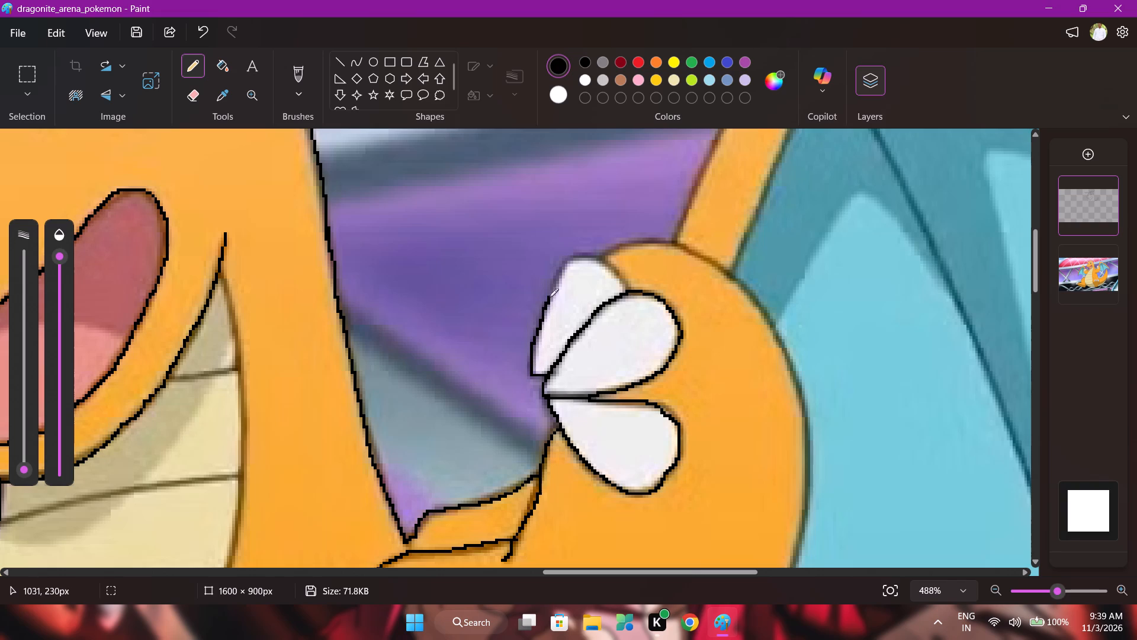
pyautogui.moveTo(550, 297); pyautogui.dragTo(584, 256)
pyautogui.moveTo(584, 256); pyautogui.dragTo(615, 273)
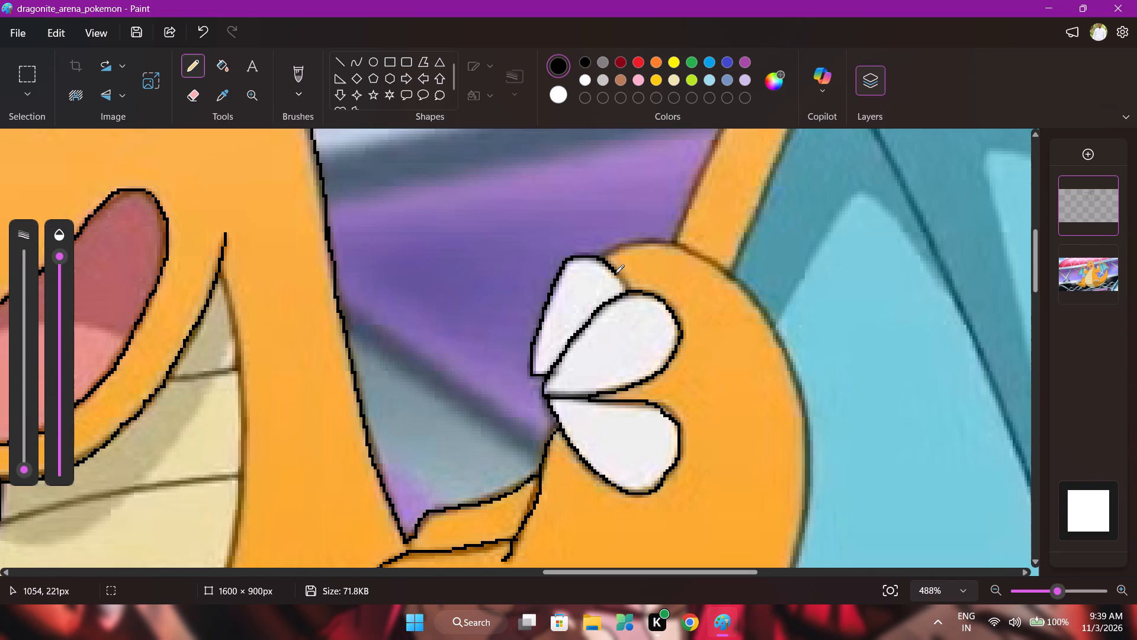
pyautogui.moveTo(615, 273); pyautogui.dragTo(628, 294)
# Trace the rounded top and back of the raised hand in black pencil, starting at the uppermost claw and passing the wing's base.
pyautogui.scroll(2, 699, 446)
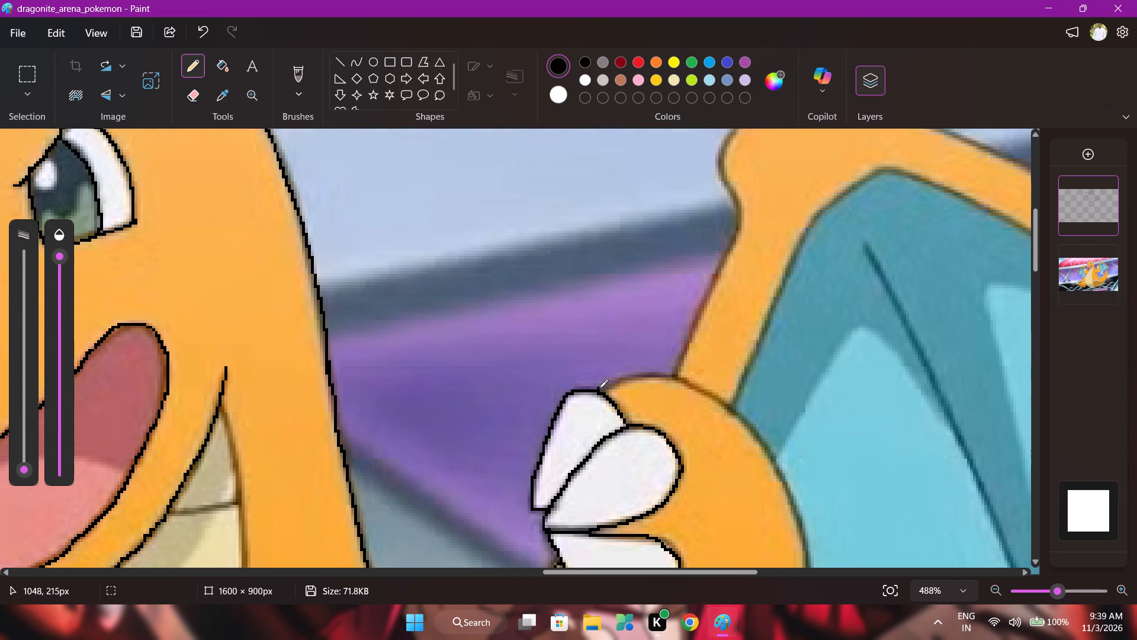
pyautogui.moveTo(602, 392); pyautogui.dragTo(616, 389)
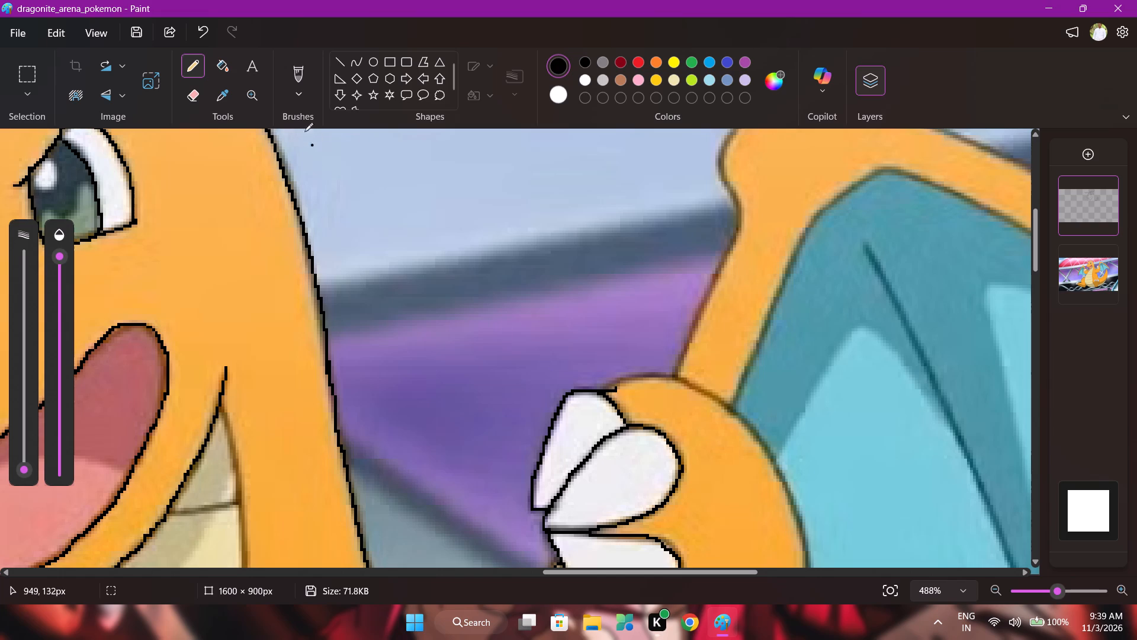
pyautogui.click(198, 35)
pyautogui.moveTo(599, 393); pyautogui.dragTo(640, 373)
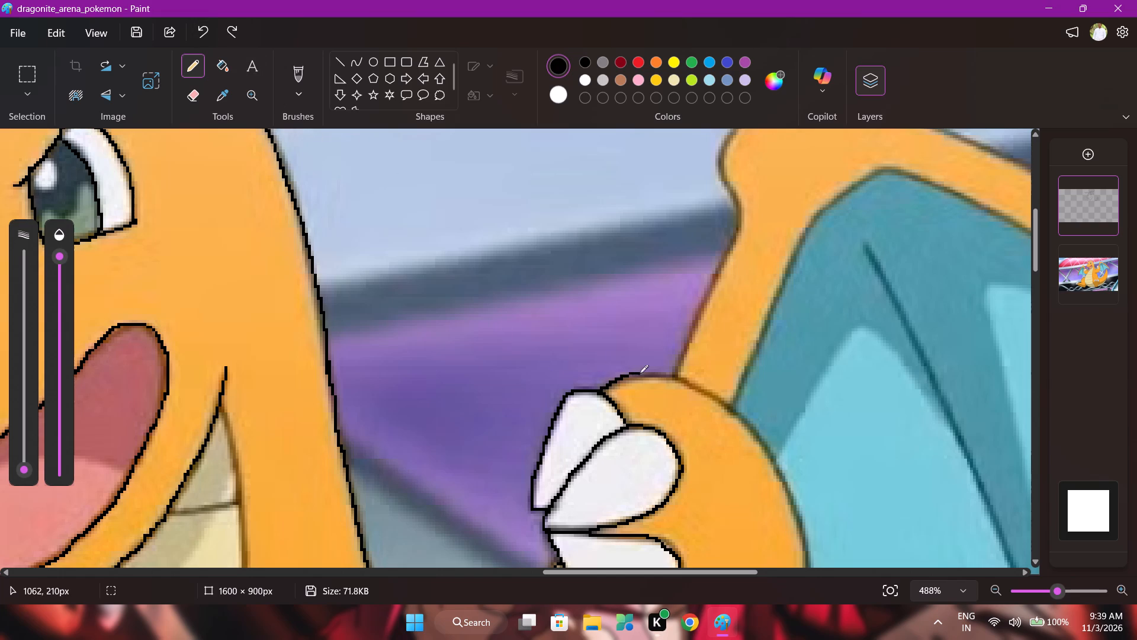
pyautogui.moveTo(640, 373); pyautogui.dragTo(673, 373)
pyautogui.moveTo(673, 373); pyautogui.dragTo(693, 386)
pyautogui.moveTo(693, 386); pyautogui.dragTo(751, 431)
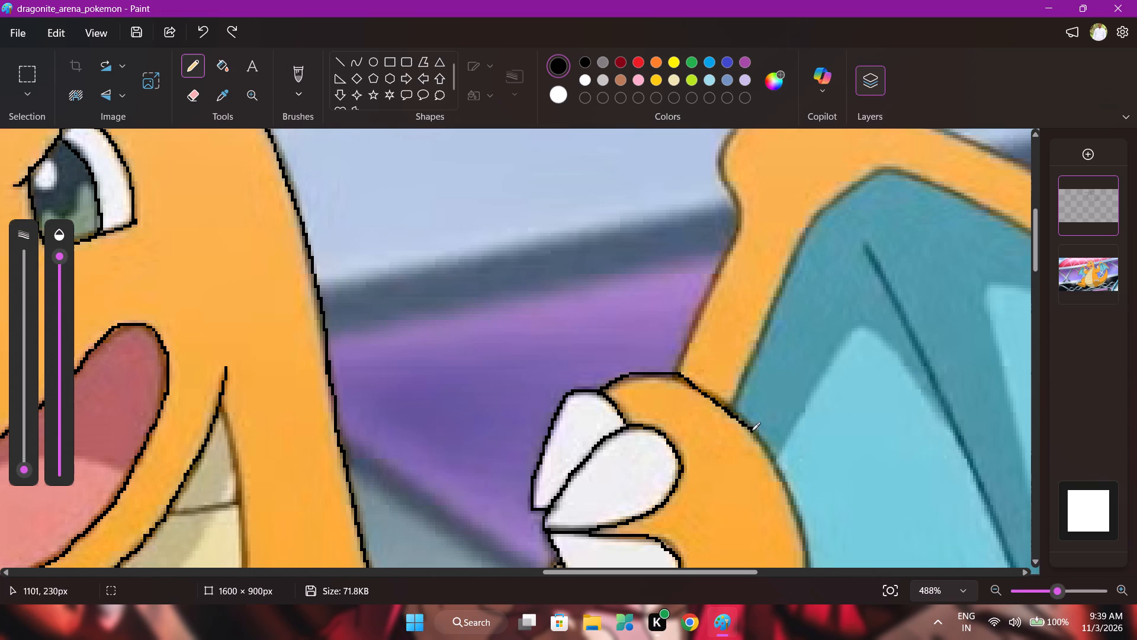
pyautogui.moveTo(751, 431); pyautogui.dragTo(798, 508)
pyautogui.moveTo(798, 508); pyautogui.dragTo(810, 565)
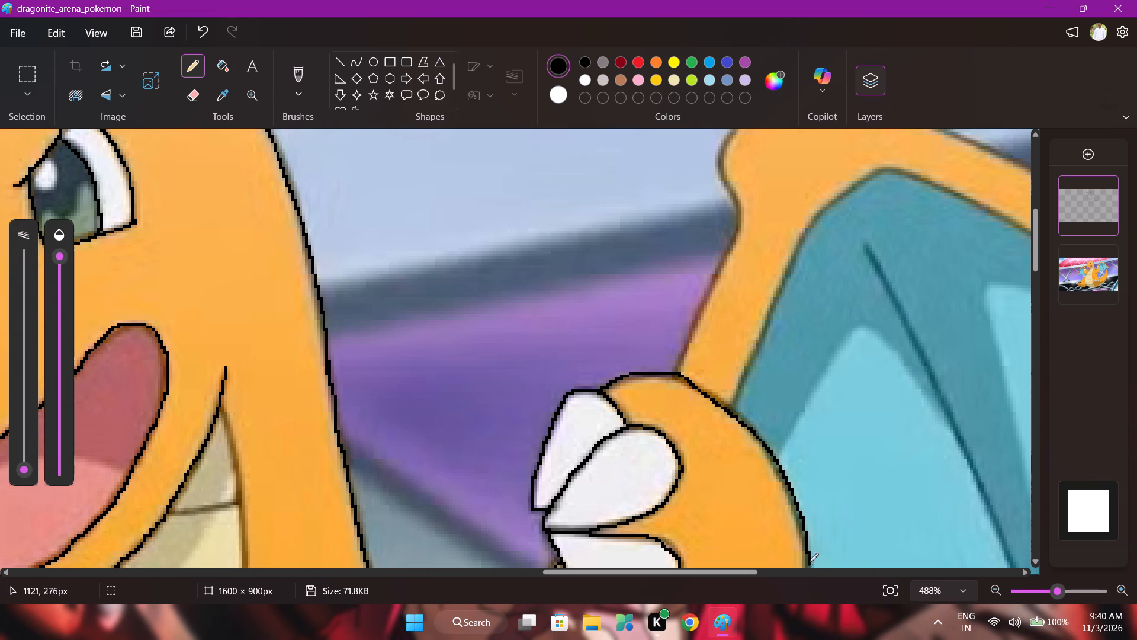
# Continue the raised arm's outer edge in black pencil down to where the blue wing membrane's lower edge meets it.
pyautogui.scroll(-4, 808, 555)
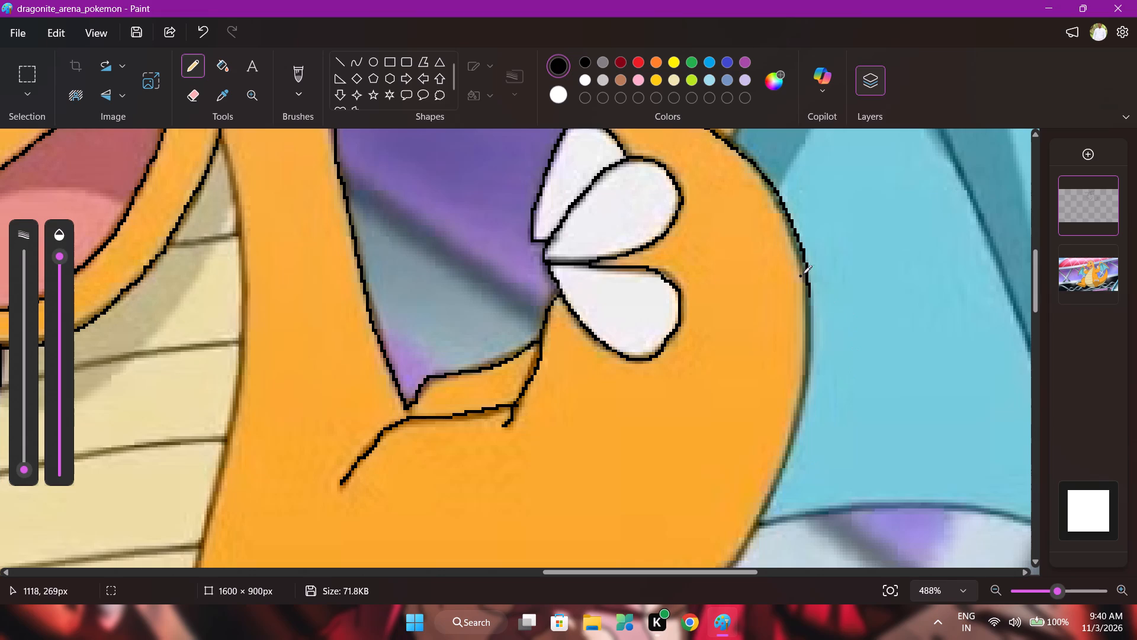
pyautogui.moveTo(809, 274); pyautogui.dragTo(810, 296)
pyautogui.moveTo(810, 296); pyautogui.dragTo(805, 383)
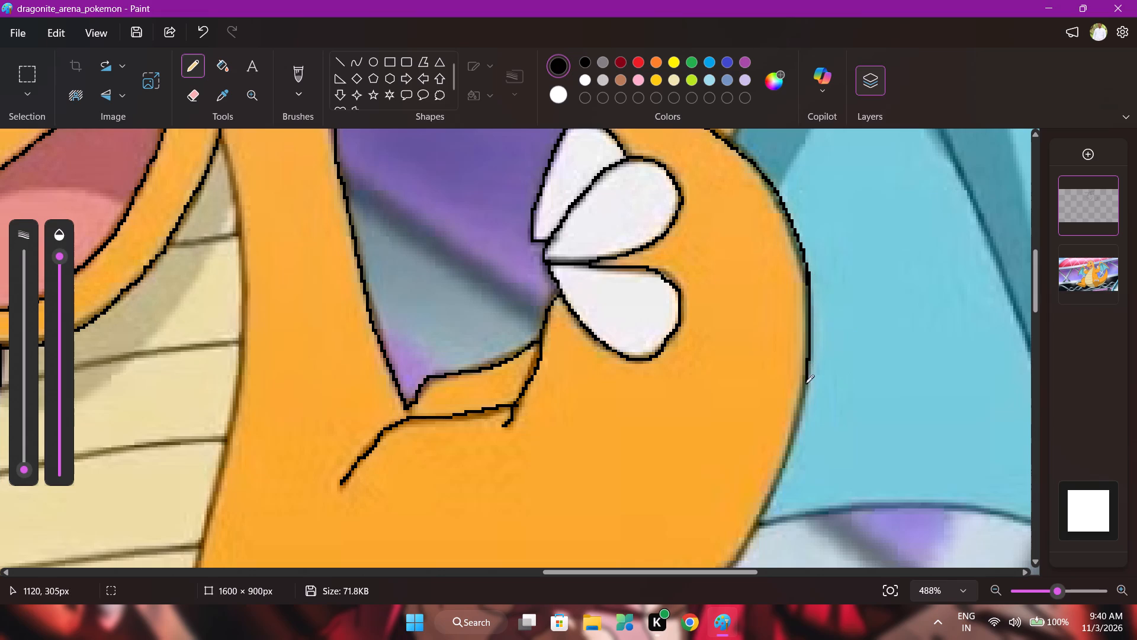
pyautogui.moveTo(805, 383); pyautogui.dragTo(783, 470)
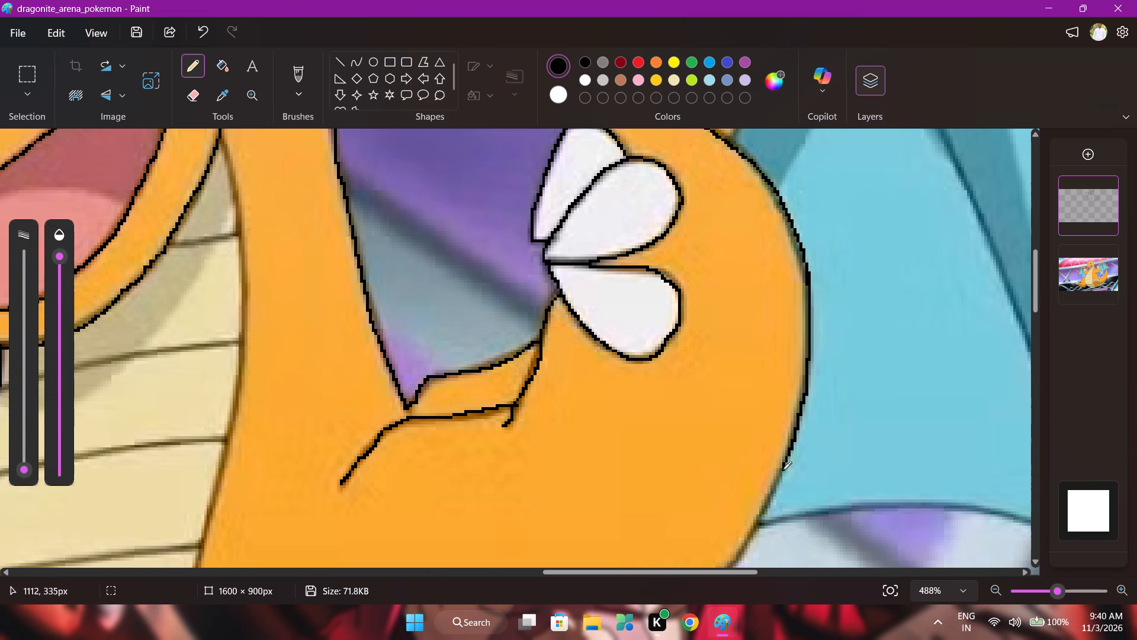
pyautogui.moveTo(783, 470); pyautogui.dragTo(757, 527)
# Trace the orange wing arm's outer edge in black pencil from the hand up around the knobbed joint and onto the wing's upper slope.
pyautogui.scroll(2, 754, 473)
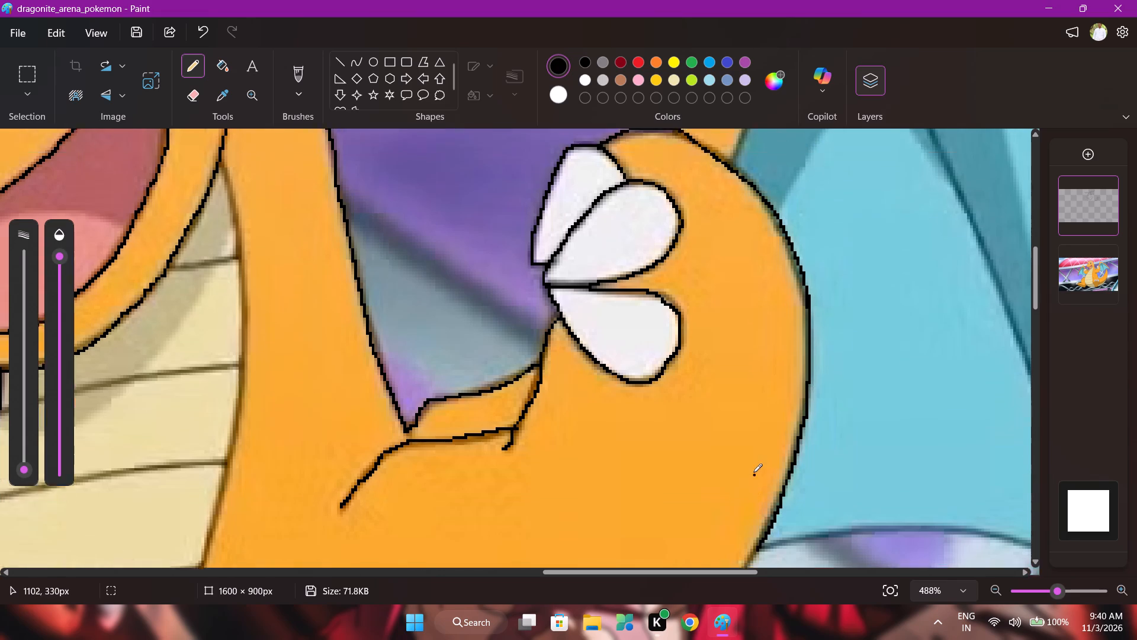
pyautogui.scroll(4, 753, 472)
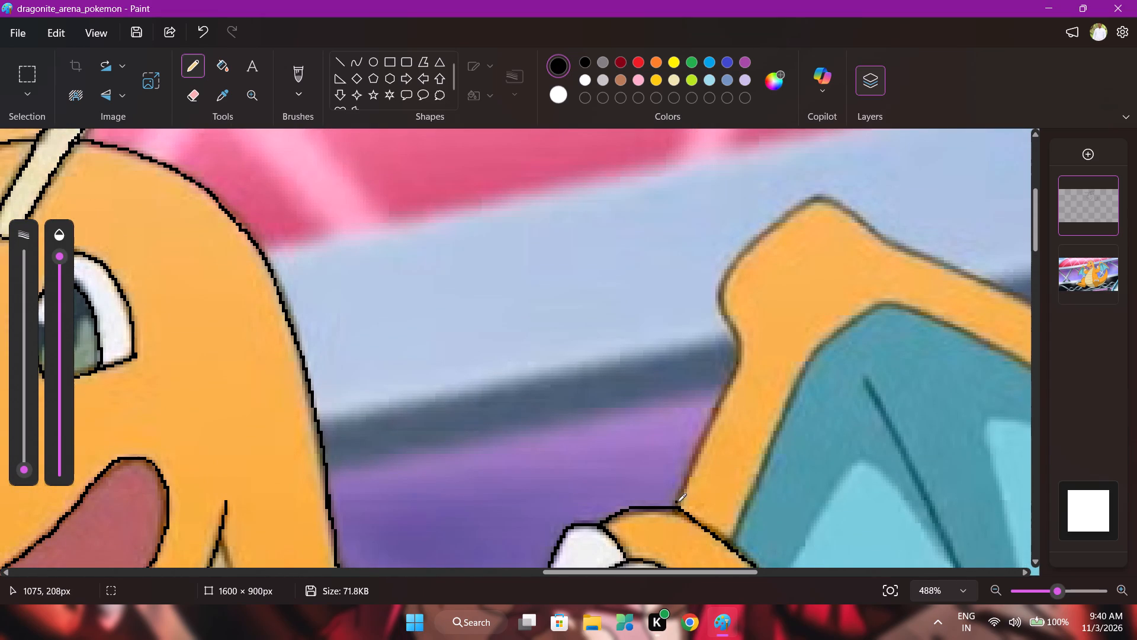
pyautogui.moveTo(677, 511); pyautogui.dragTo(683, 490)
pyautogui.moveTo(683, 490); pyautogui.dragTo(722, 392)
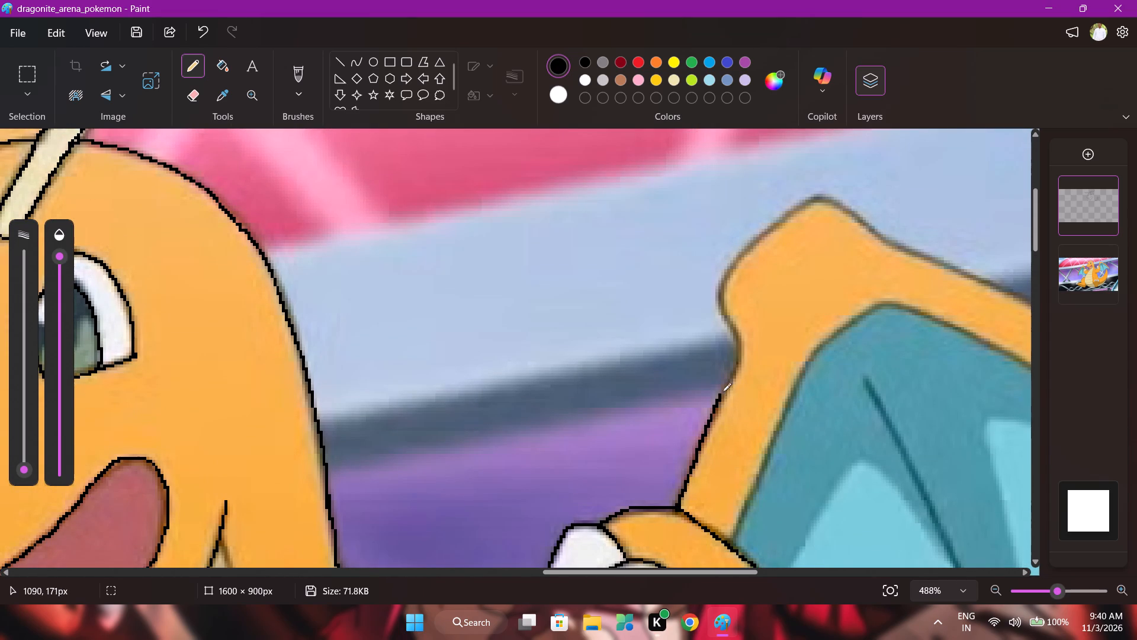
pyautogui.moveTo(722, 392); pyautogui.dragTo(722, 300)
pyautogui.moveTo(722, 300); pyautogui.dragTo(778, 228)
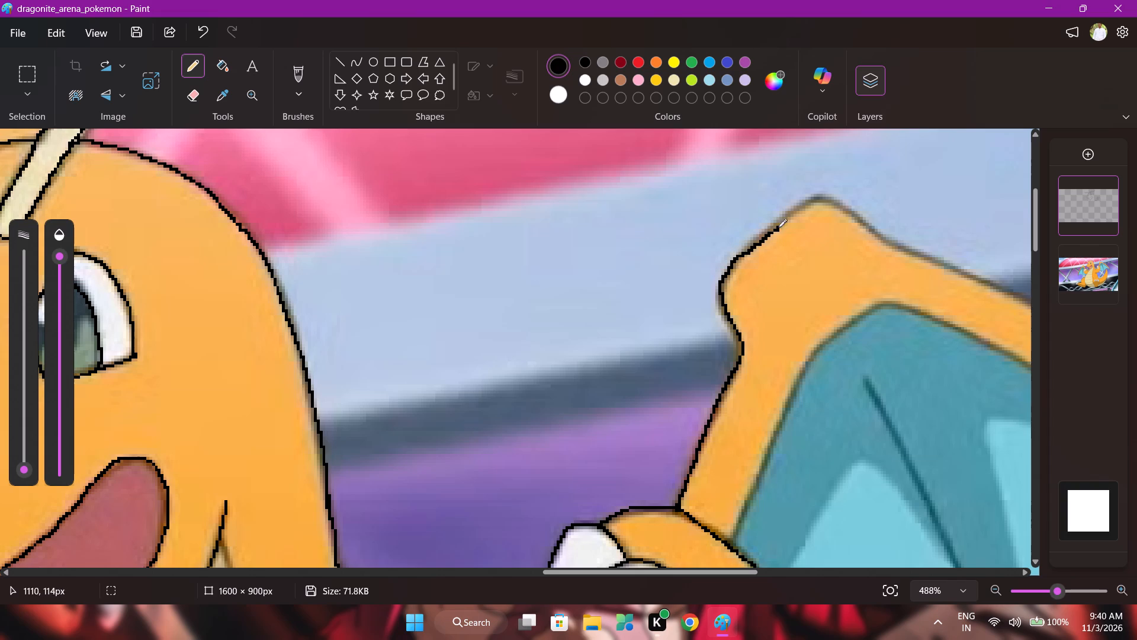
pyautogui.moveTo(778, 228); pyautogui.dragTo(847, 207)
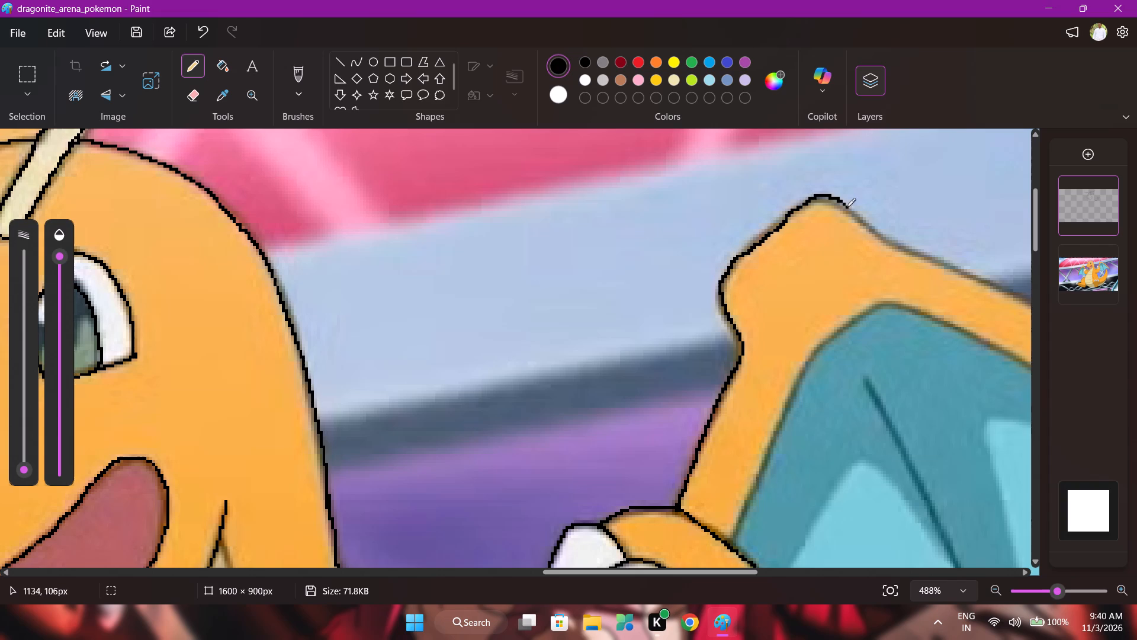
pyautogui.moveTo(847, 207); pyautogui.dragTo(900, 249)
pyautogui.moveTo(900, 249); pyautogui.dragTo(1016, 297)
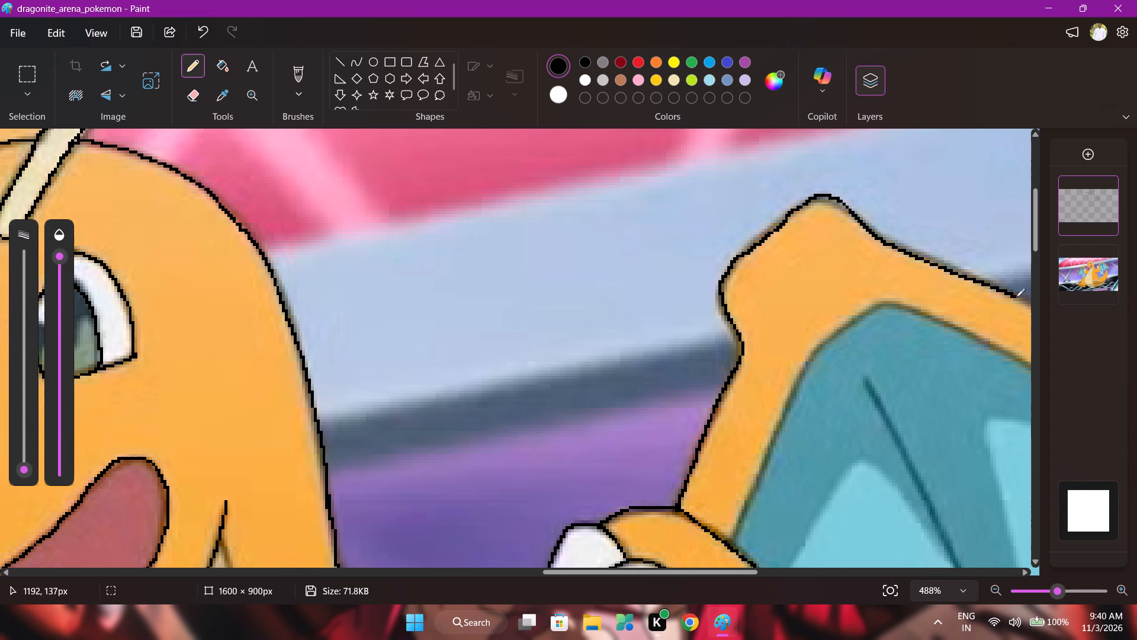
pyautogui.moveTo(1016, 297); pyautogui.dragTo(1026, 300)
# Continue the orange wing arm's outer edge in black pencil from the upper slope down along its long curve.
pyautogui.hscroll(-1, 1027, 302)
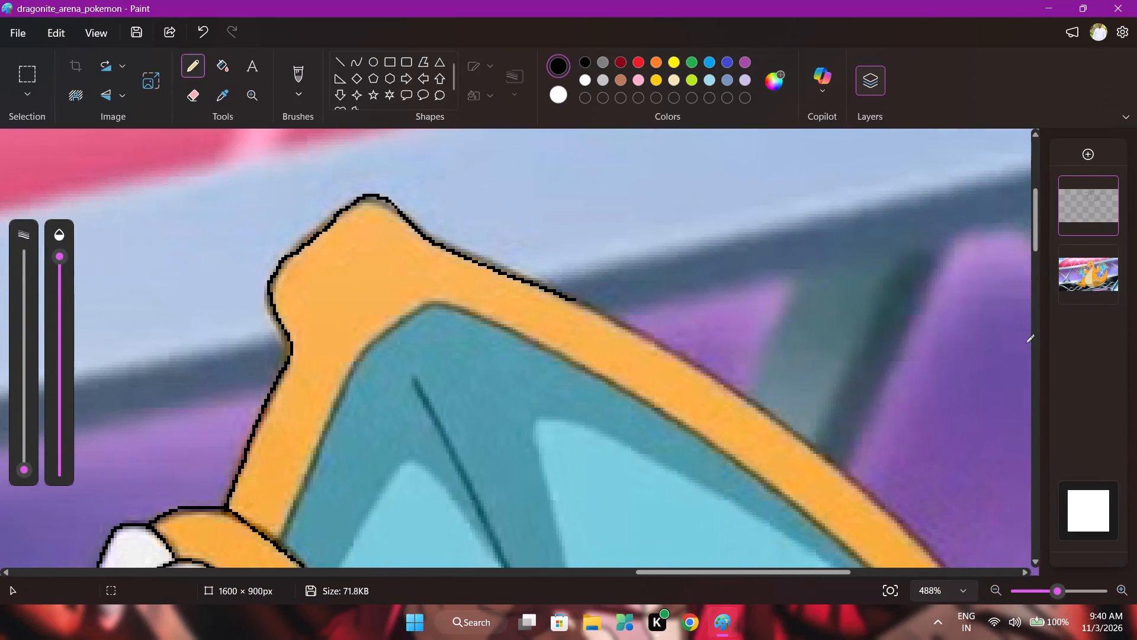
pyautogui.hscroll(-1, 1026, 343)
pyautogui.keyDown('ctrl'); pyautogui.scroll(-3, 937, 364); pyautogui.keyUp('ctrl')
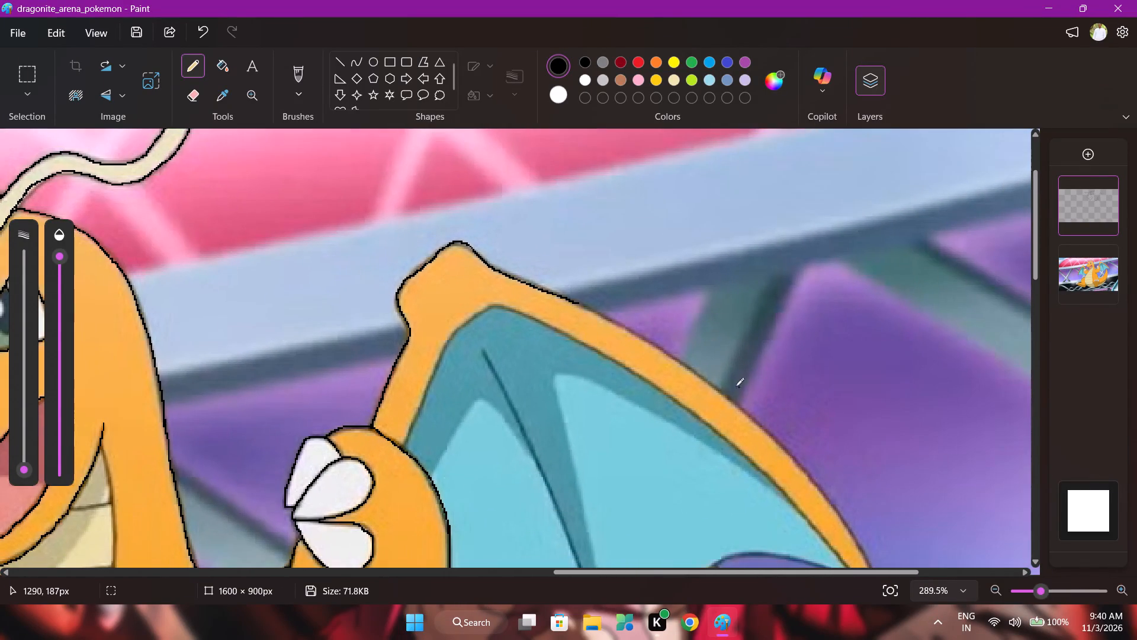
pyautogui.scroll(-1, 707, 380)
pyautogui.scroll(2, 679, 368)
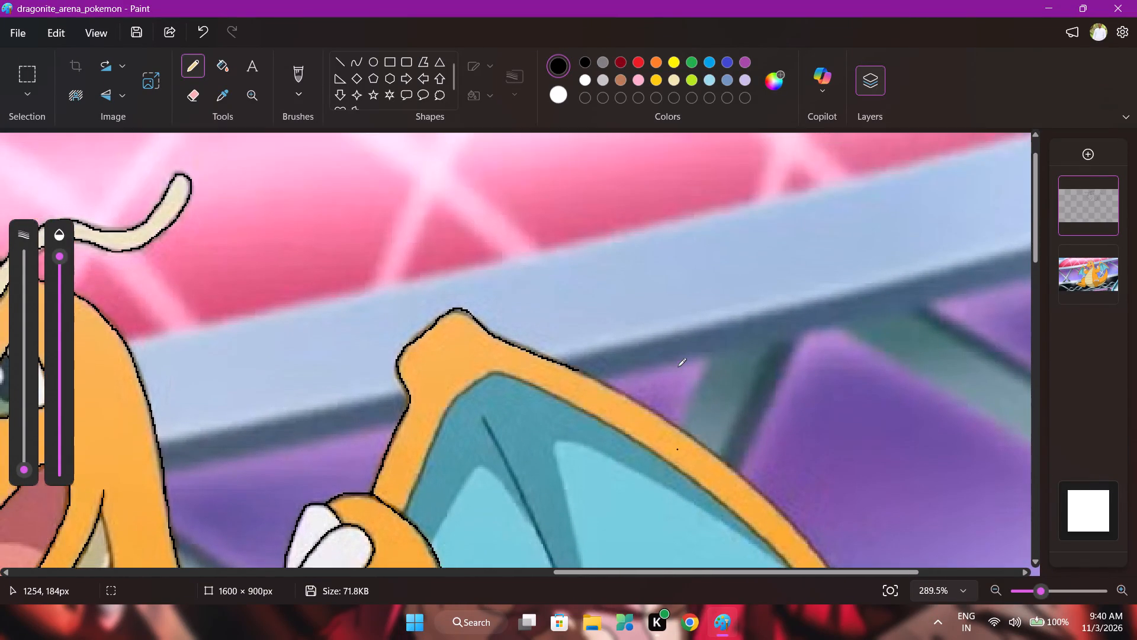
pyautogui.scroll(-2, 677, 367)
pyautogui.keyDown('ctrl'); pyautogui.scroll(6, 677, 367); pyautogui.keyUp('ctrl')
pyautogui.hscroll(-1, 677, 367)
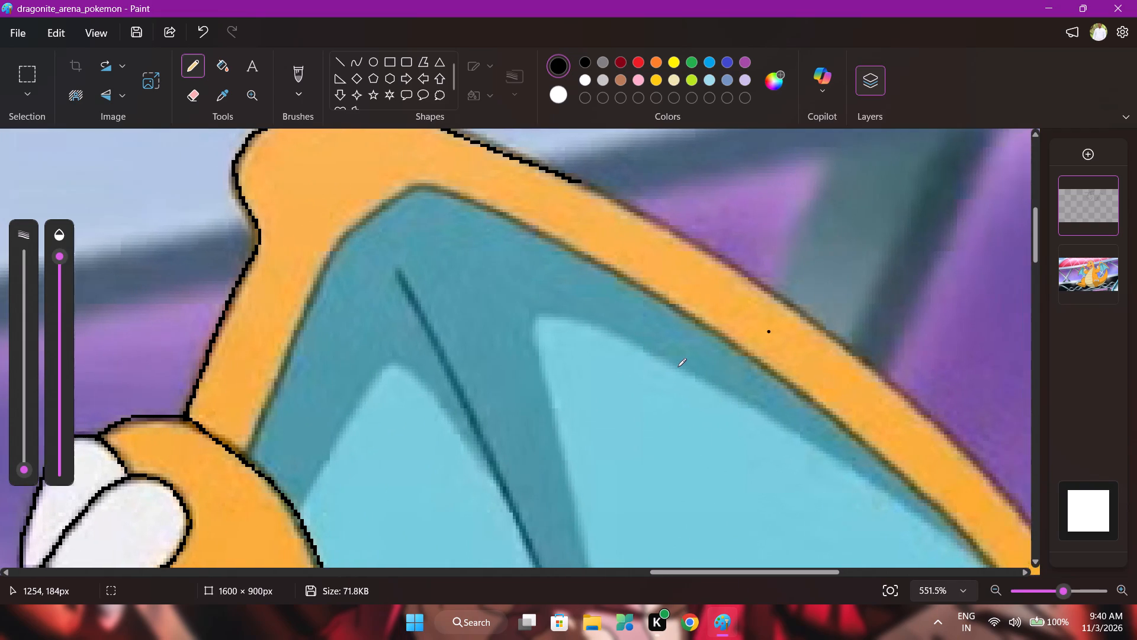
pyautogui.hscroll(-1, 677, 367)
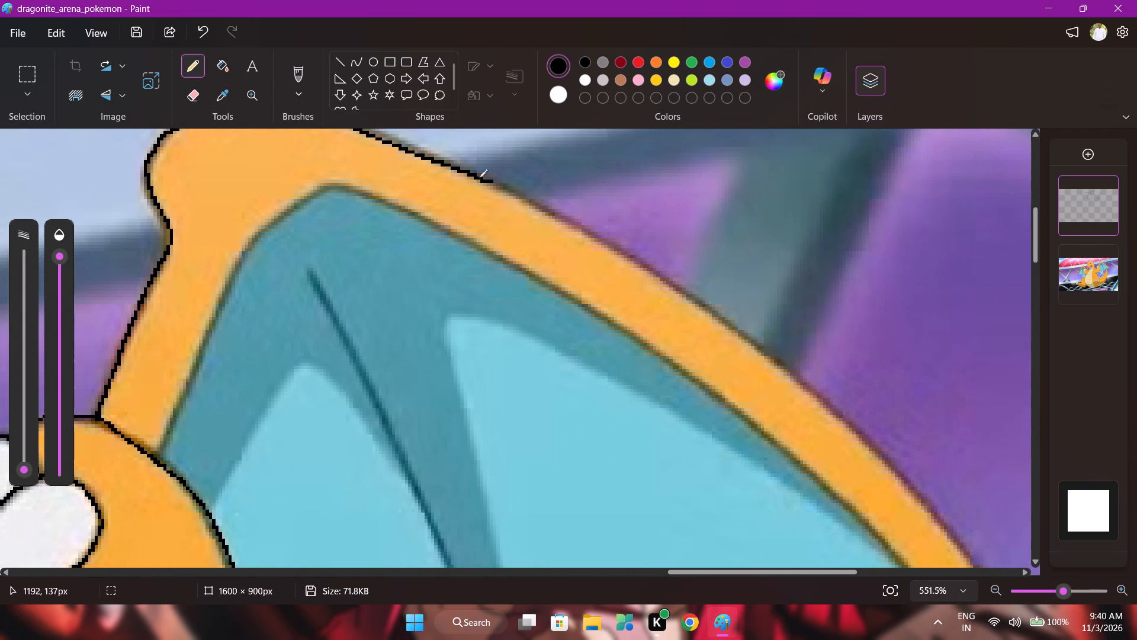
pyautogui.moveTo(489, 182); pyautogui.dragTo(503, 188)
pyautogui.moveTo(503, 188); pyautogui.dragTo(585, 235)
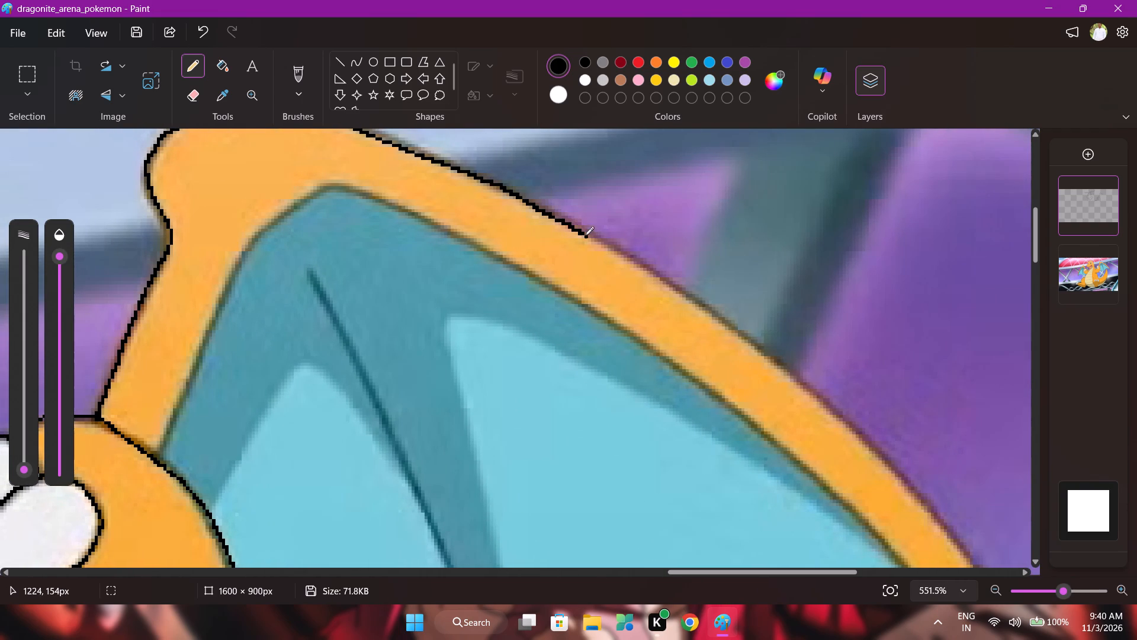
pyautogui.moveTo(585, 235); pyautogui.dragTo(688, 299)
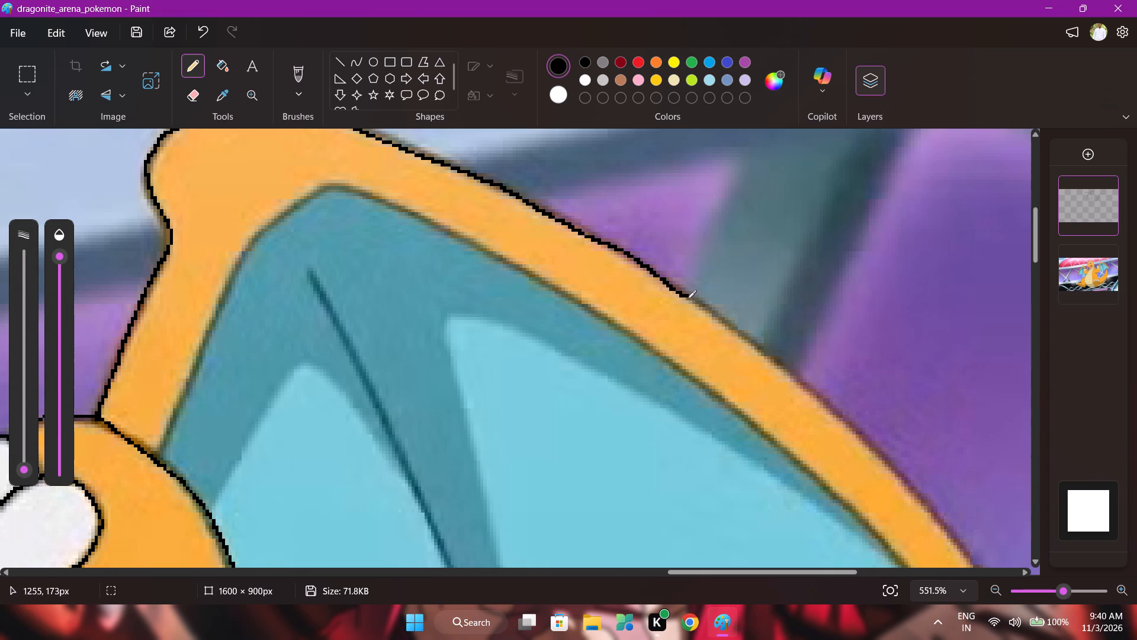
pyautogui.moveTo(688, 299); pyautogui.dragTo(784, 373)
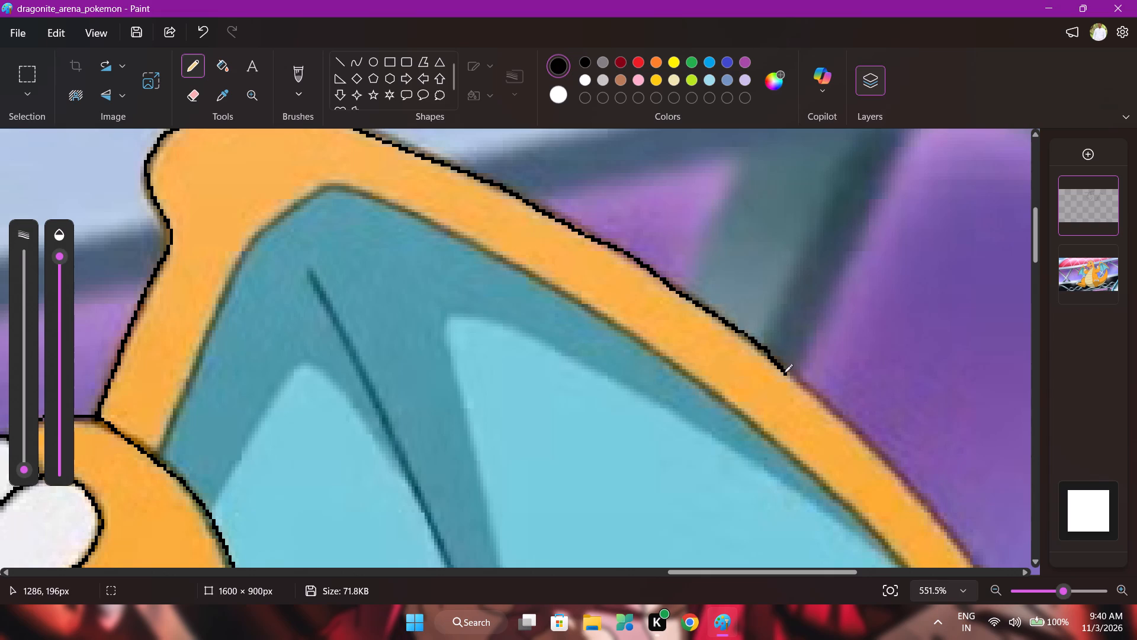
pyautogui.moveTo(784, 373); pyautogui.dragTo(857, 431)
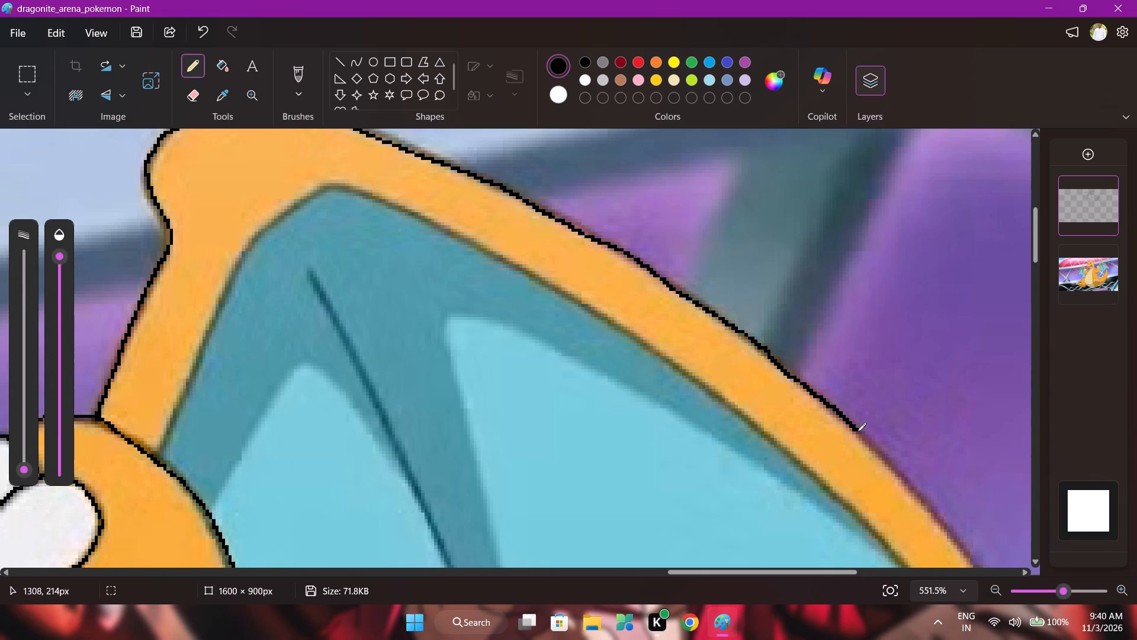
pyautogui.moveTo(857, 431); pyautogui.dragTo(960, 552)
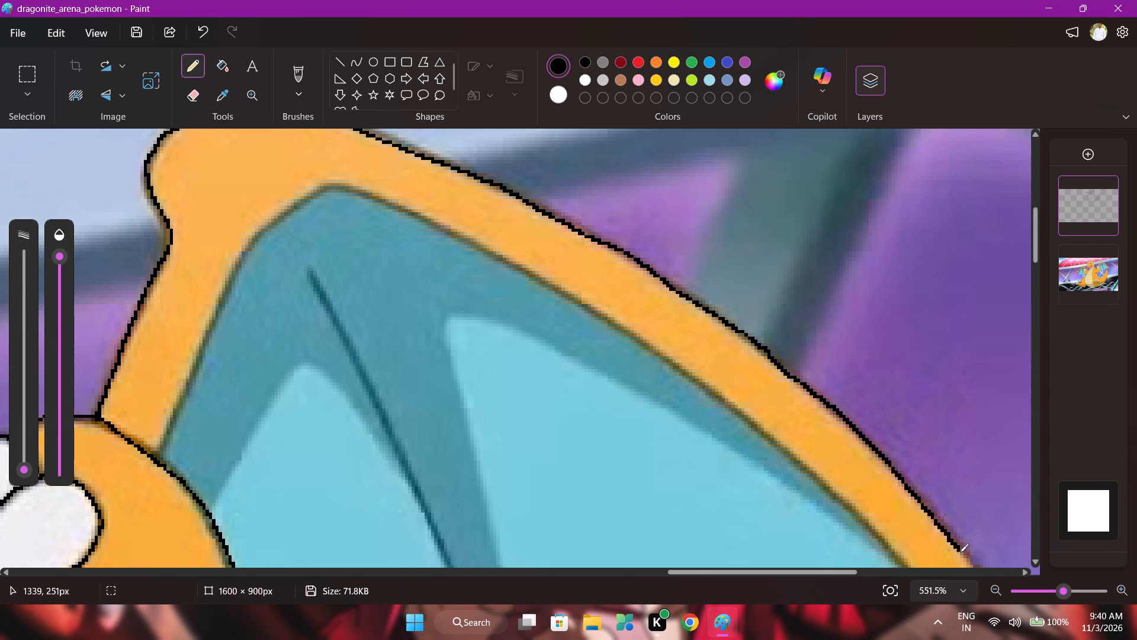
pyautogui.moveTo(960, 552); pyautogui.dragTo(974, 567)
# Finish the wing arm's outer edge in black pencil down to its pointed tip.
pyautogui.hscroll(-1, 815, 548)
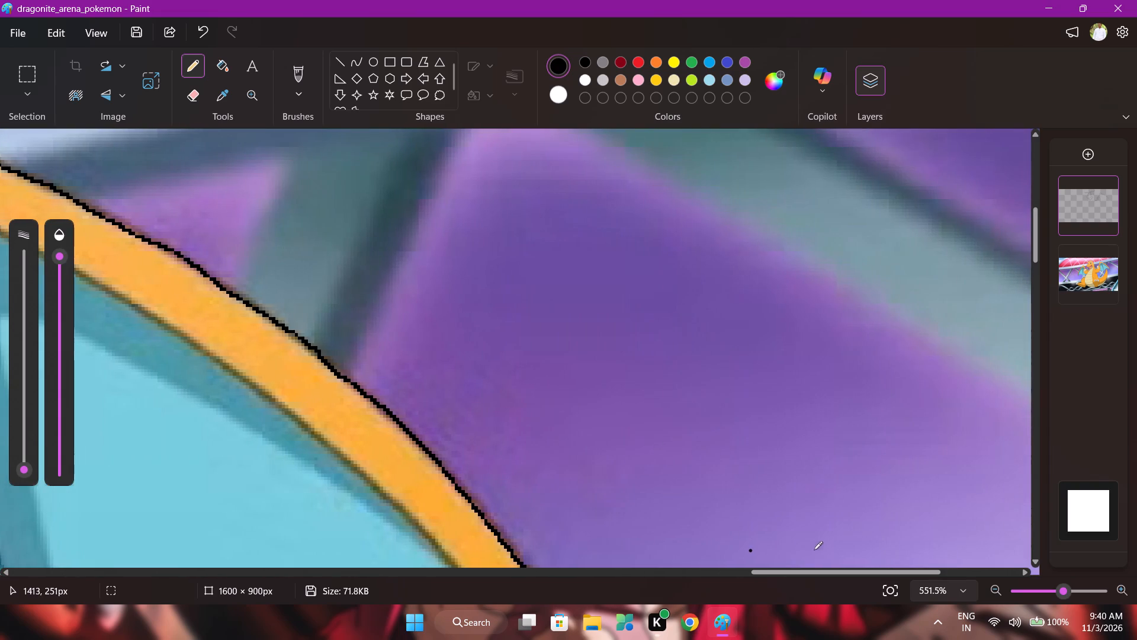
pyautogui.scroll(-1, 706, 555)
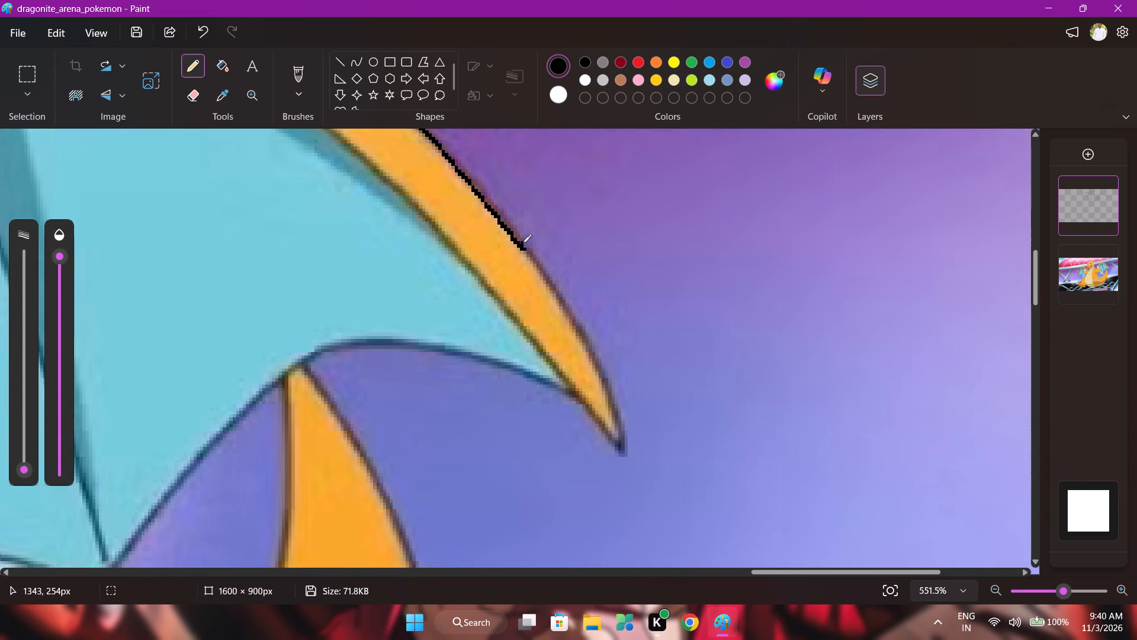
pyautogui.moveTo(523, 247); pyautogui.dragTo(571, 320)
pyautogui.moveTo(571, 320); pyautogui.dragTo(617, 414)
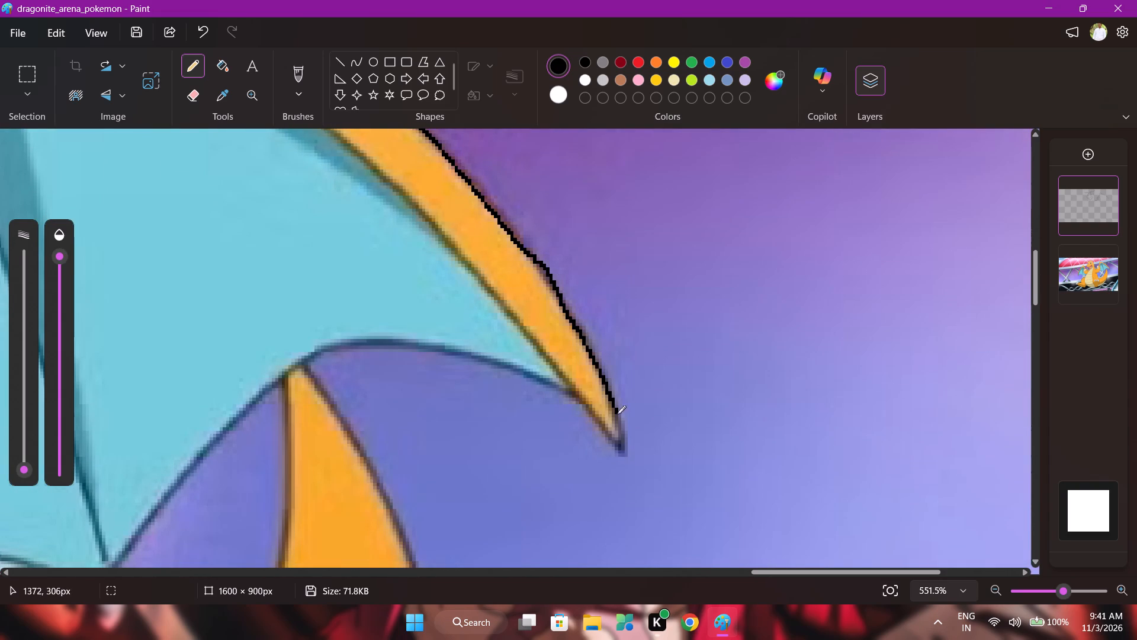
pyautogui.moveTo(617, 414); pyautogui.dragTo(617, 443)
# Trace the wing arm's inner edge in black pencil from the pointed tip back up along the blue membrane and around its top bend.
pyautogui.moveTo(617, 443); pyautogui.dragTo(579, 397)
pyautogui.moveTo(579, 397); pyautogui.dragTo(479, 273)
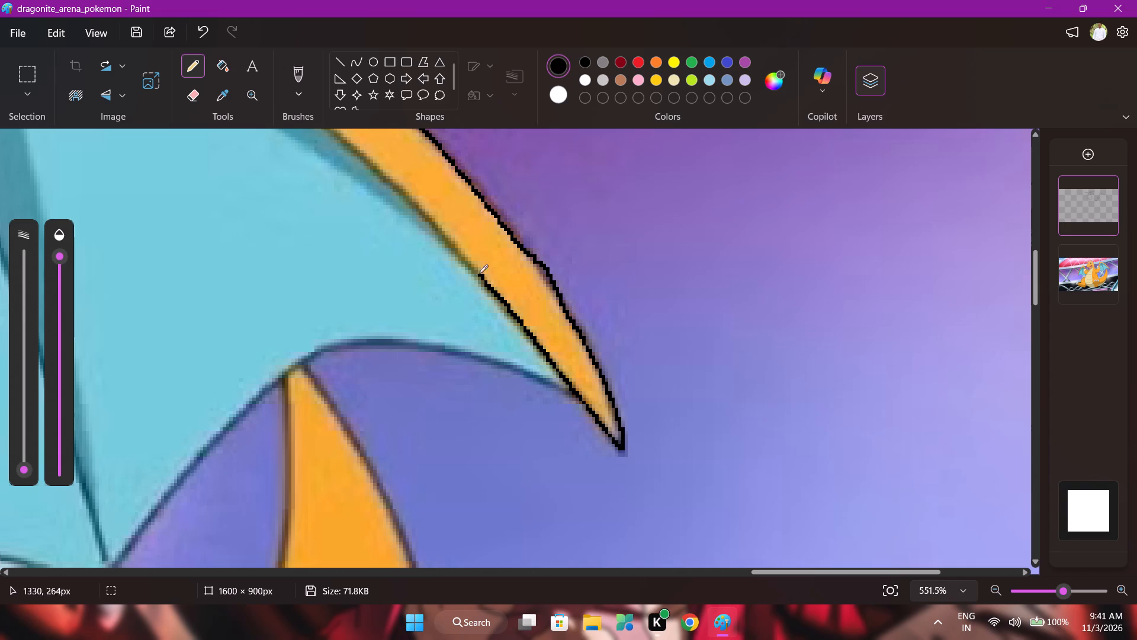
pyautogui.moveTo(479, 273); pyautogui.dragTo(361, 161)
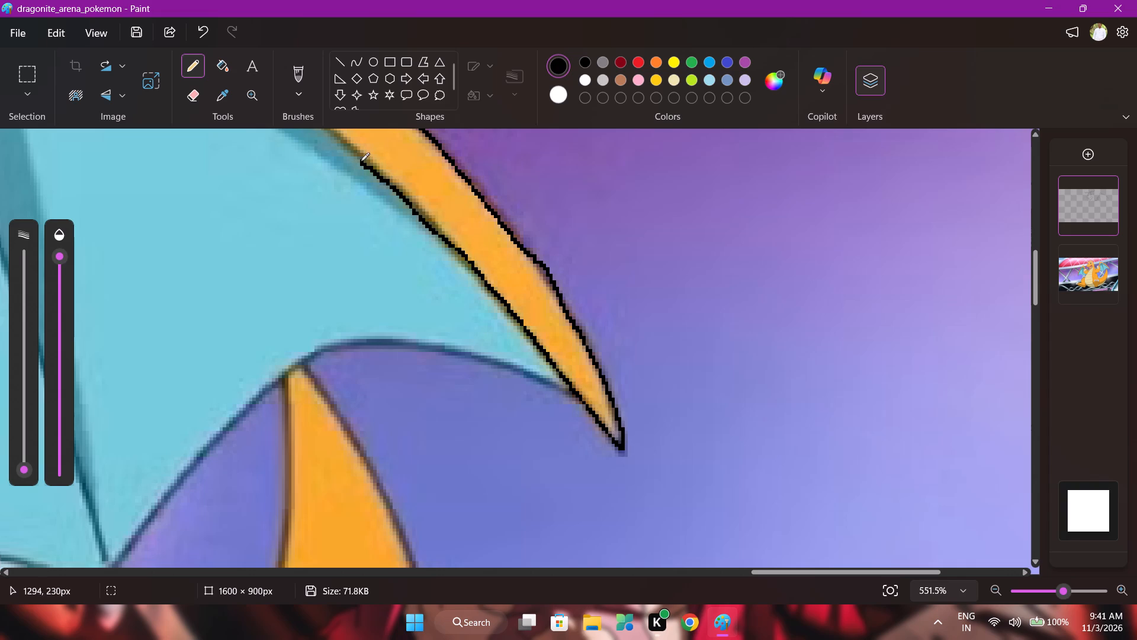
pyautogui.moveTo(361, 161); pyautogui.dragTo(332, 130)
pyautogui.scroll(1, 435, 182)
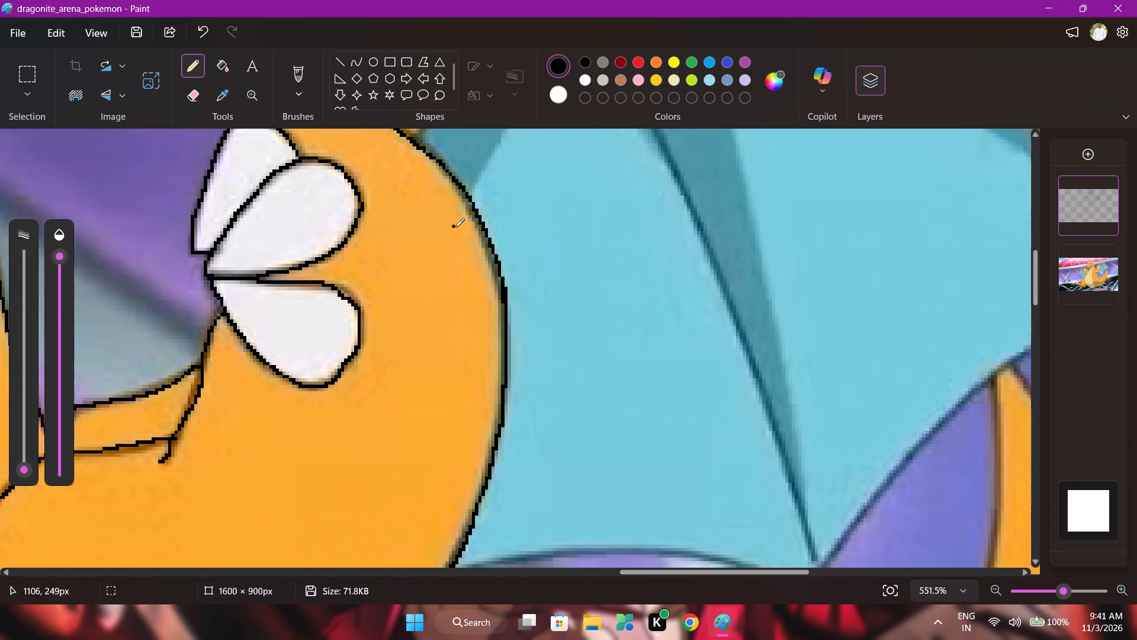
pyautogui.scroll(2, 455, 227)
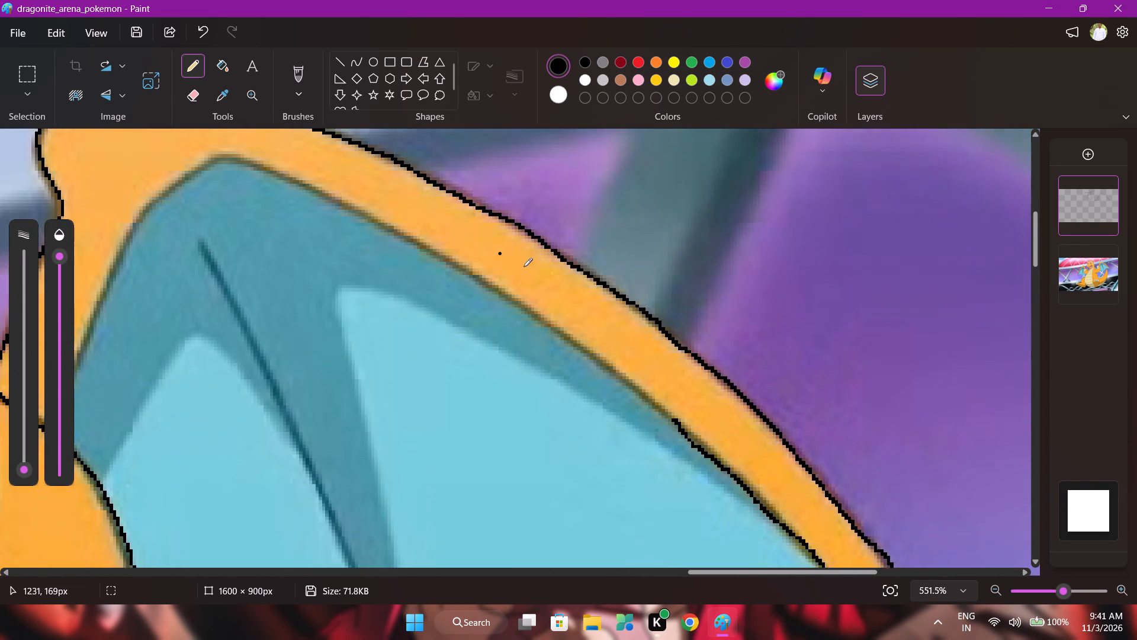
pyautogui.scroll(1, 523, 267)
pyautogui.moveTo(679, 430); pyautogui.dragTo(658, 414)
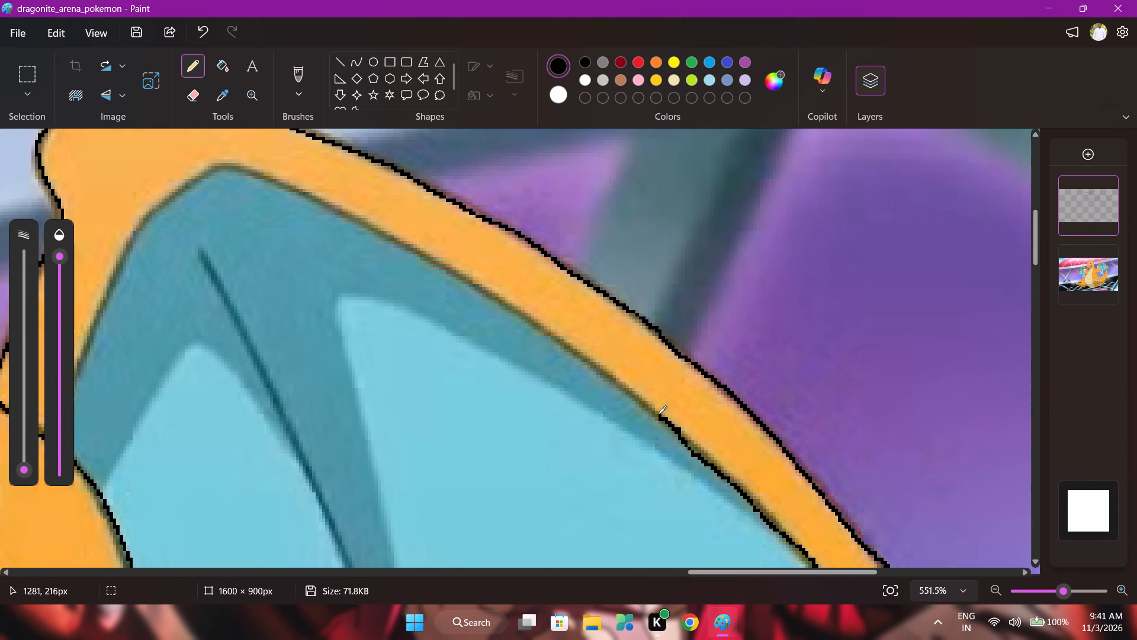
pyautogui.moveTo(658, 414); pyautogui.dragTo(558, 343)
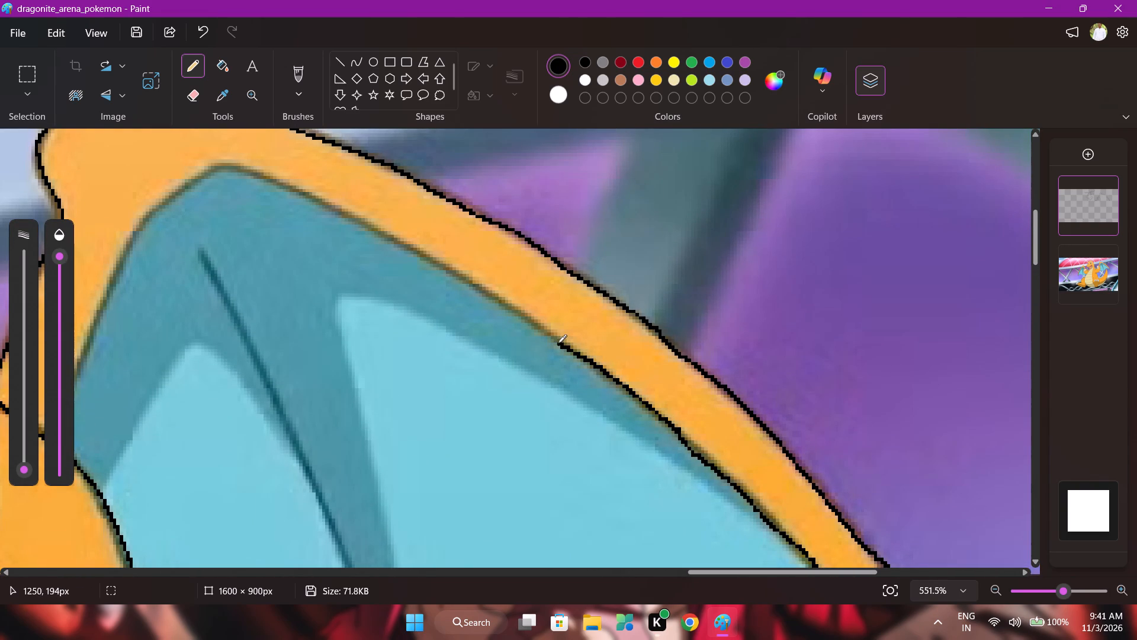
pyautogui.moveTo(558, 343); pyautogui.dragTo(412, 251)
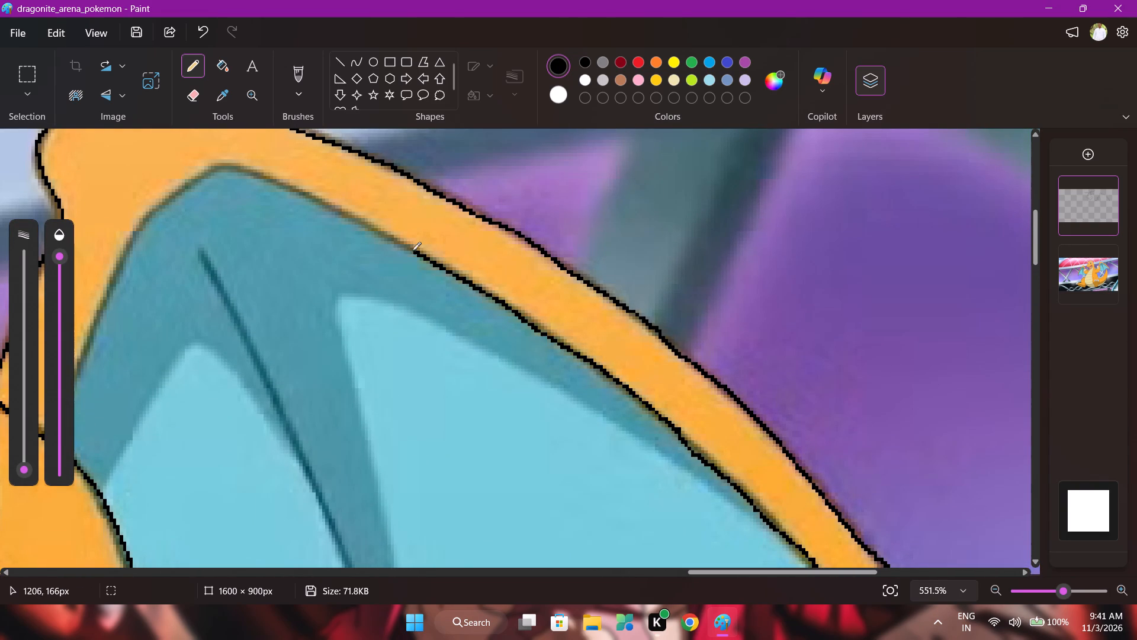
pyautogui.moveTo(412, 251); pyautogui.dragTo(262, 177)
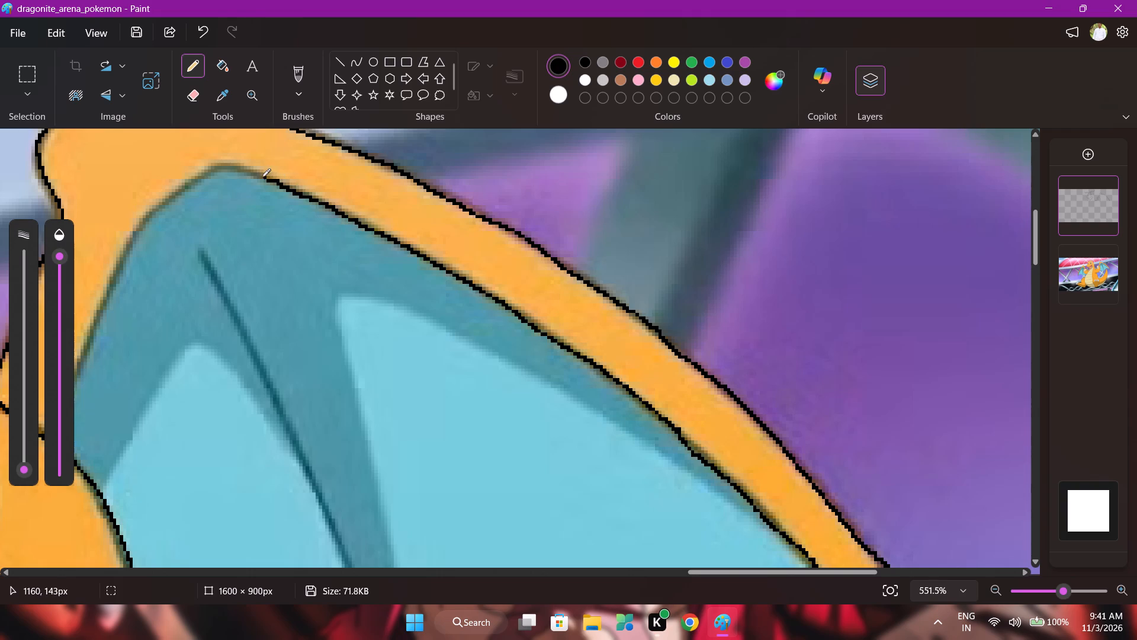
pyautogui.moveTo(262, 177); pyautogui.dragTo(194, 178)
pyautogui.moveTo(194, 178); pyautogui.dragTo(133, 236)
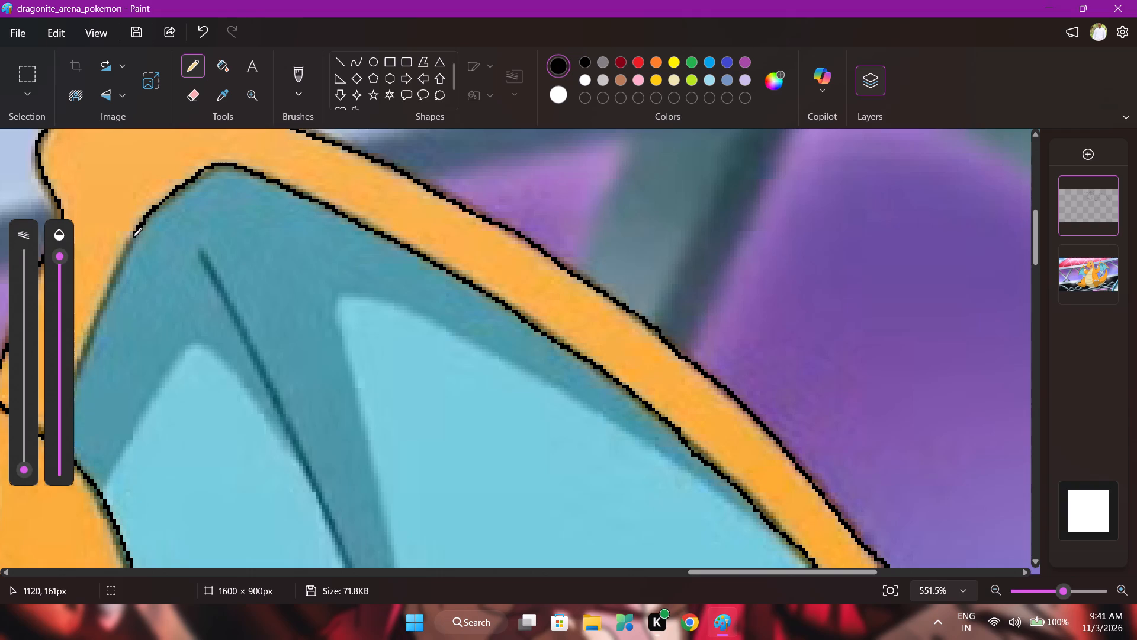
pyautogui.moveTo(133, 236); pyautogui.dragTo(133, 237)
# Continue the wing arm's inner edge in black pencil from the membrane's top bend down to the raised hand.
pyautogui.hscroll(1, 134, 245)
pyautogui.hscroll(1, 223, 254)
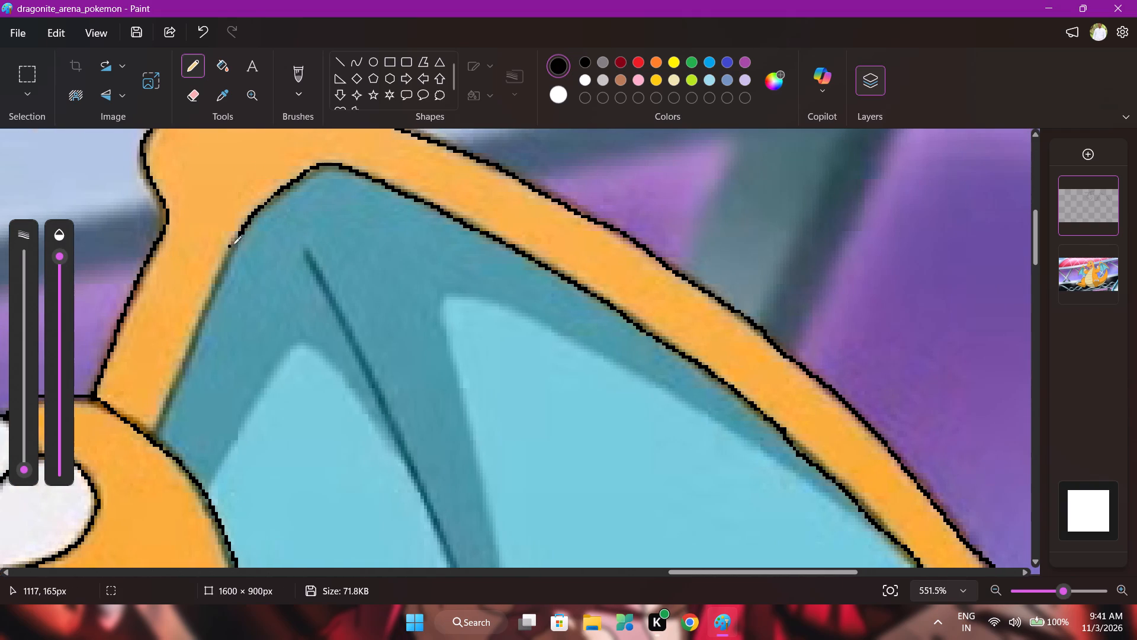
pyautogui.moveTo(240, 235); pyautogui.dragTo(230, 259)
pyautogui.moveTo(230, 259); pyautogui.dragTo(192, 345)
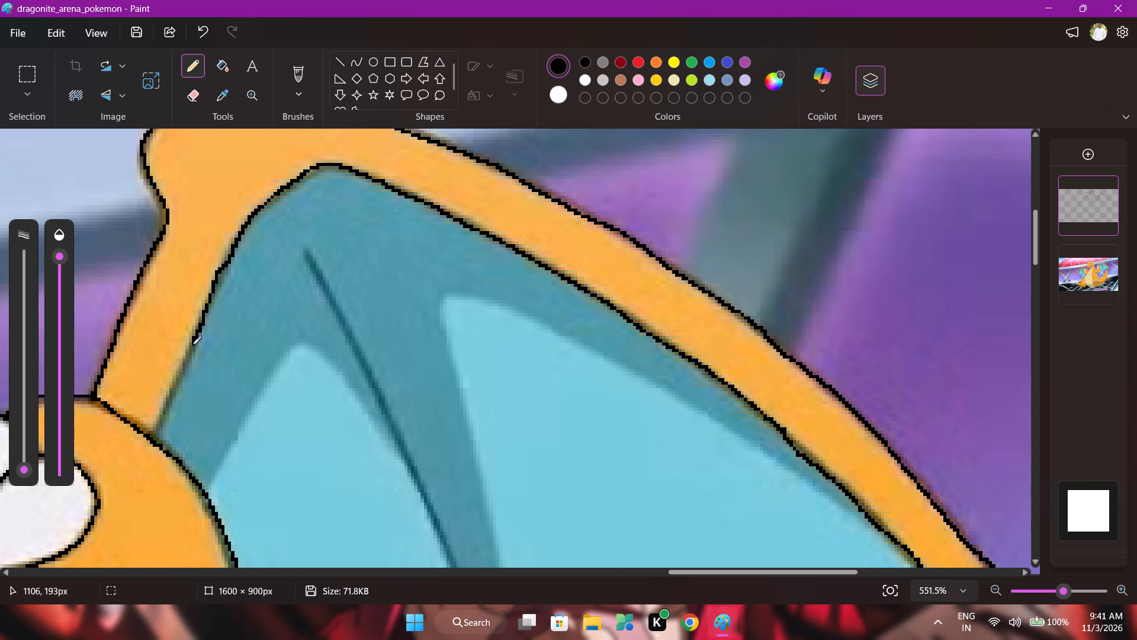
pyautogui.moveTo(192, 345); pyautogui.dragTo(150, 443)
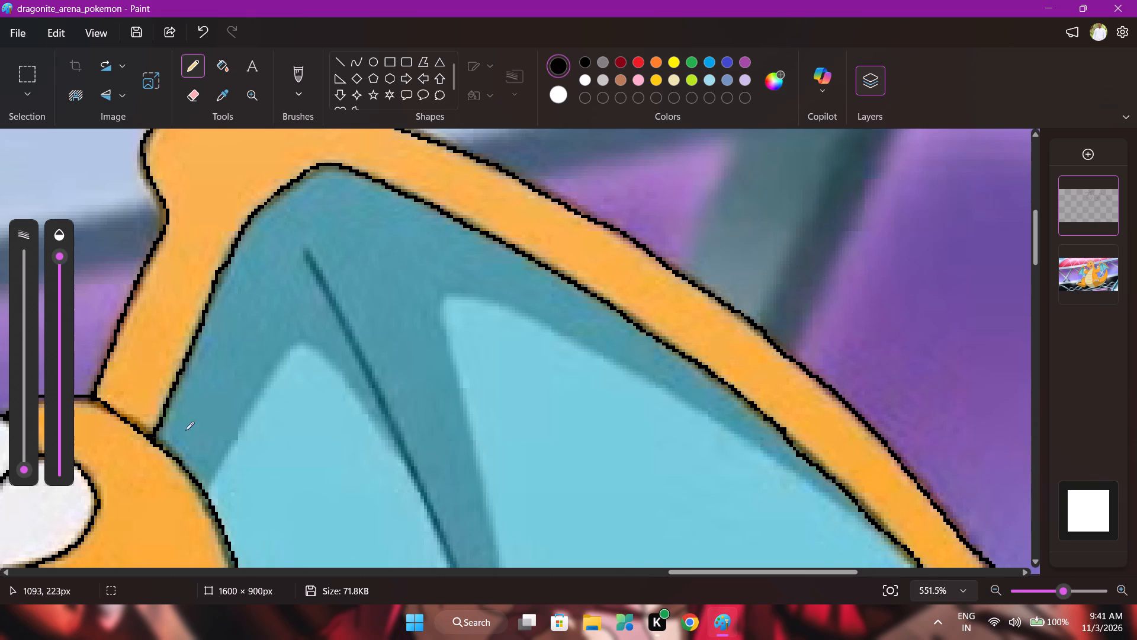
# Trace the blue membrane's lower edge in black pencil from the raised arm across the first scallop to the point below the wing's rib line.
pyautogui.scroll(-1, 607, 456)
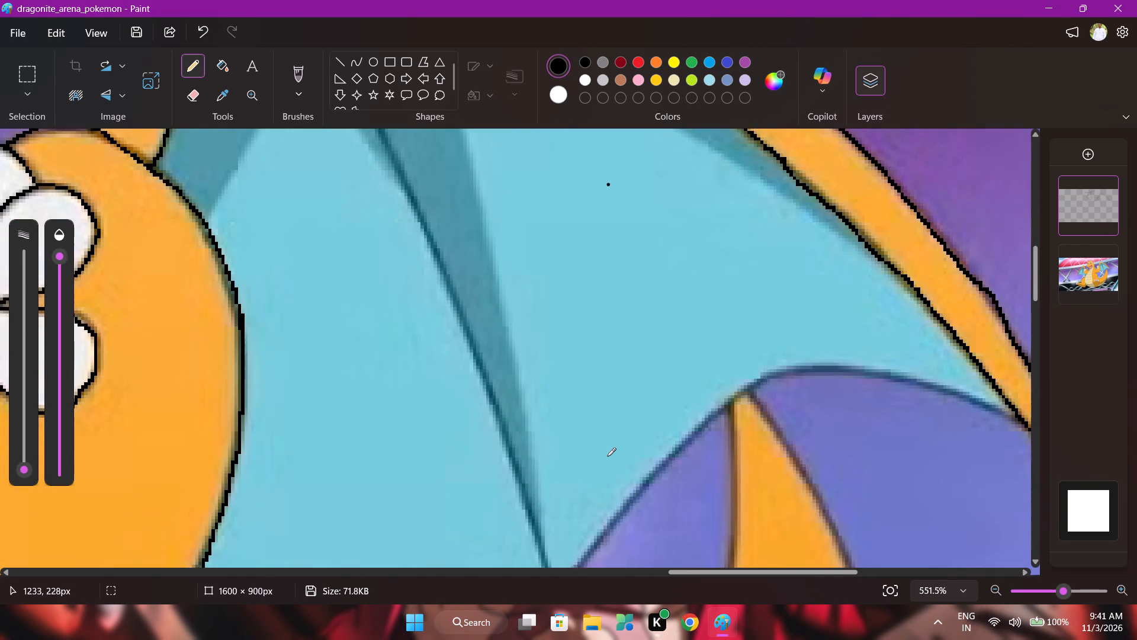
pyautogui.scroll(-2, 607, 456)
pyautogui.moveTo(183, 370); pyautogui.dragTo(276, 349)
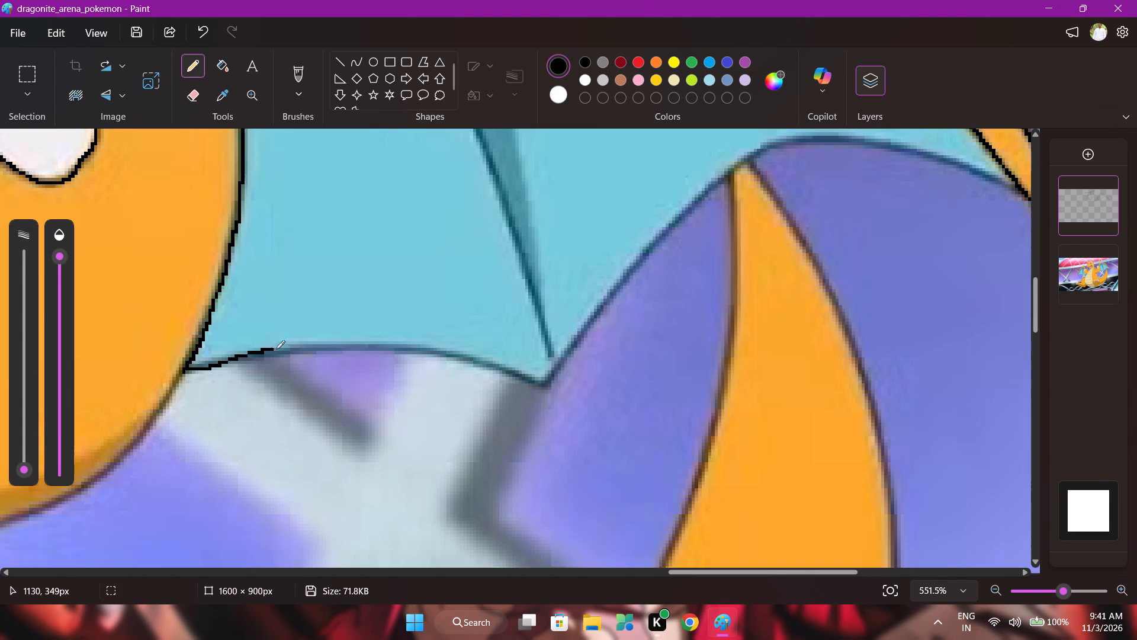
pyautogui.moveTo(276, 349); pyautogui.dragTo(416, 353)
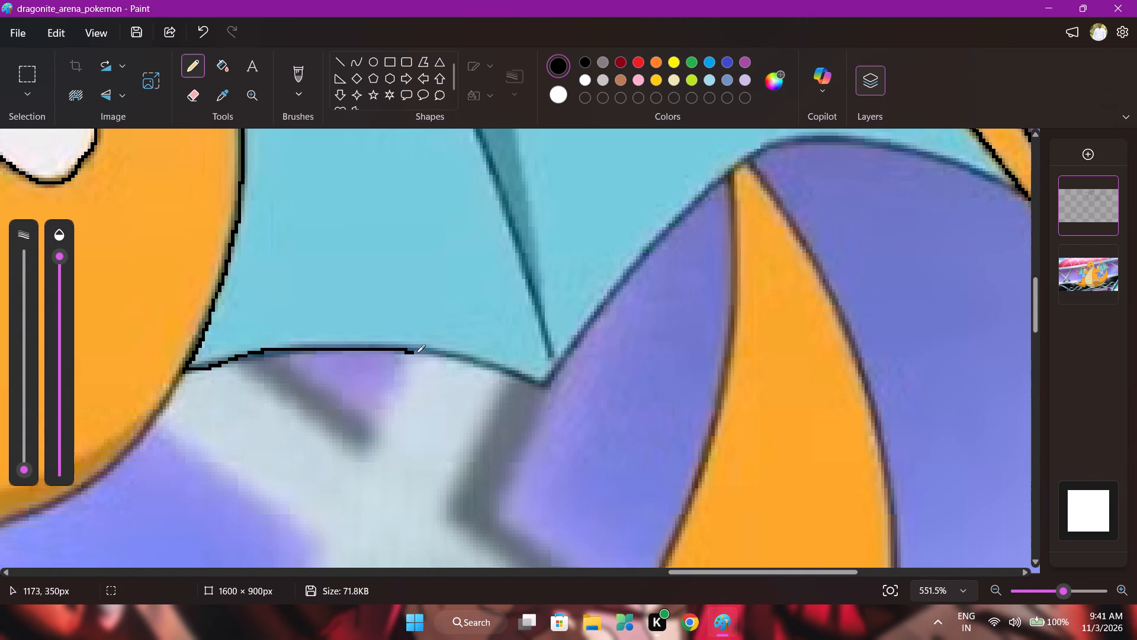
pyautogui.moveTo(416, 353); pyautogui.dragTo(545, 385)
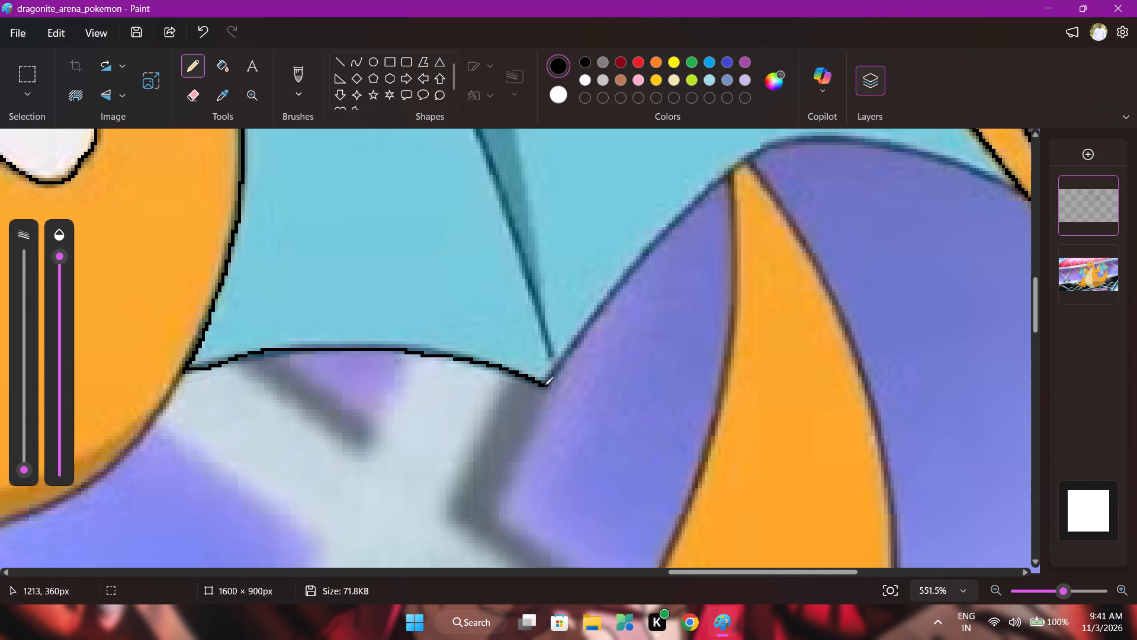
# Trace the blue membrane's second scallop in black pencil from the point below the rib line up and over to the wing arm's tip.
pyautogui.moveTo(545, 385); pyautogui.dragTo(576, 333)
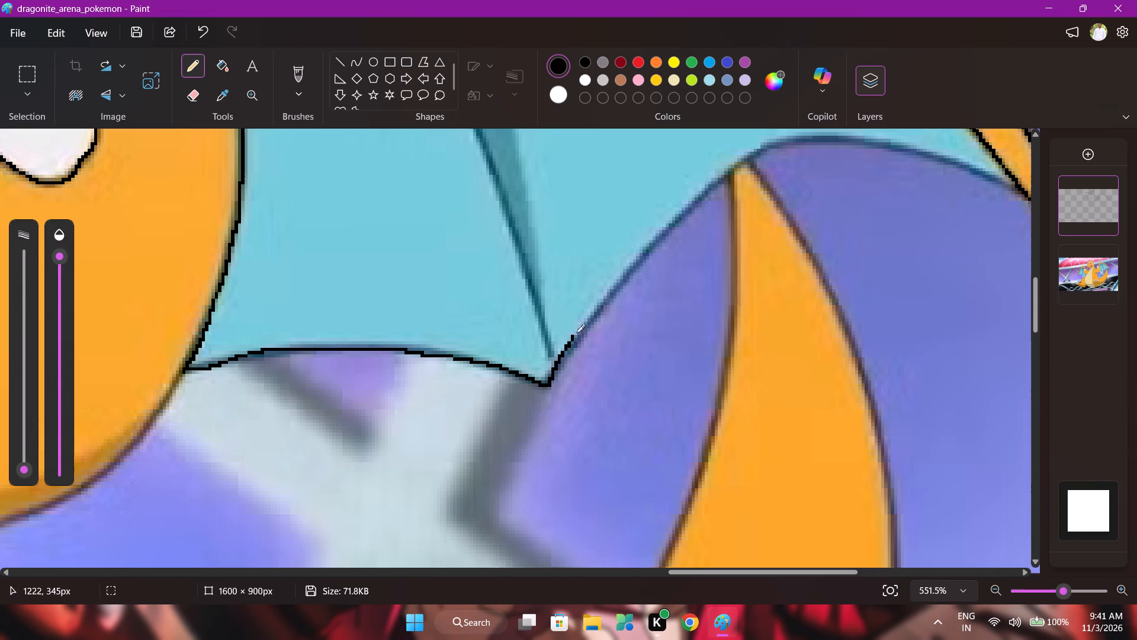
pyautogui.moveTo(576, 333); pyautogui.dragTo(677, 220)
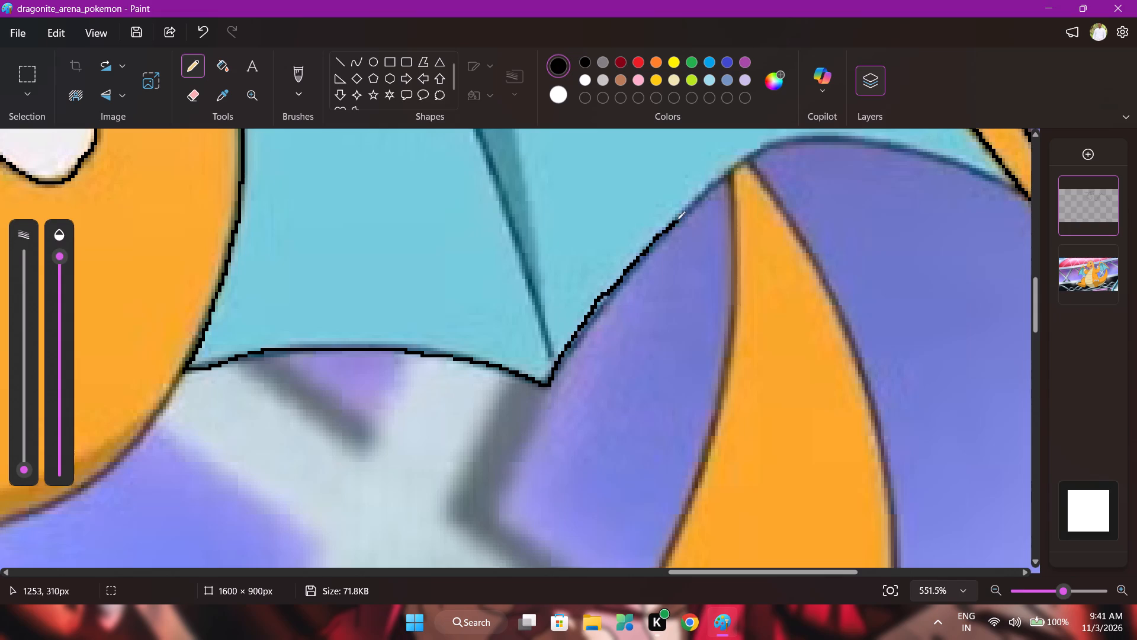
pyautogui.moveTo(677, 220); pyautogui.dragTo(783, 141)
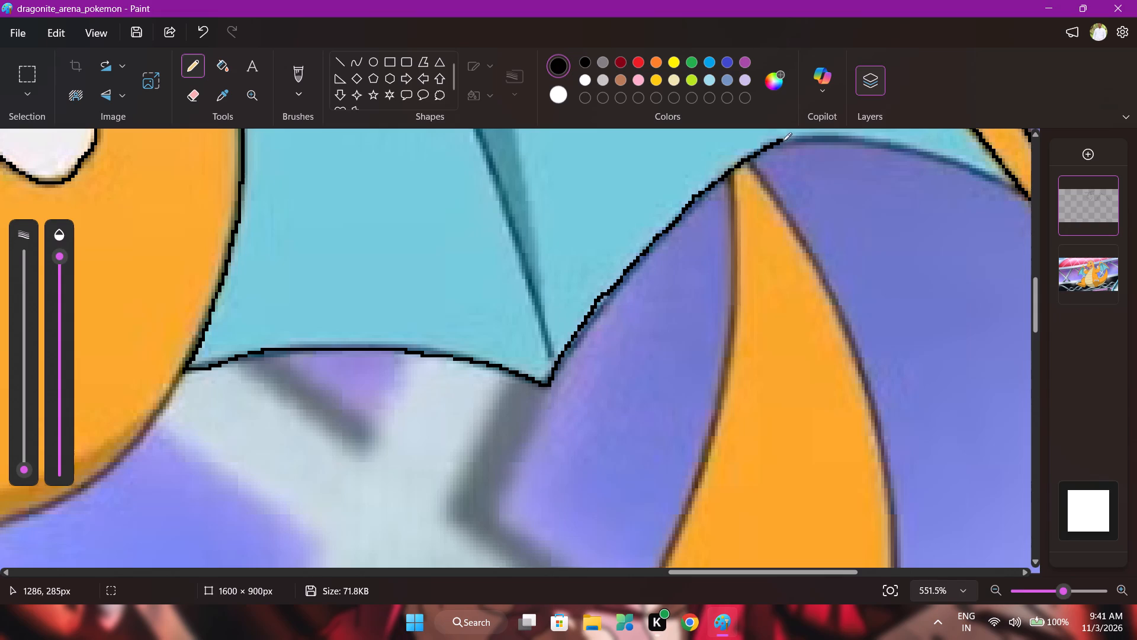
pyautogui.moveTo(783, 141); pyautogui.dragTo(910, 148)
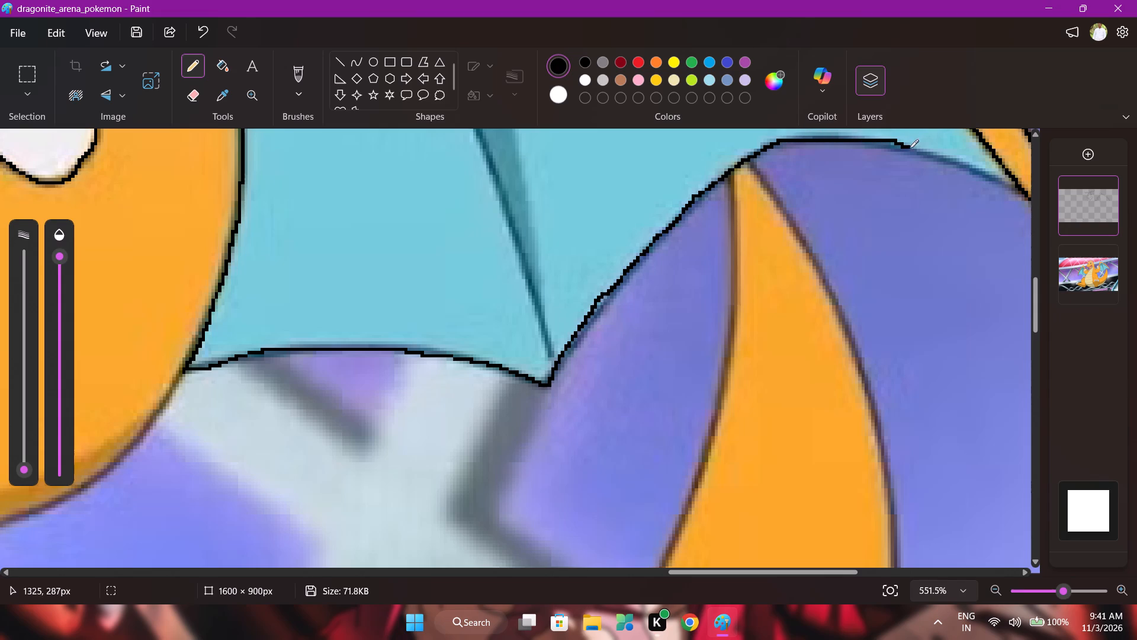
pyautogui.moveTo(910, 148); pyautogui.dragTo(994, 182)
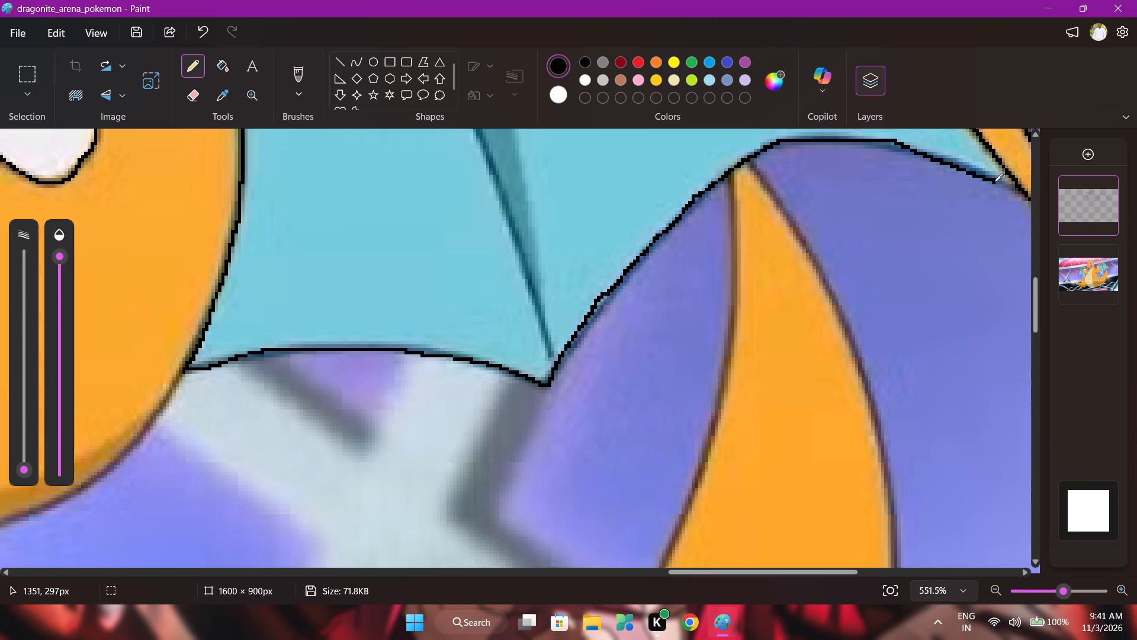
pyautogui.moveTo(994, 182); pyautogui.dragTo(996, 182)
pyautogui.hscroll(-1, 996, 184)
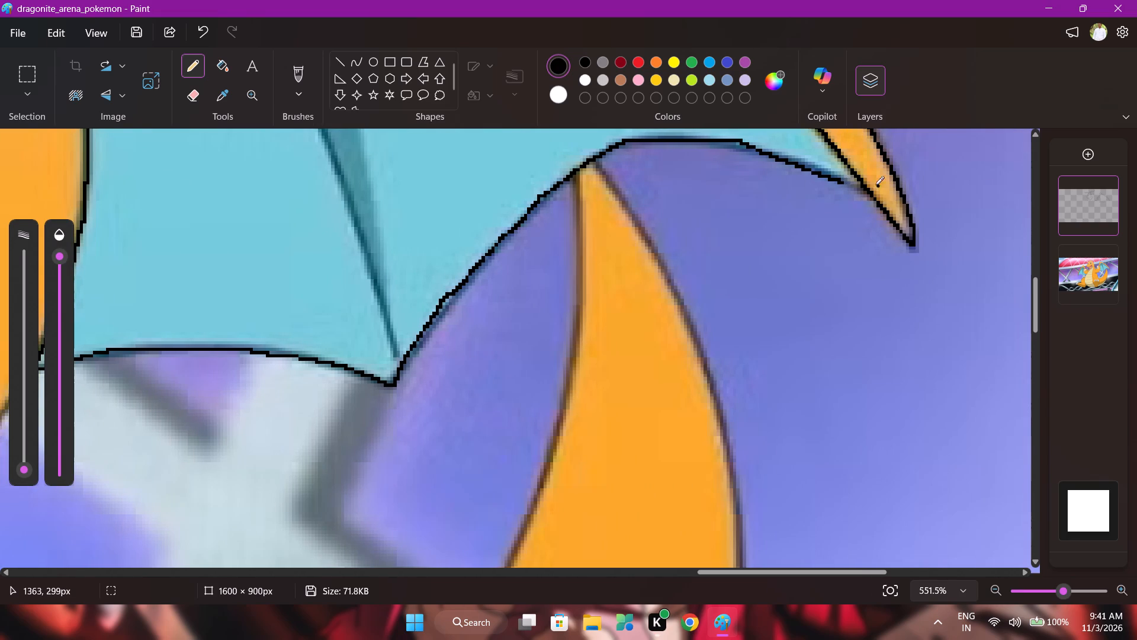
pyautogui.moveTo(839, 178); pyautogui.dragTo(846, 183)
pyautogui.moveTo(846, 183); pyautogui.dragTo(871, 196)
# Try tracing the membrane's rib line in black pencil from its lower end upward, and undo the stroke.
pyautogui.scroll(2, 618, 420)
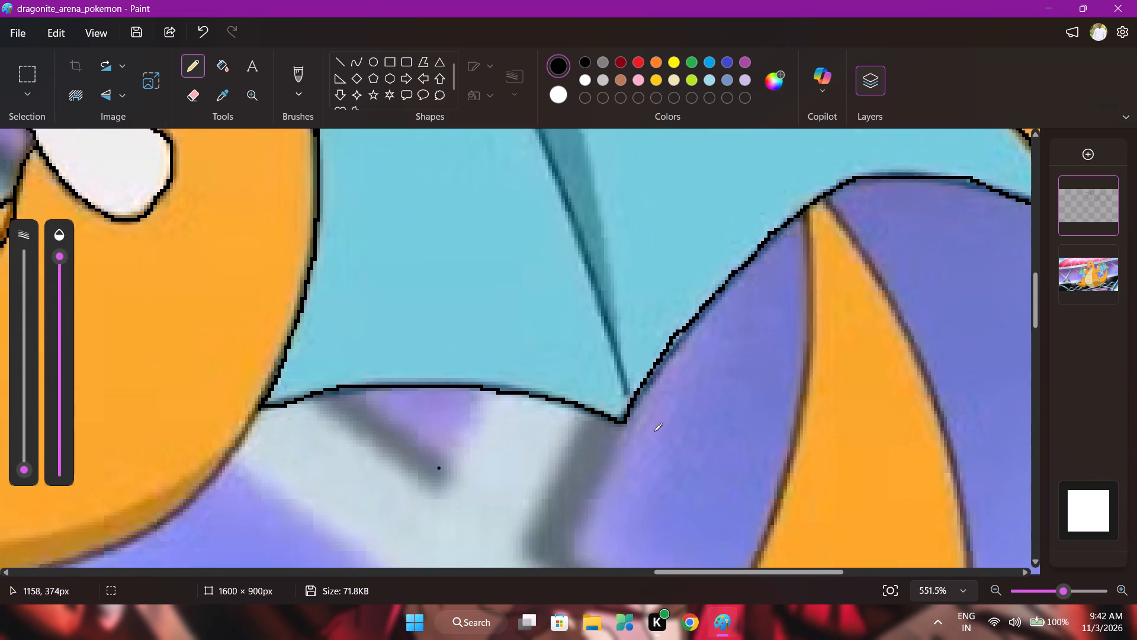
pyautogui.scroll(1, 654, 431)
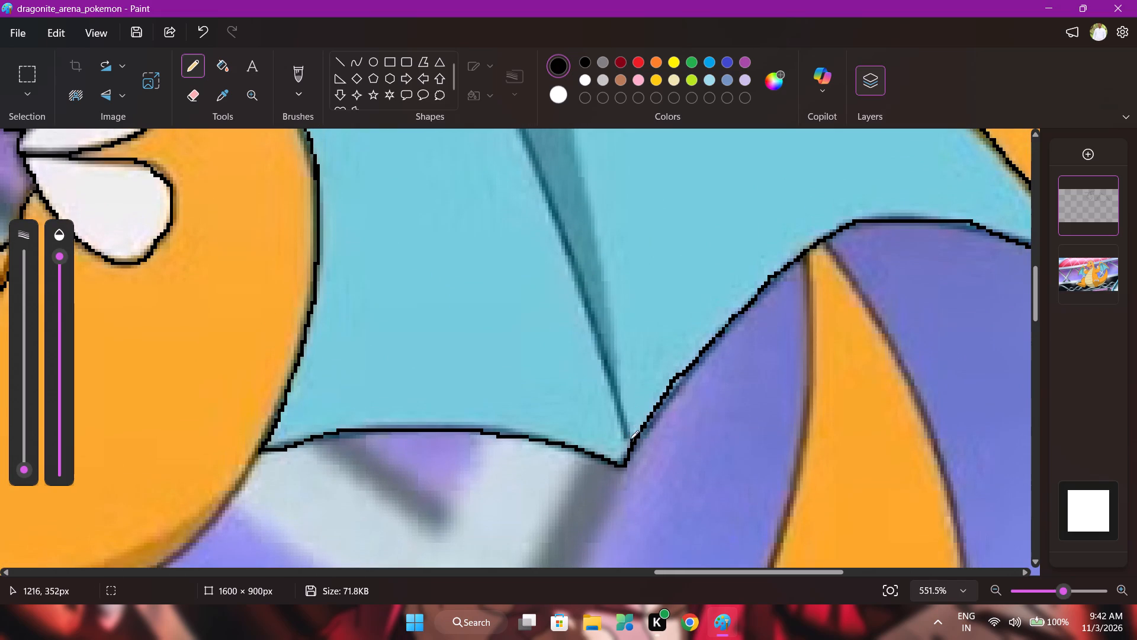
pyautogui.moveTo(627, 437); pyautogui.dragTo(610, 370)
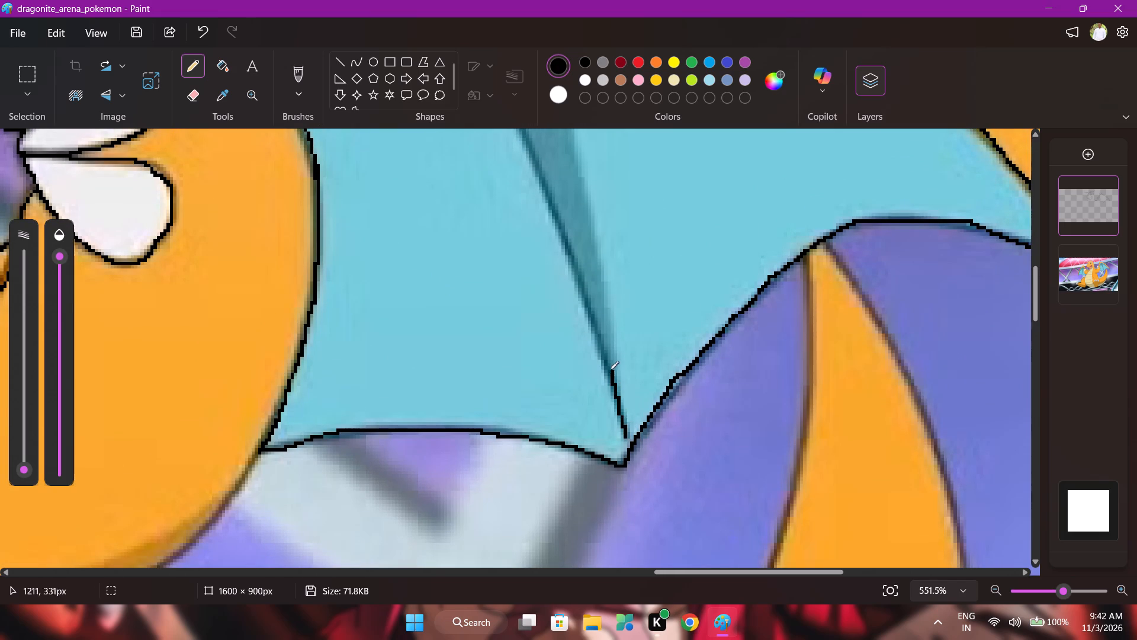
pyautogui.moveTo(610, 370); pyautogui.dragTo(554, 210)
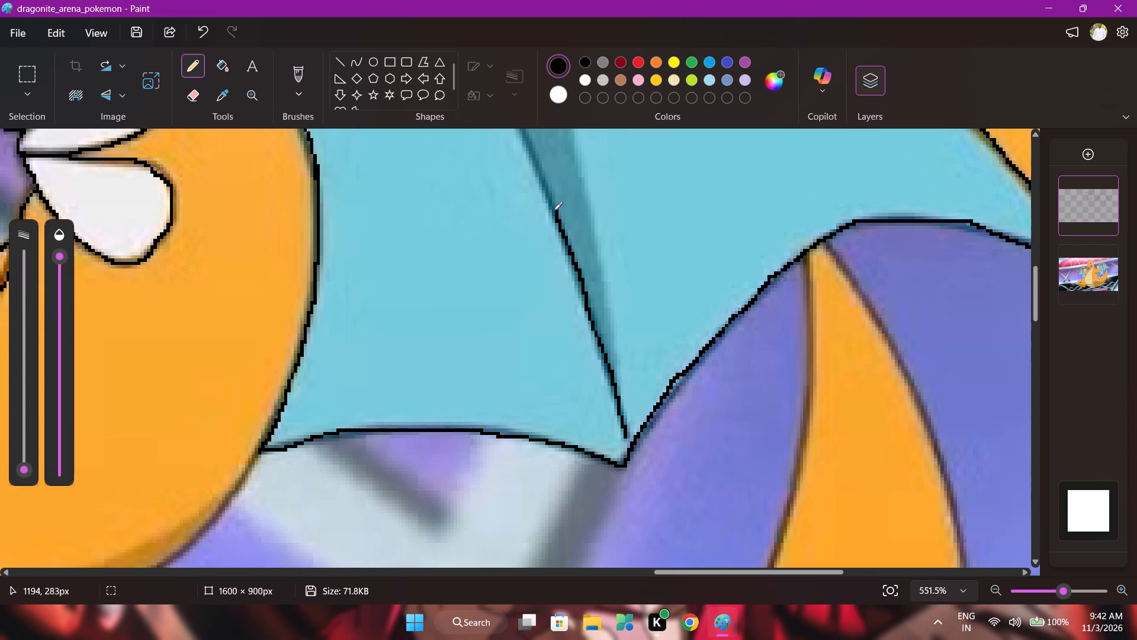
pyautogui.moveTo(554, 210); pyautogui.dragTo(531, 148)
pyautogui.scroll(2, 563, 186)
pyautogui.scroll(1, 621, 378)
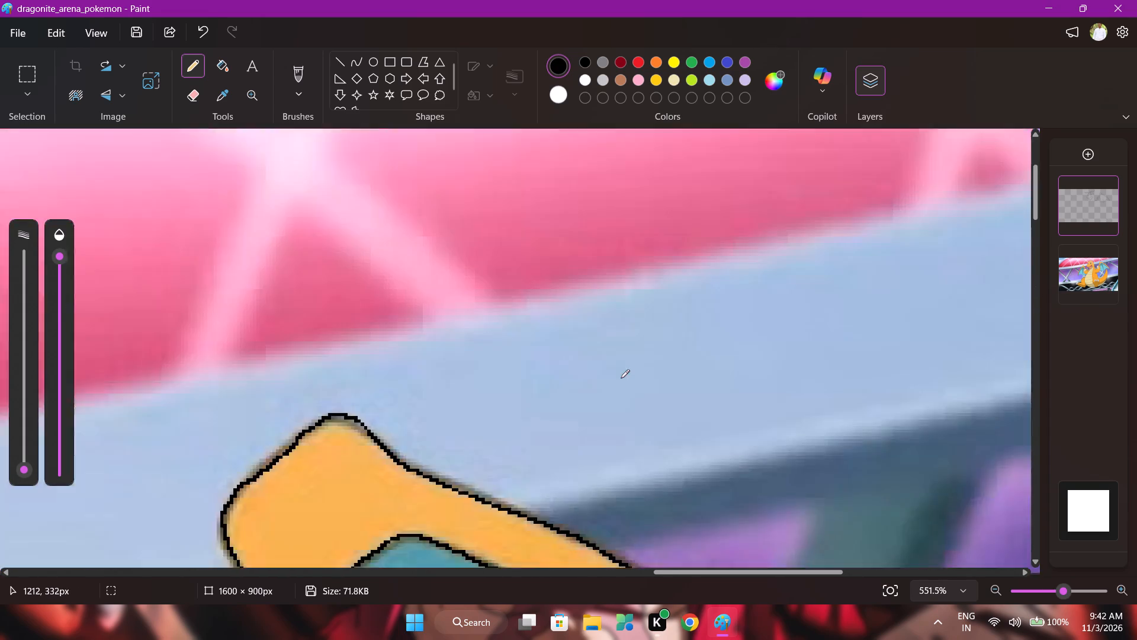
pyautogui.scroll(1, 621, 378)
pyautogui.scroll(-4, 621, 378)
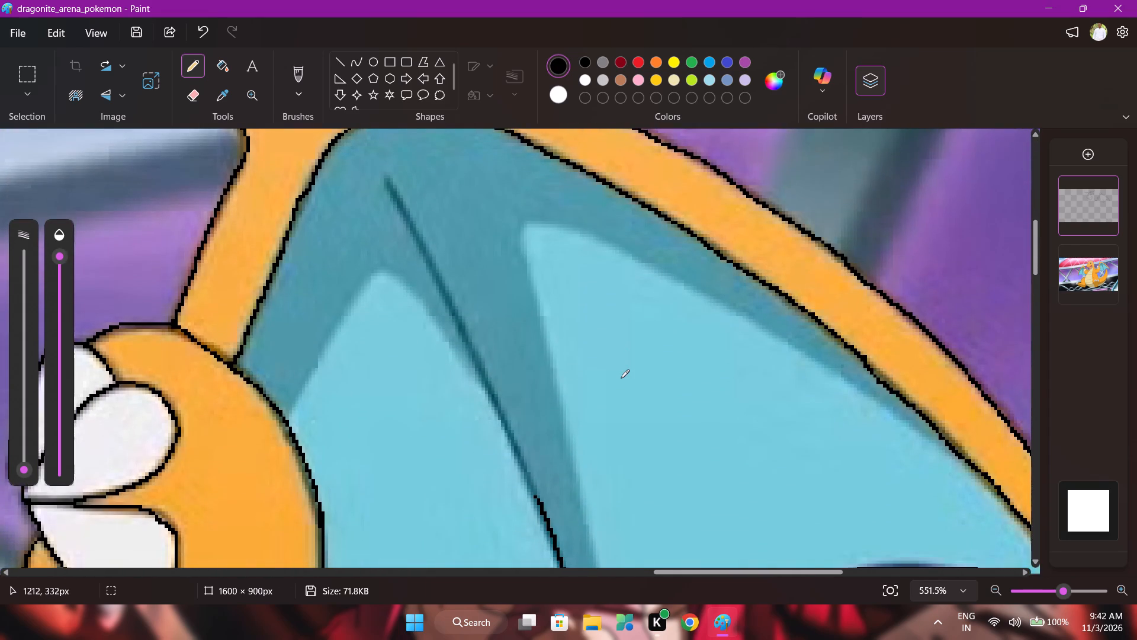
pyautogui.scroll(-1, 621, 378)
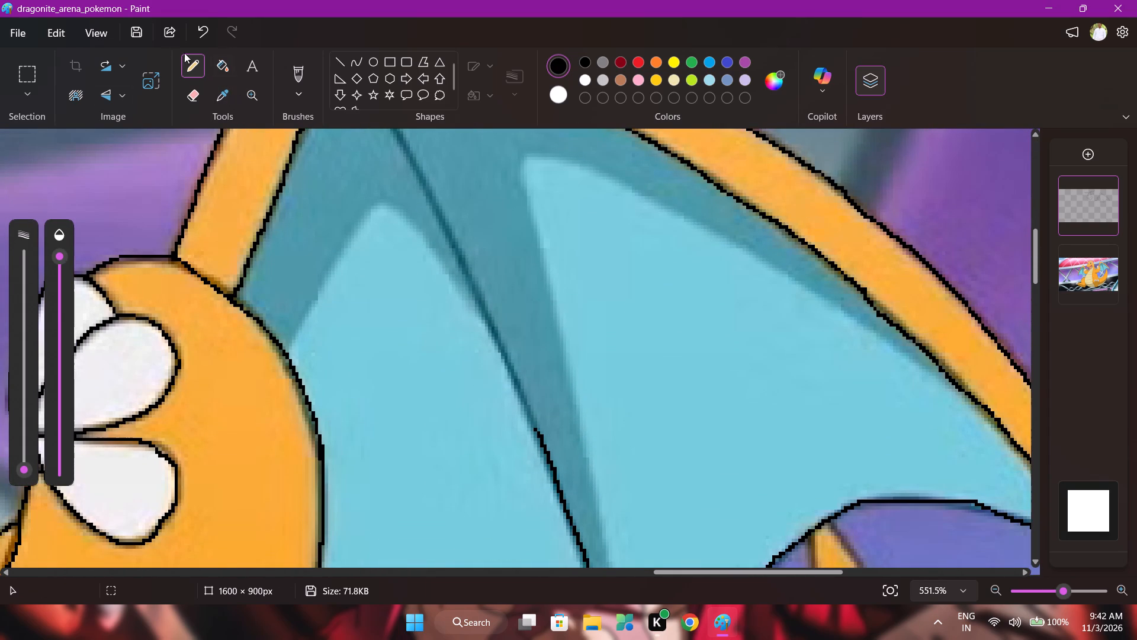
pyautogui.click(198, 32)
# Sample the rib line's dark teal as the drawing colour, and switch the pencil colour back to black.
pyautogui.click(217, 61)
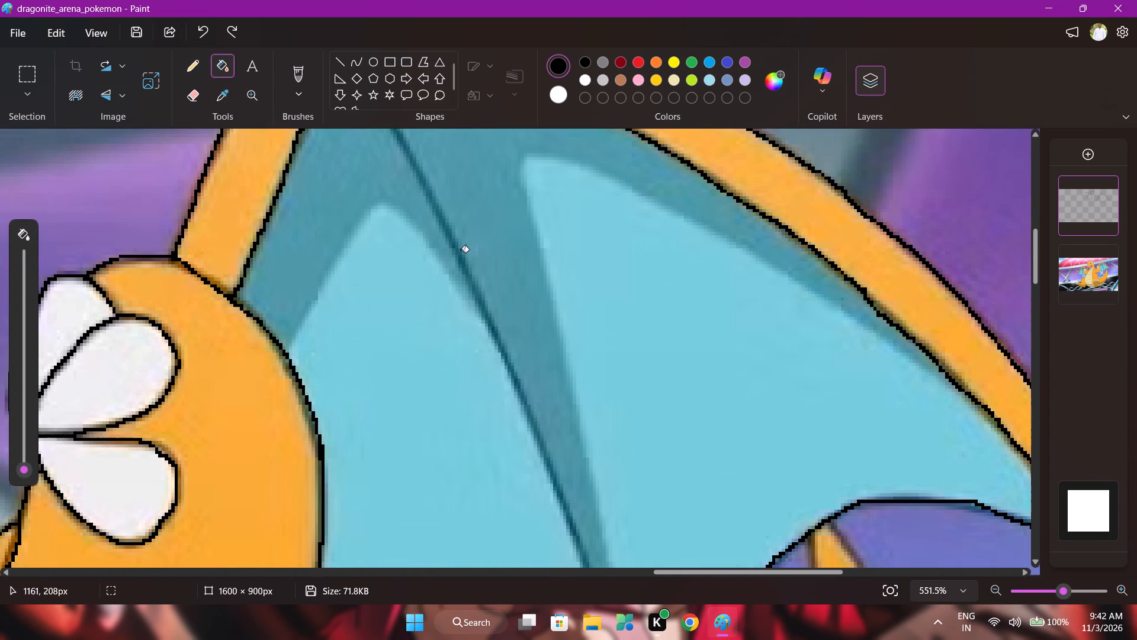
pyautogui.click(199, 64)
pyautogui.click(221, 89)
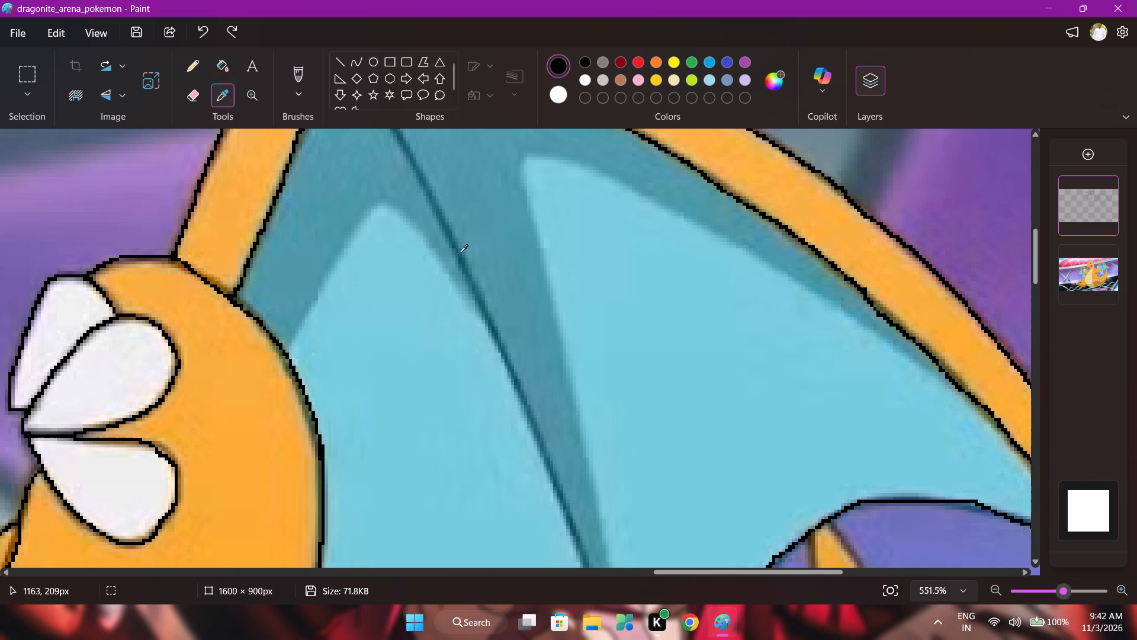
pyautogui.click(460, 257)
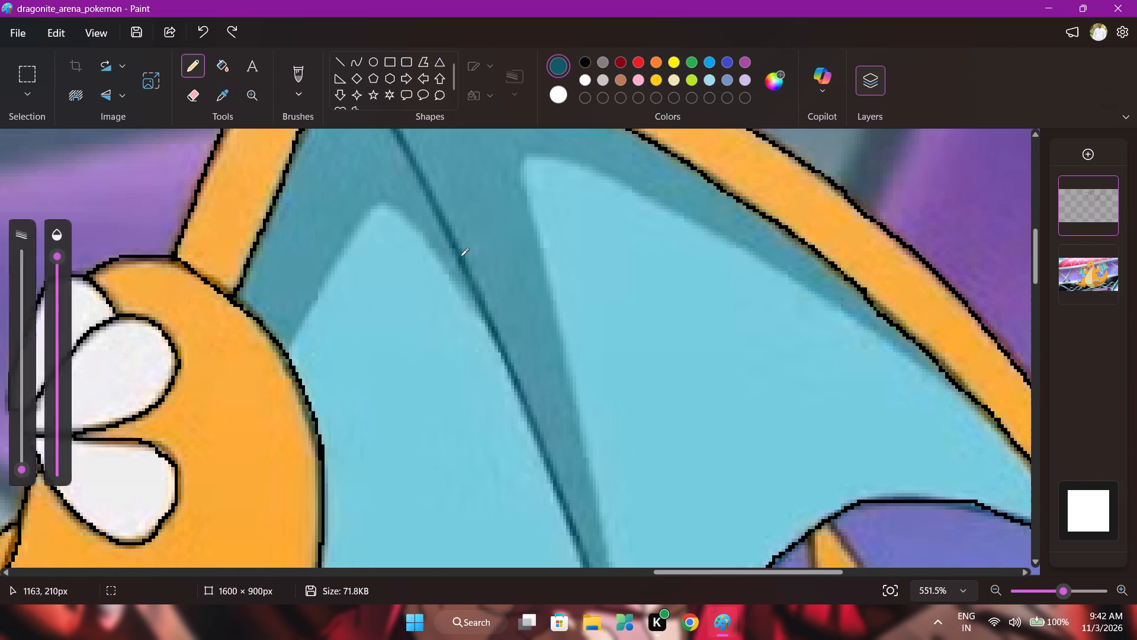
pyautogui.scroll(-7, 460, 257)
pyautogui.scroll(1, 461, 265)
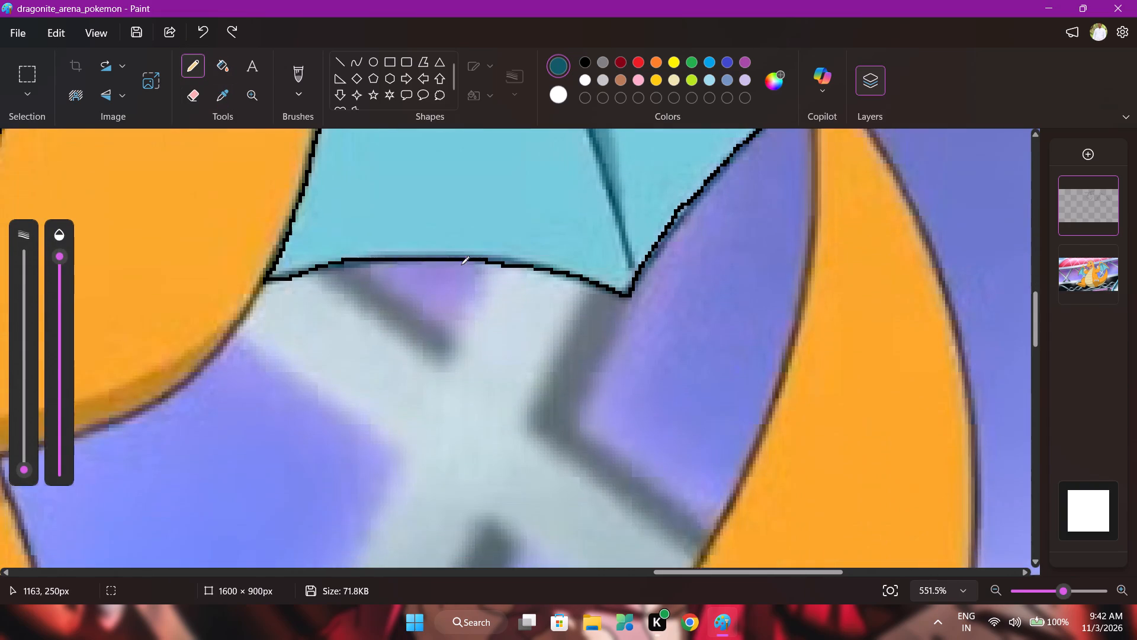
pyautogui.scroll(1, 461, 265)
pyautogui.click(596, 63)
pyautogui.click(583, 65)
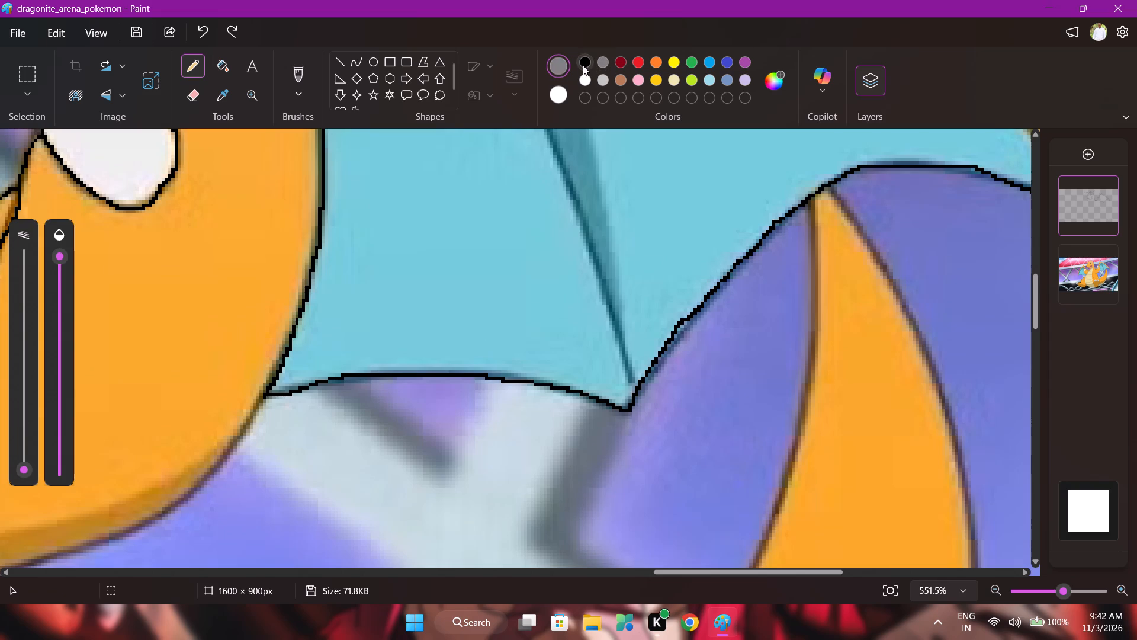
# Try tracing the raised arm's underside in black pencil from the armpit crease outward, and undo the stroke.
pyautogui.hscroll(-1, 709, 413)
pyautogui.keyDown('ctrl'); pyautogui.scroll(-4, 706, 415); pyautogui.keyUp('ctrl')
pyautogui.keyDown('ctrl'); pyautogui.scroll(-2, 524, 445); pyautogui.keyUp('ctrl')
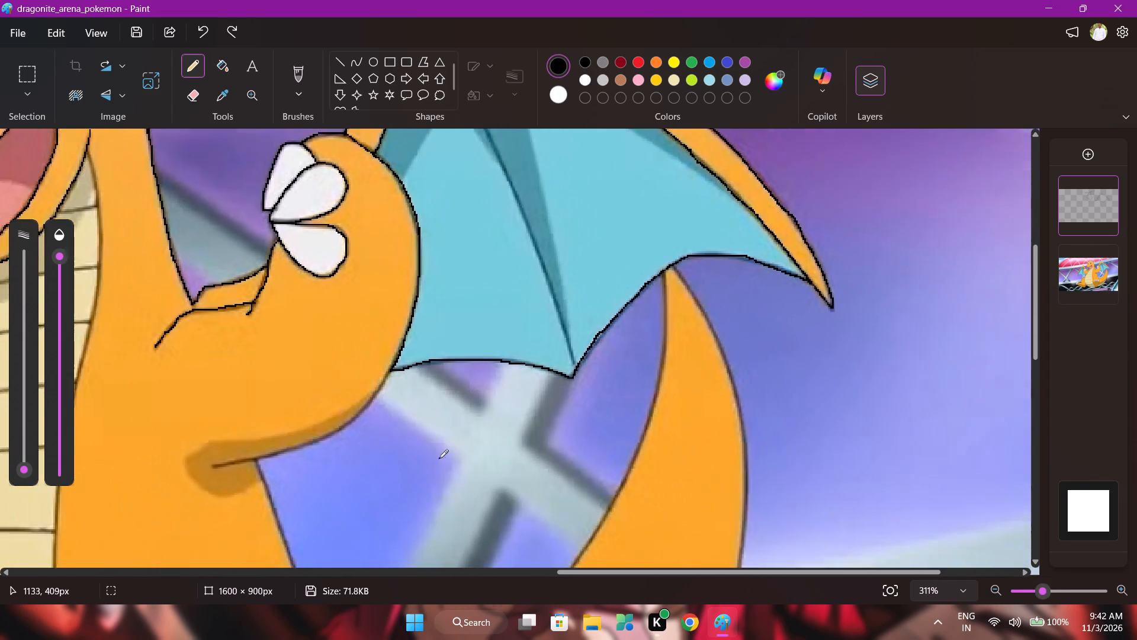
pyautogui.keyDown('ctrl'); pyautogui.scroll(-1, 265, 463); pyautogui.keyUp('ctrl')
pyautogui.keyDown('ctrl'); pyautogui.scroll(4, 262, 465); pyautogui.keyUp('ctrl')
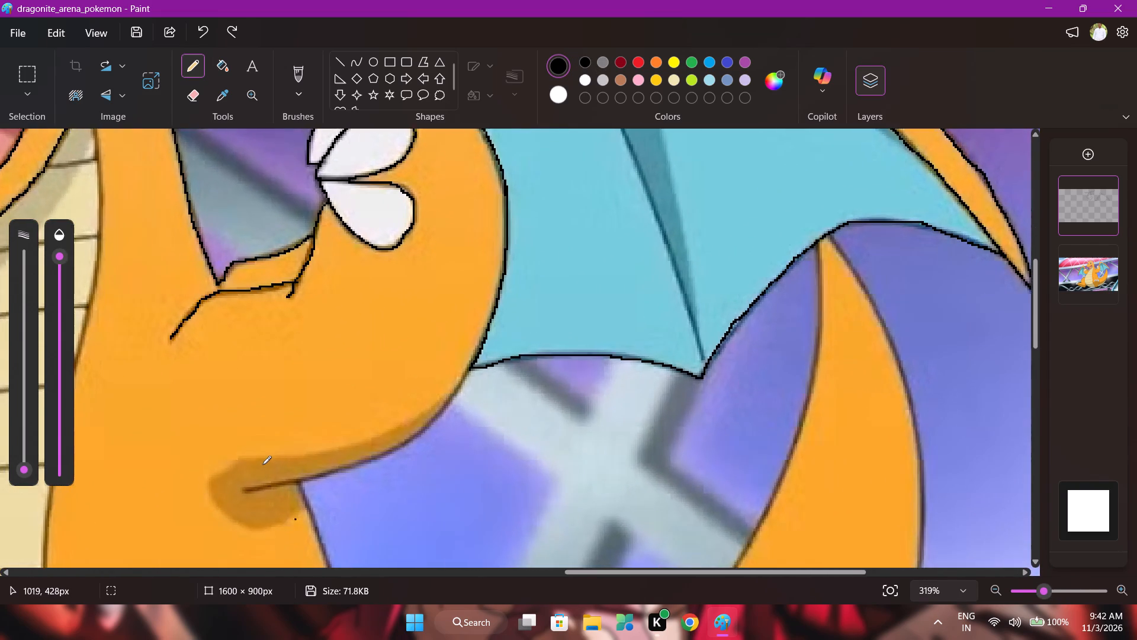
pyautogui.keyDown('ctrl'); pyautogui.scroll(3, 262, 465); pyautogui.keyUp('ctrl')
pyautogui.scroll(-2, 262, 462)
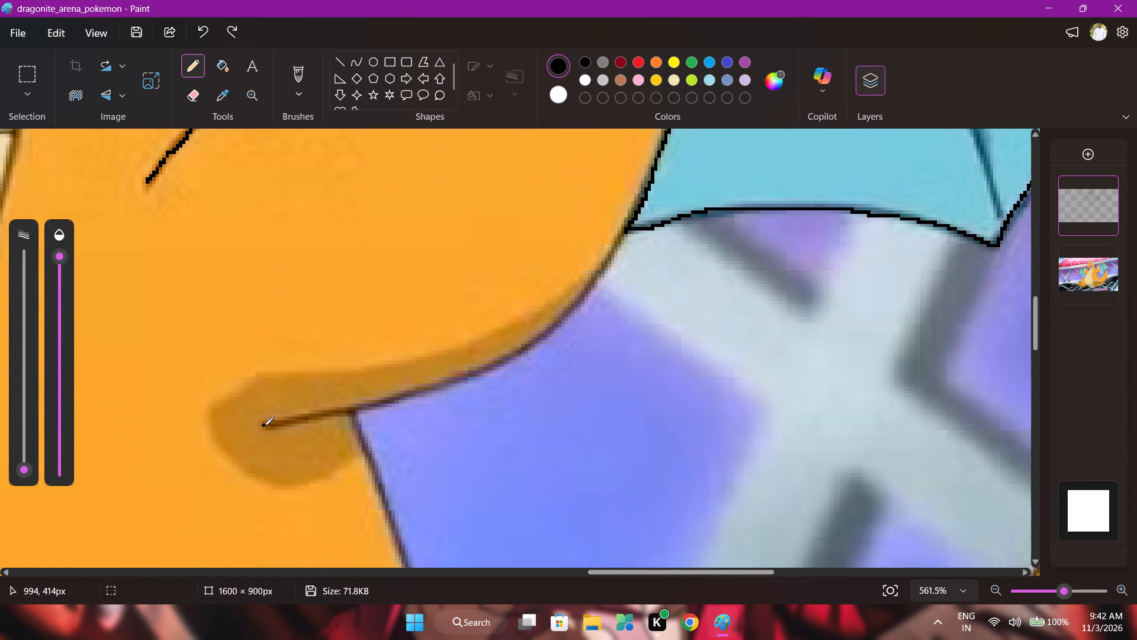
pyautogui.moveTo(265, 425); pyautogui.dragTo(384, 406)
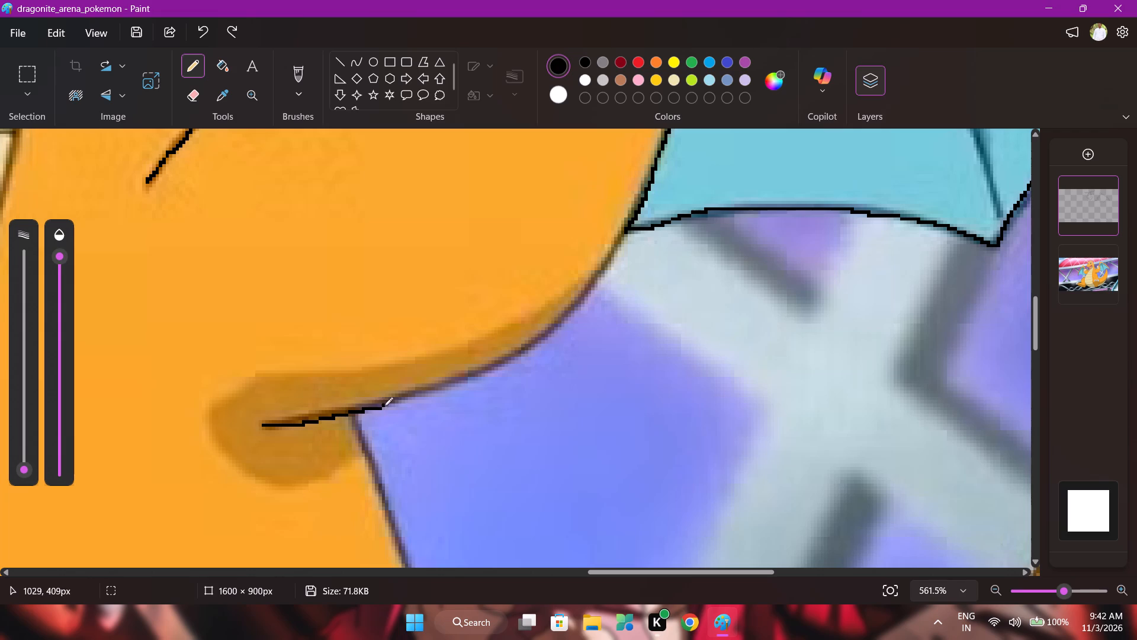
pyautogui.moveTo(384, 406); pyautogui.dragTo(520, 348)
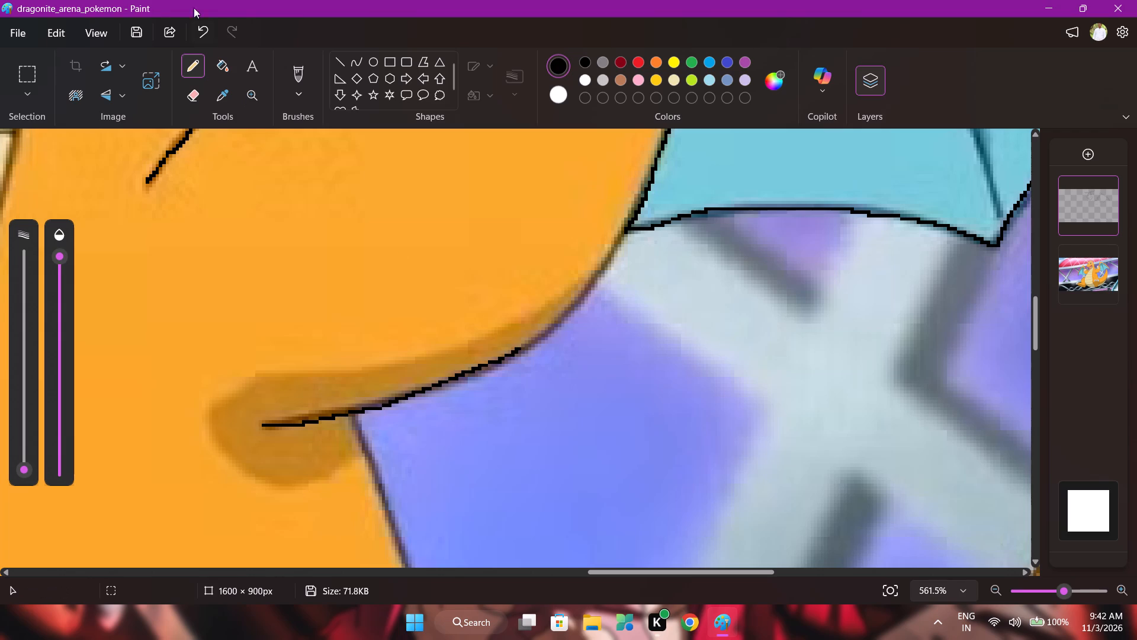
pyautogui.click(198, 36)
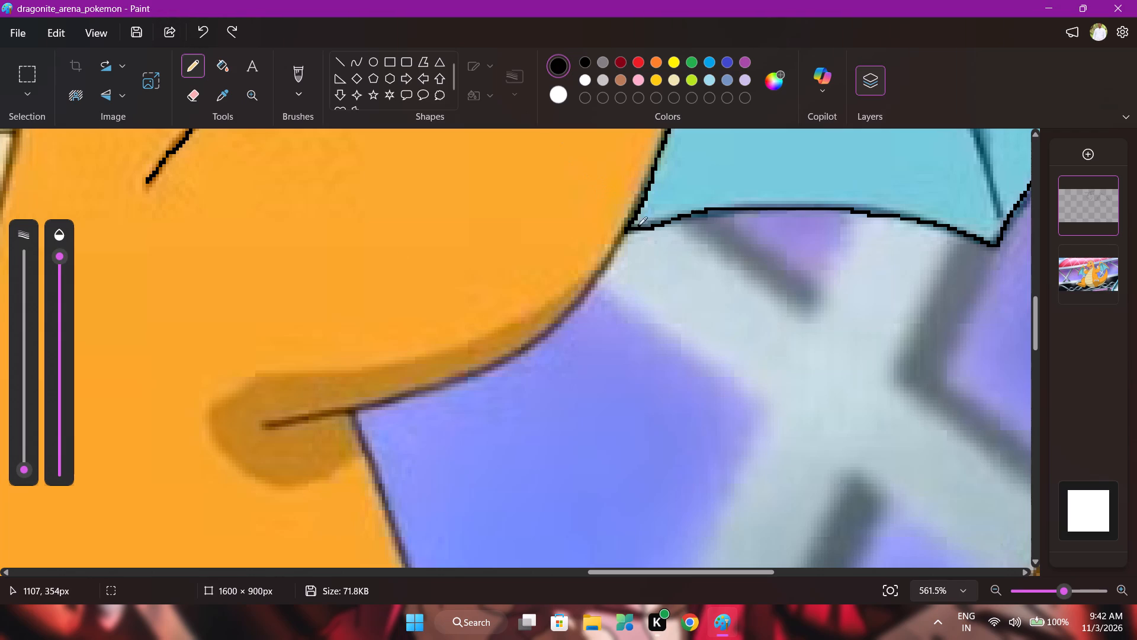
# Trace the raised arm's underside in black pencil from the membrane's lower corner to the inner end of the armpit crease.
pyautogui.moveTo(627, 229); pyautogui.dragTo(609, 259)
pyautogui.moveTo(609, 259); pyautogui.dragTo(548, 331)
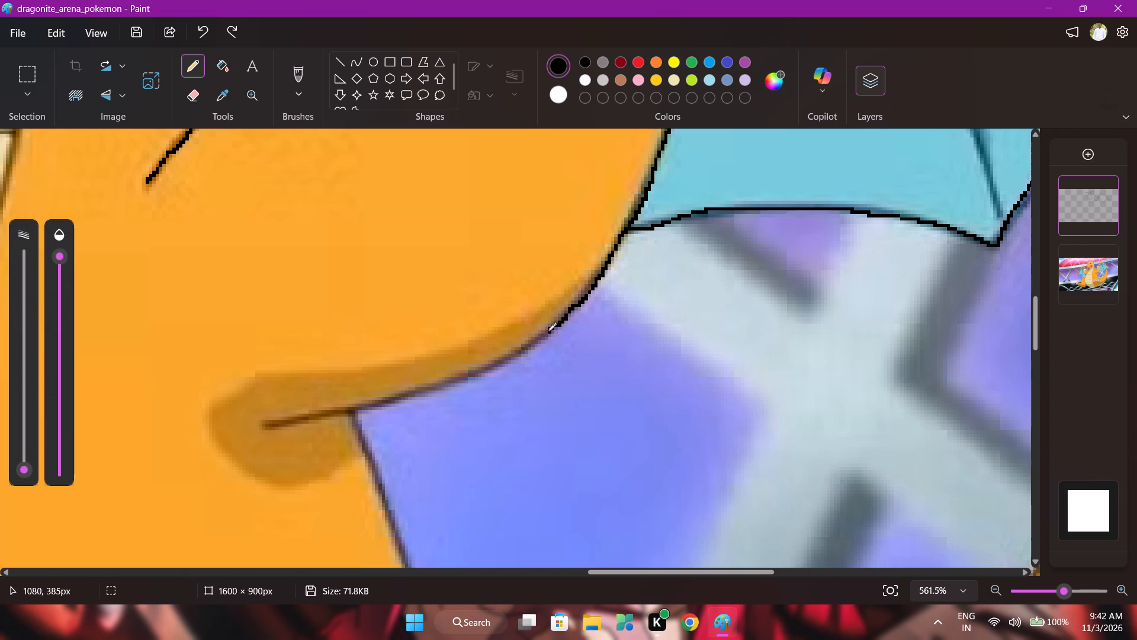
pyautogui.moveTo(548, 331); pyautogui.dragTo(451, 387)
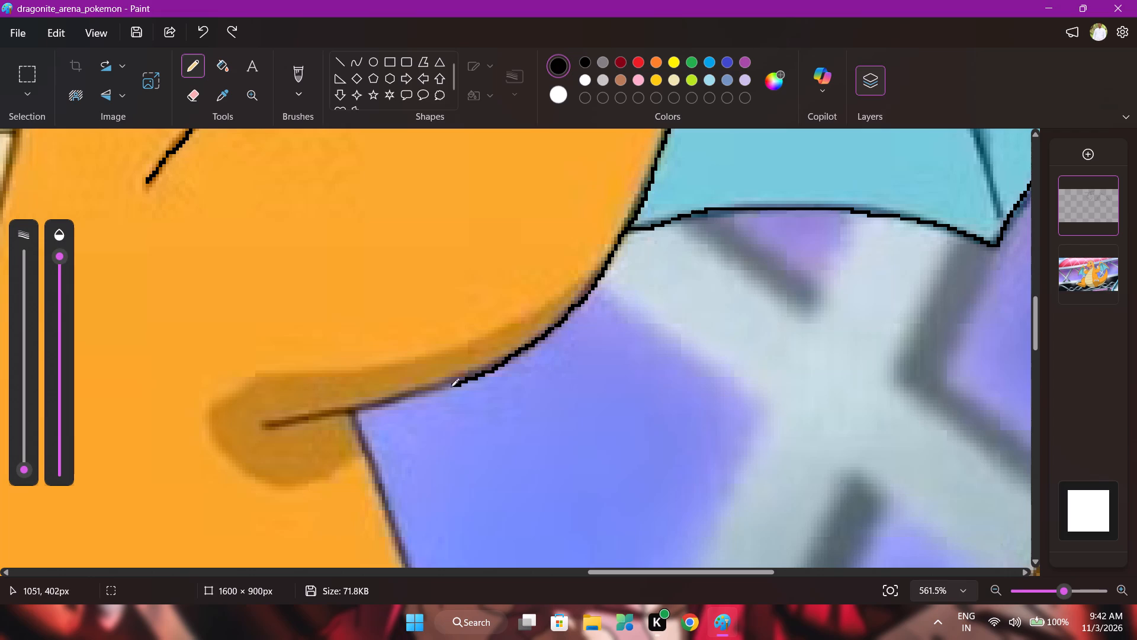
pyautogui.moveTo(451, 387); pyautogui.dragTo(314, 417)
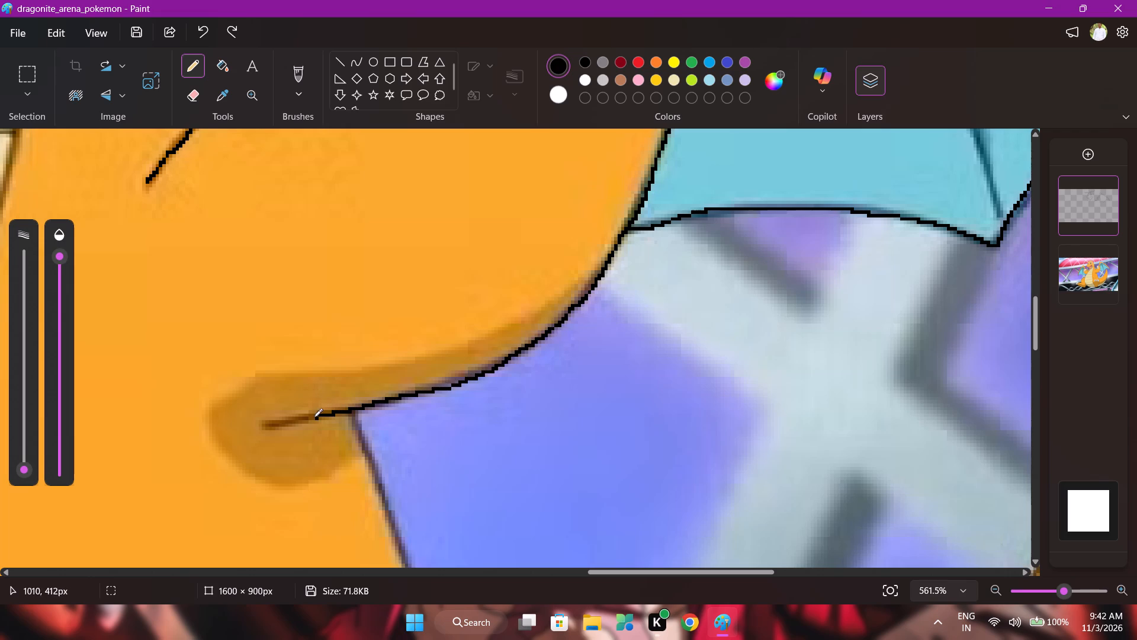
pyautogui.moveTo(314, 417); pyautogui.dragTo(262, 427)
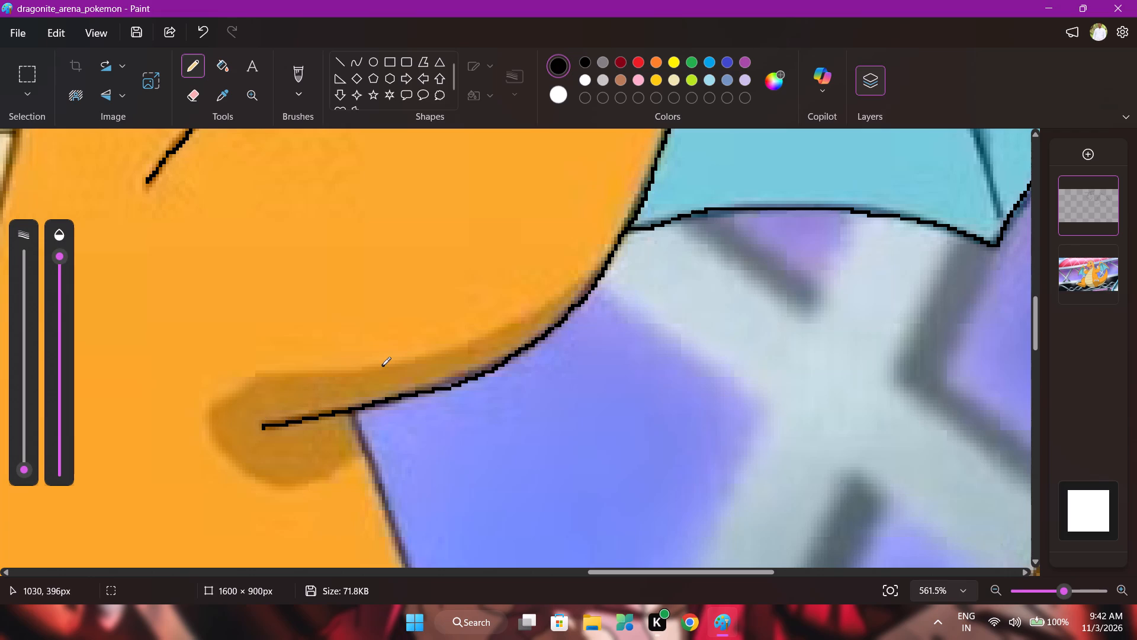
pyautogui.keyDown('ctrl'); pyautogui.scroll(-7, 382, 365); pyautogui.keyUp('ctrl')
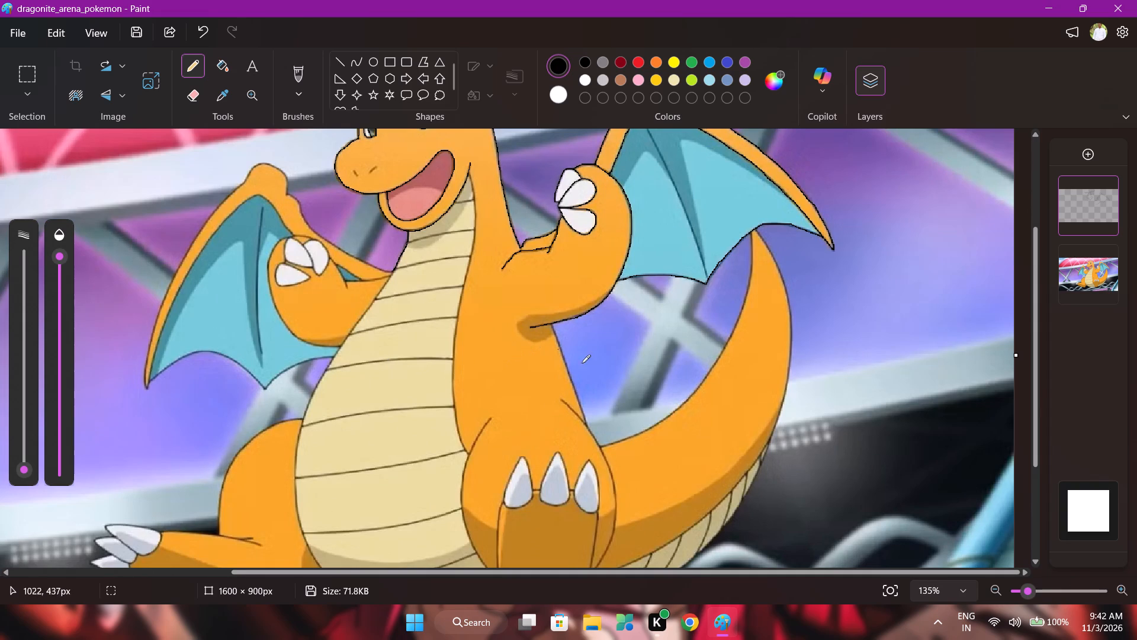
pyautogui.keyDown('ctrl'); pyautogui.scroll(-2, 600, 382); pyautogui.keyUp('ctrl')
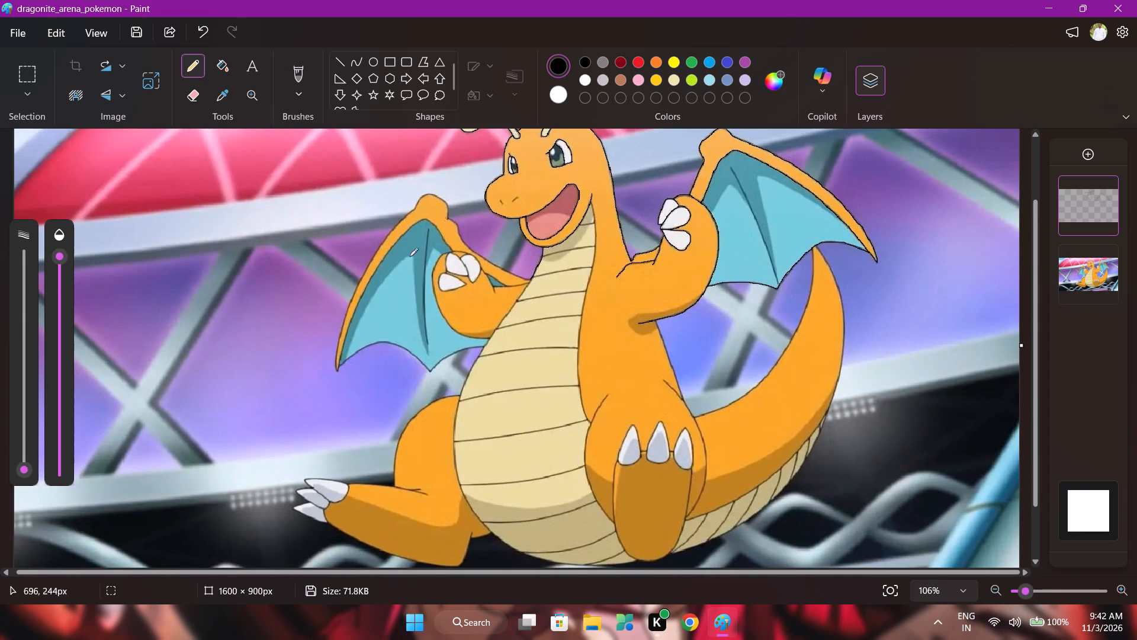
# Trace the belly plate's edge along the neck in black pencil, from the jaw's corner down to just past the third stripe.
pyautogui.hscroll(1, 401, 270)
pyautogui.keyDown('ctrl'); pyautogui.scroll(1, 401, 270); pyautogui.keyUp('ctrl')
pyautogui.keyDown('ctrl'); pyautogui.hscroll(1, 401, 270); pyautogui.keyUp('ctrl')
pyautogui.keyDown('ctrl'); pyautogui.scroll(4, 401, 270); pyautogui.keyUp('ctrl')
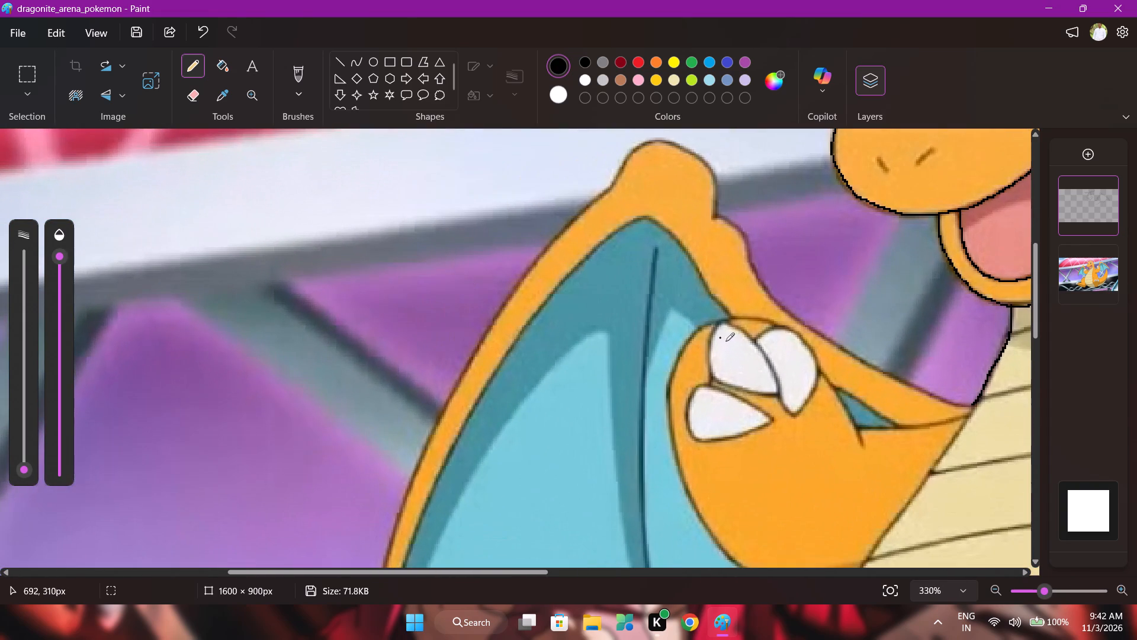
pyautogui.hscroll(-1, 822, 417)
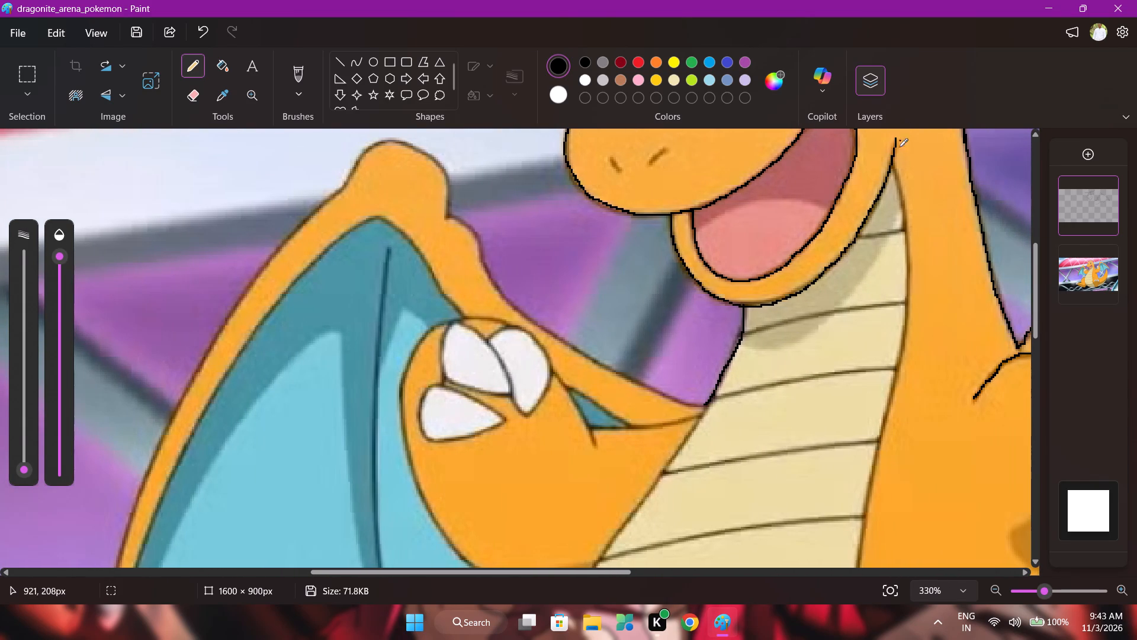
pyautogui.click(890, 162)
pyautogui.keyDown('ctrl'); pyautogui.scroll(3, 891, 162); pyautogui.keyUp('ctrl')
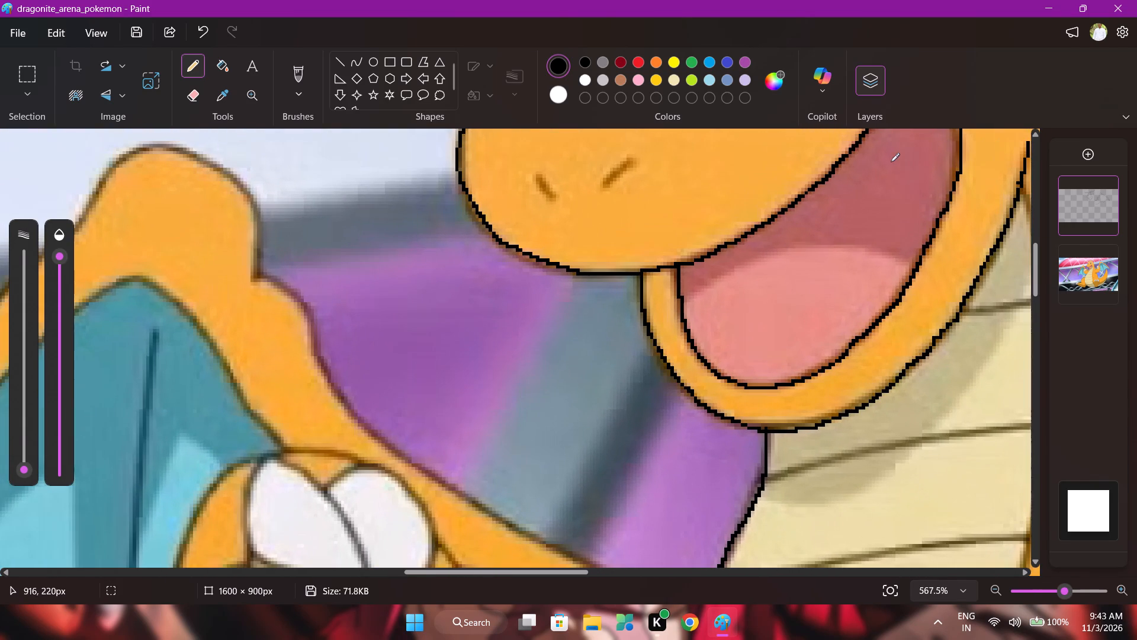
pyautogui.hscroll(-1, 918, 324)
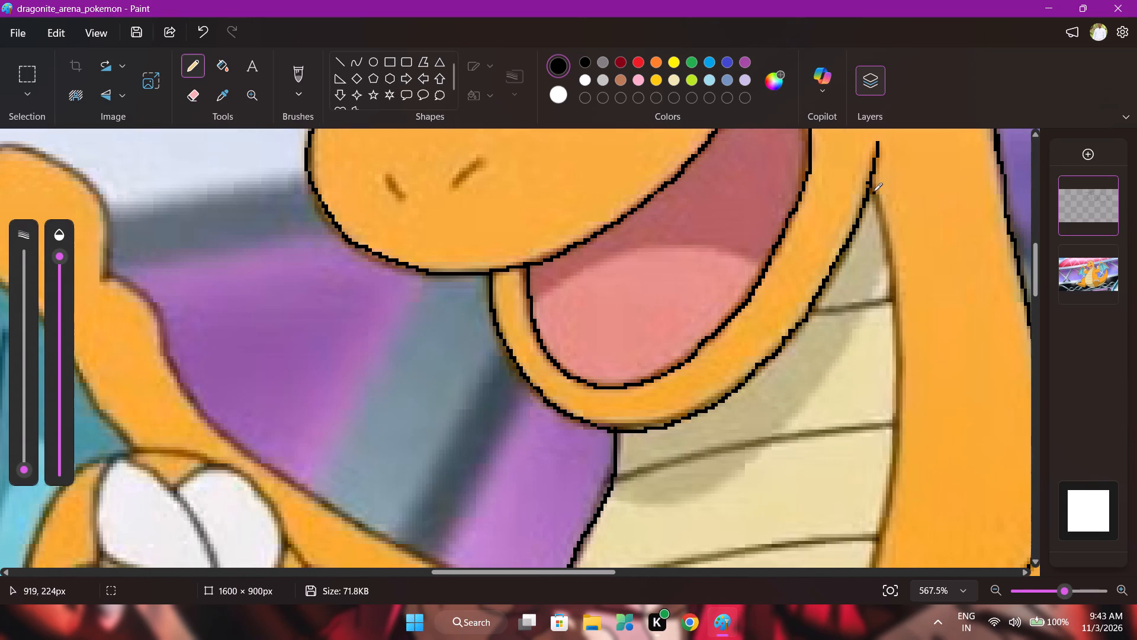
pyautogui.moveTo(870, 181); pyautogui.dragTo(881, 219)
pyautogui.moveTo(881, 219); pyautogui.dragTo(895, 311)
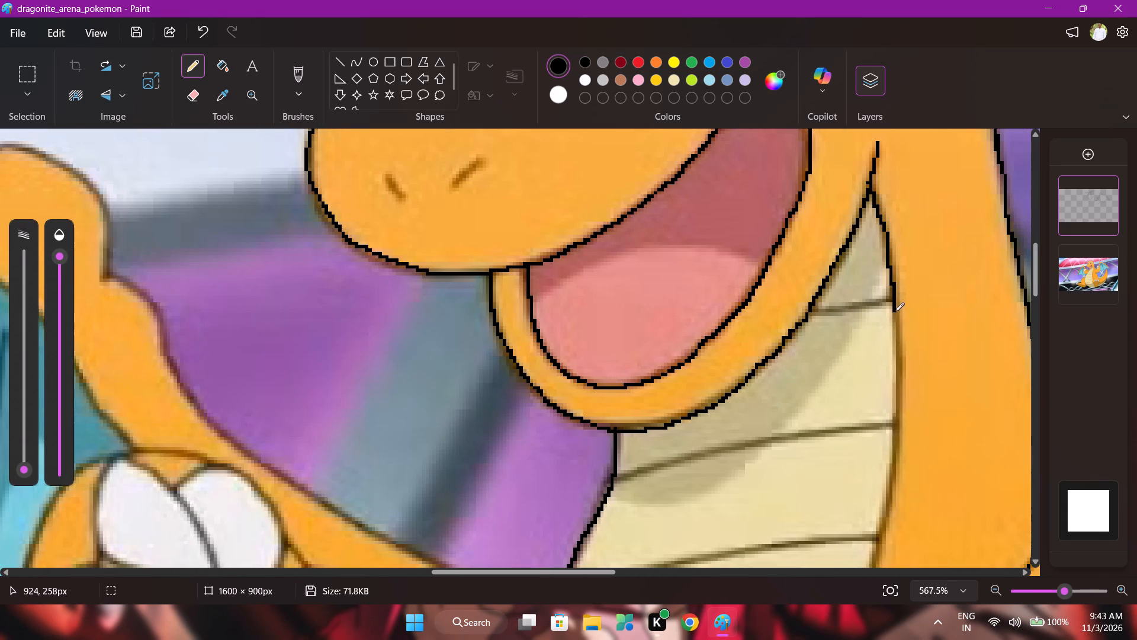
pyautogui.moveTo(895, 311); pyautogui.dragTo(899, 357)
pyautogui.moveTo(899, 357); pyautogui.dragTo(894, 453)
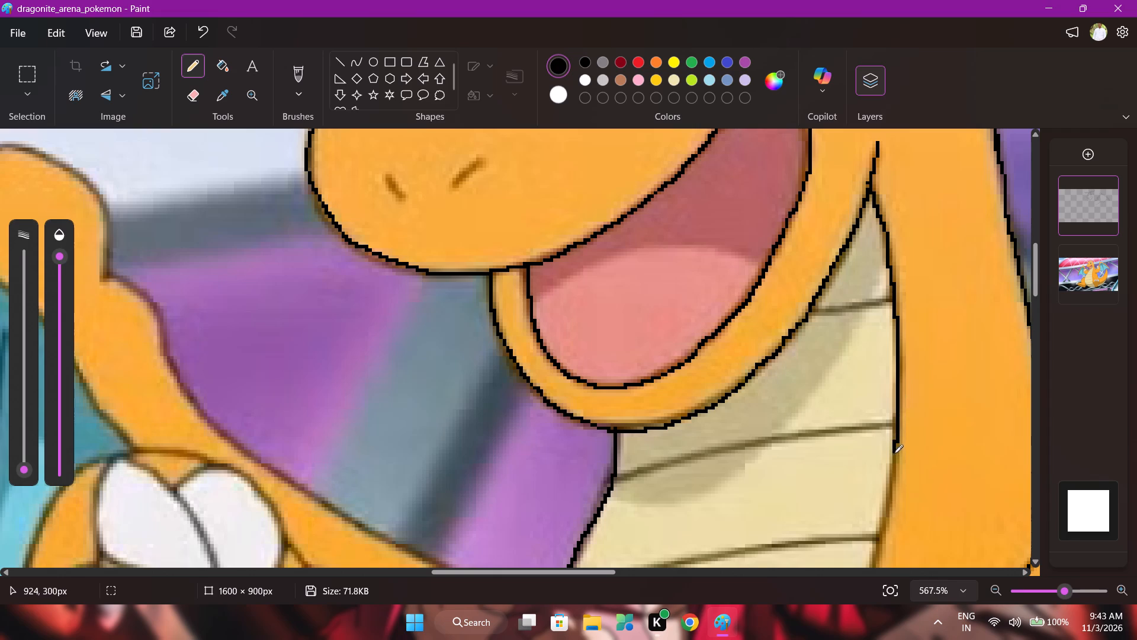
pyautogui.moveTo(894, 453); pyautogui.dragTo(875, 557)
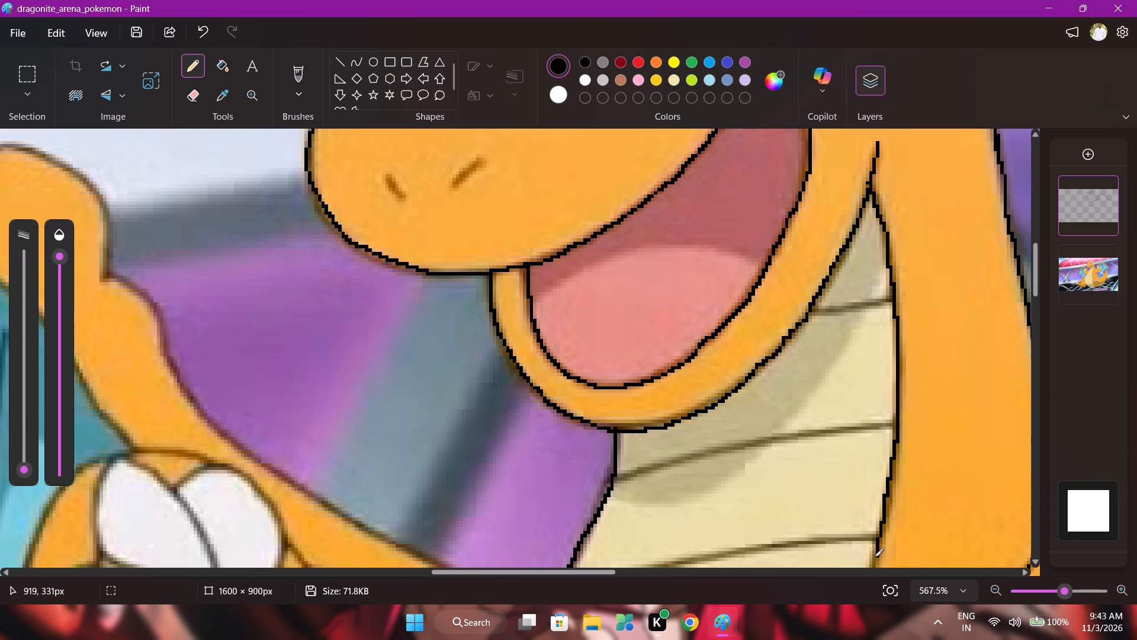
pyautogui.moveTo(875, 557); pyautogui.dragTo(874, 564)
# Trace the uppermost belly stripe in black pencil, from the jaw's outline across to the belly plate's edge.
pyautogui.moveTo(808, 309); pyautogui.dragTo(871, 303)
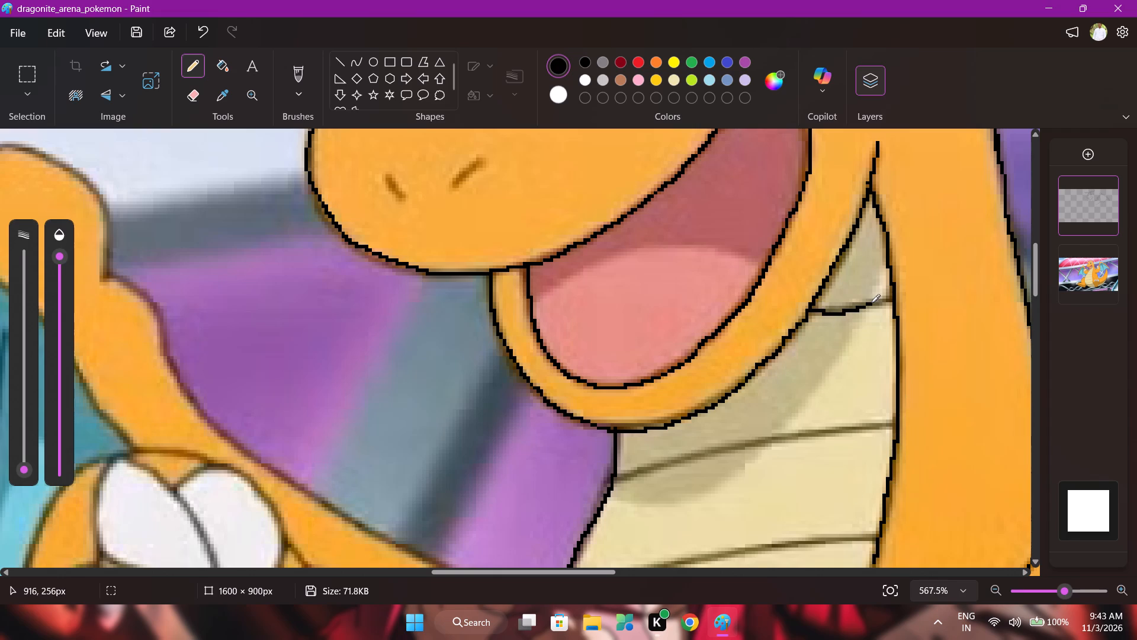
pyautogui.moveTo(871, 303); pyautogui.dragTo(892, 297)
# Continue the belly plate's edge in black pencil along the chest, from below the third stripe down to the sixth stripe.
pyautogui.scroll(-3, 864, 411)
pyautogui.moveTo(876, 355); pyautogui.dragTo(875, 360)
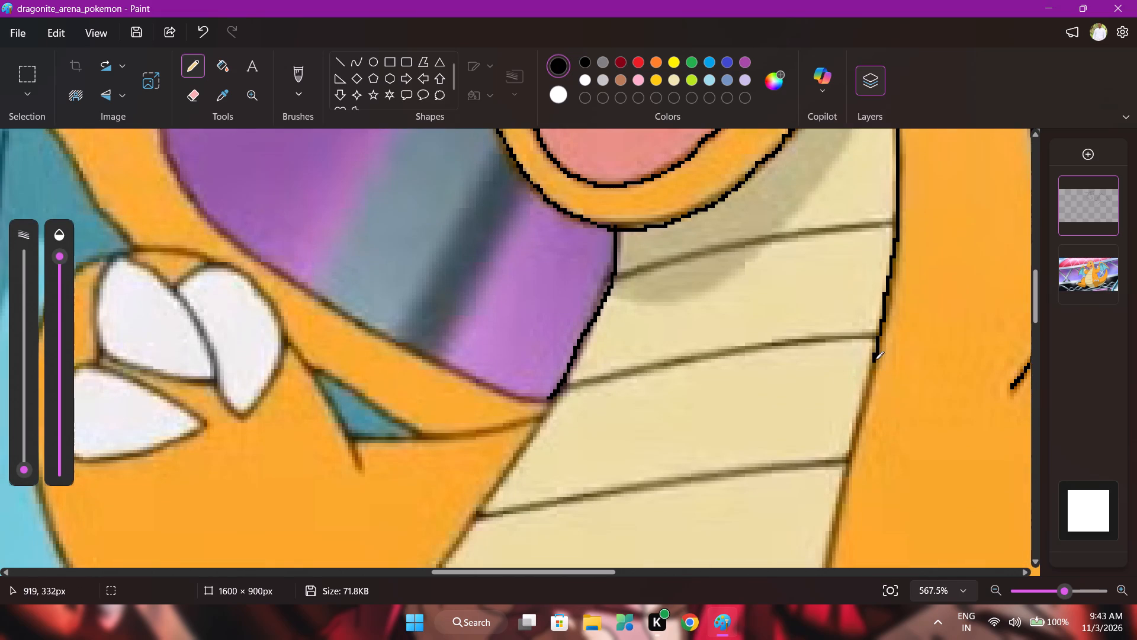
pyautogui.moveTo(875, 360); pyautogui.dragTo(846, 479)
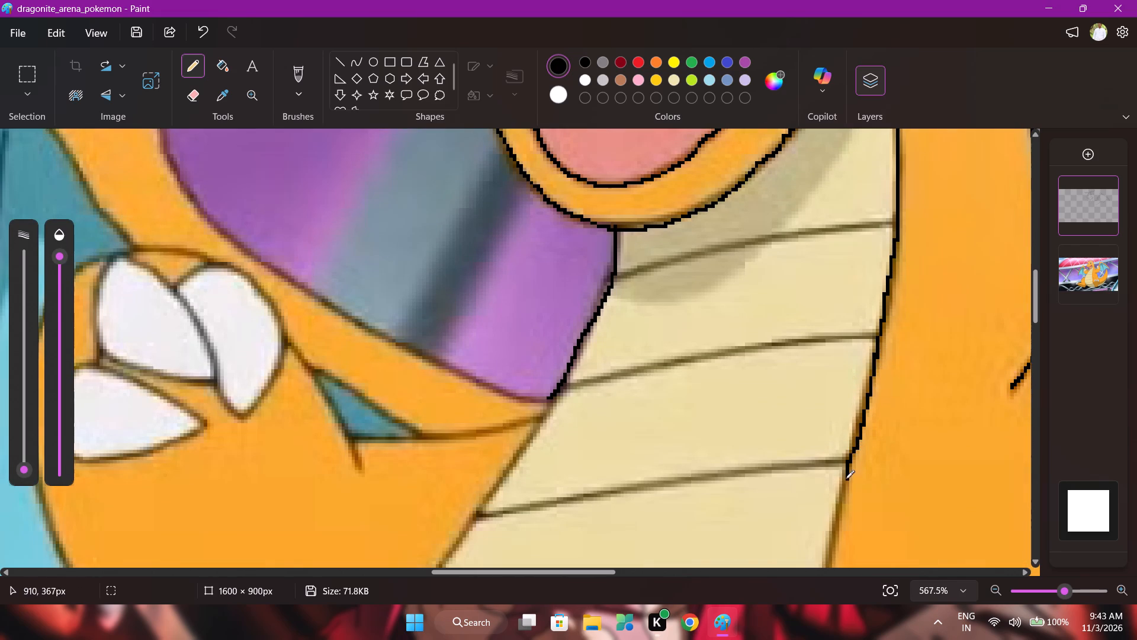
pyautogui.moveTo(846, 479); pyautogui.dragTo(828, 575)
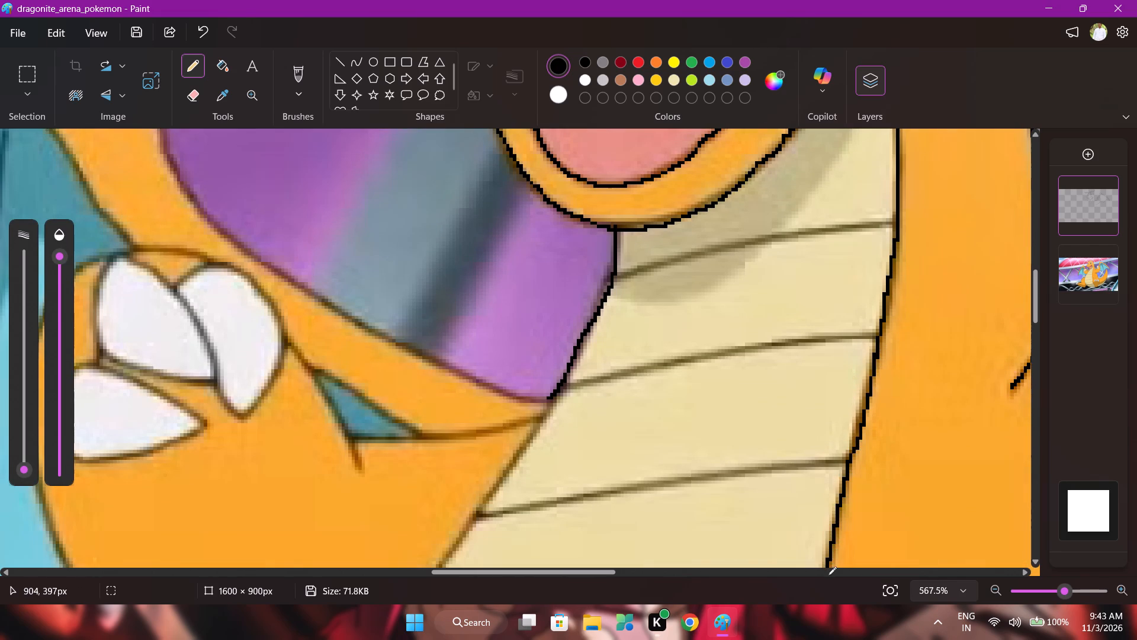
pyautogui.scroll(-3, 830, 541)
pyautogui.moveTo(828, 367); pyautogui.dragTo(820, 391)
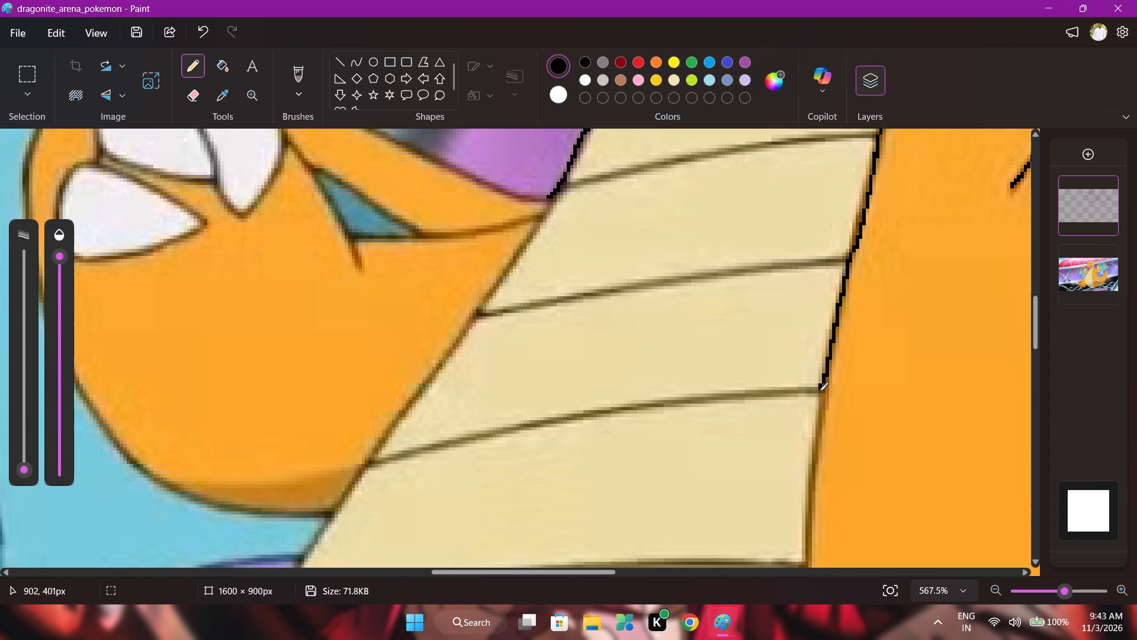
pyautogui.moveTo(820, 391); pyautogui.dragTo(808, 529)
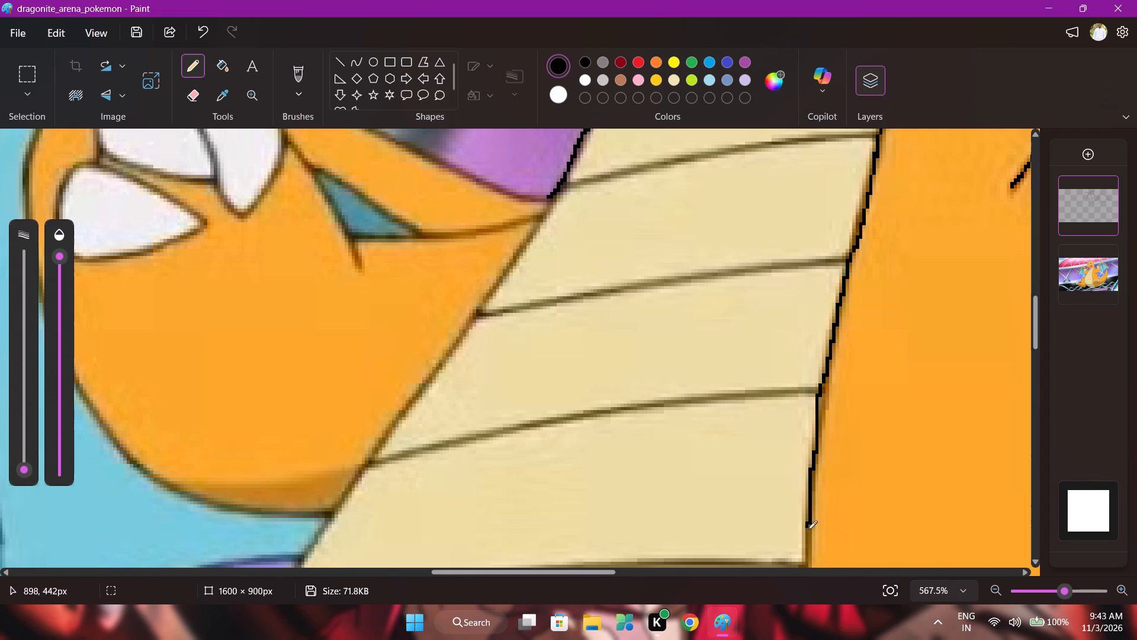
pyautogui.moveTo(808, 529); pyautogui.dragTo(808, 561)
# Continue the belly plate's edge in black pencil from the sixth stripe down to the corner where it meets the thigh.
pyautogui.scroll(-3, 808, 559)
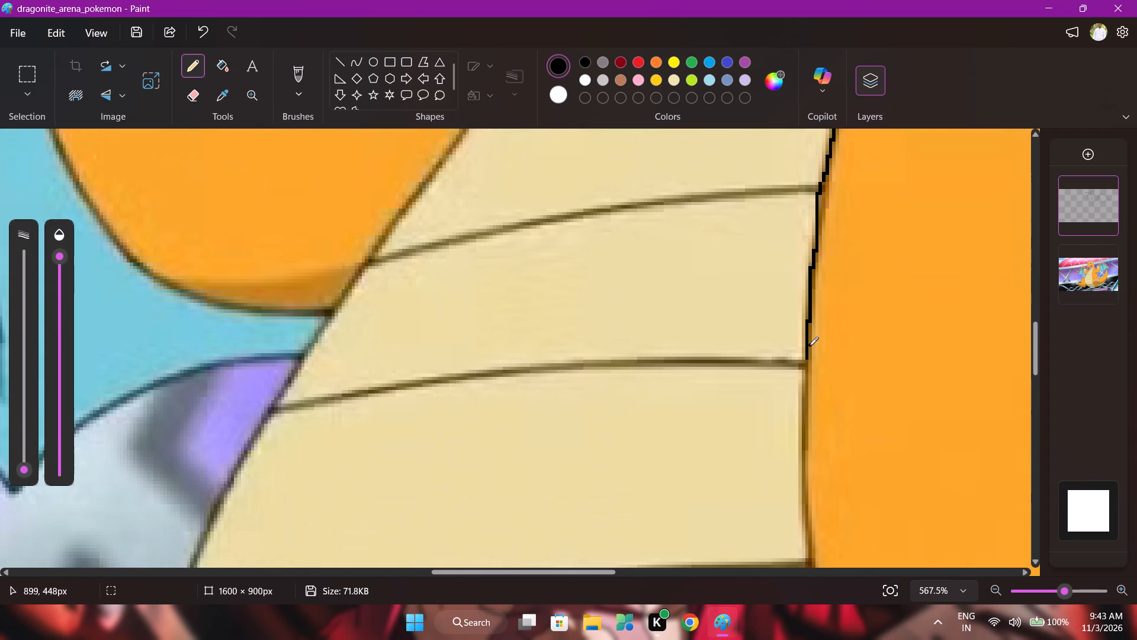
pyautogui.moveTo(810, 345); pyautogui.dragTo(805, 363)
pyautogui.moveTo(807, 348); pyautogui.dragTo(806, 457)
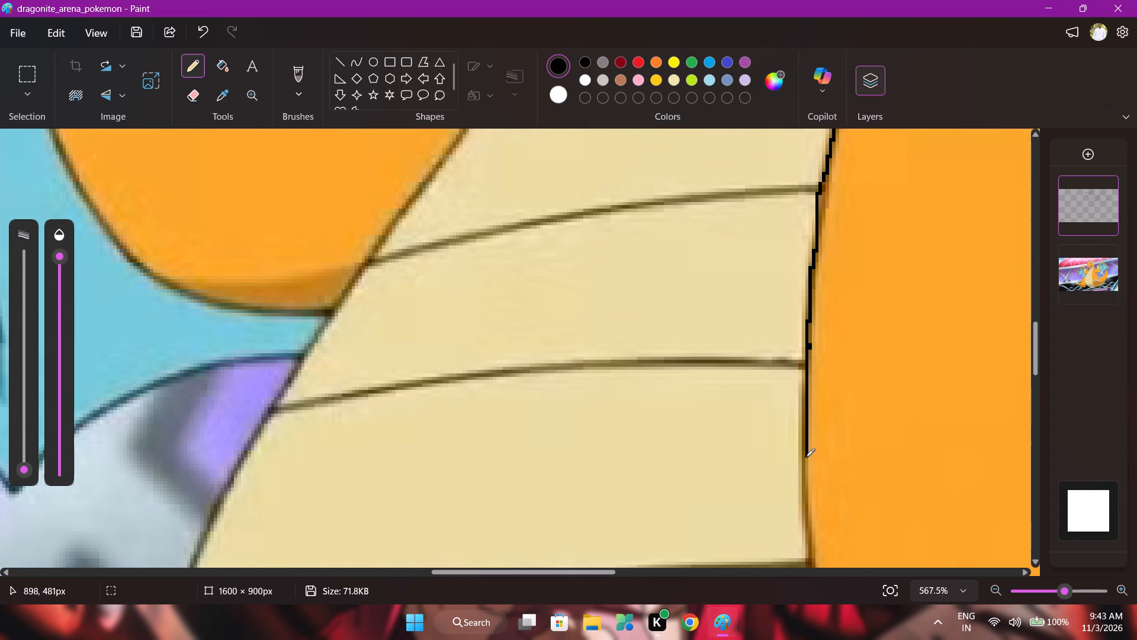
pyautogui.moveTo(806, 457); pyautogui.dragTo(809, 544)
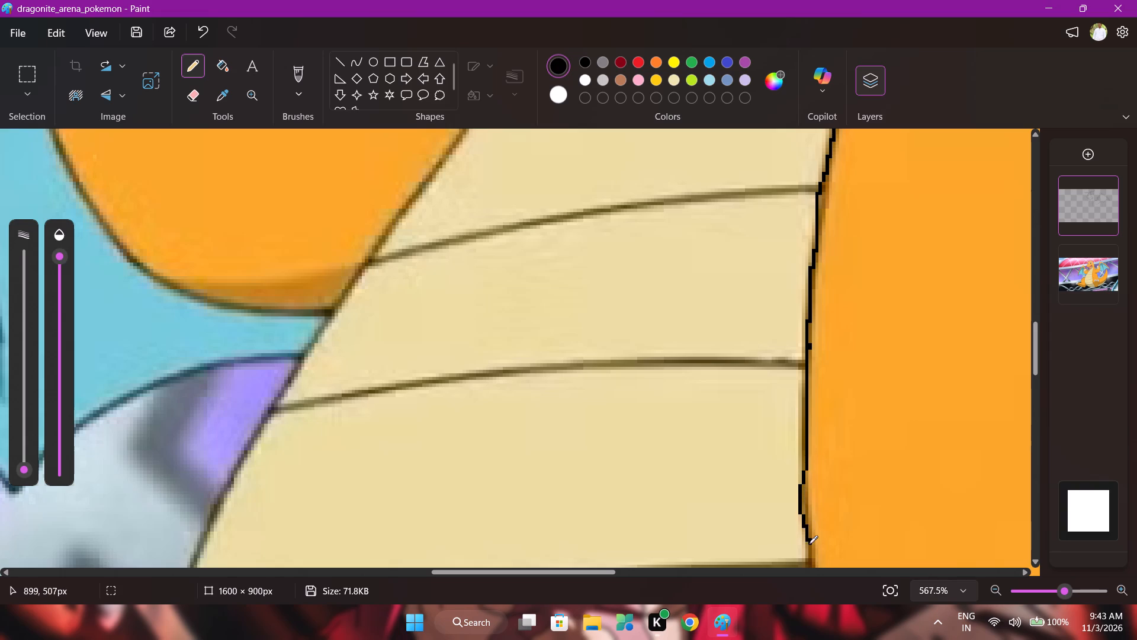
pyautogui.moveTo(809, 544); pyautogui.dragTo(811, 549)
pyautogui.scroll(-2, 811, 549)
pyautogui.moveTo(810, 409); pyautogui.dragTo(823, 524)
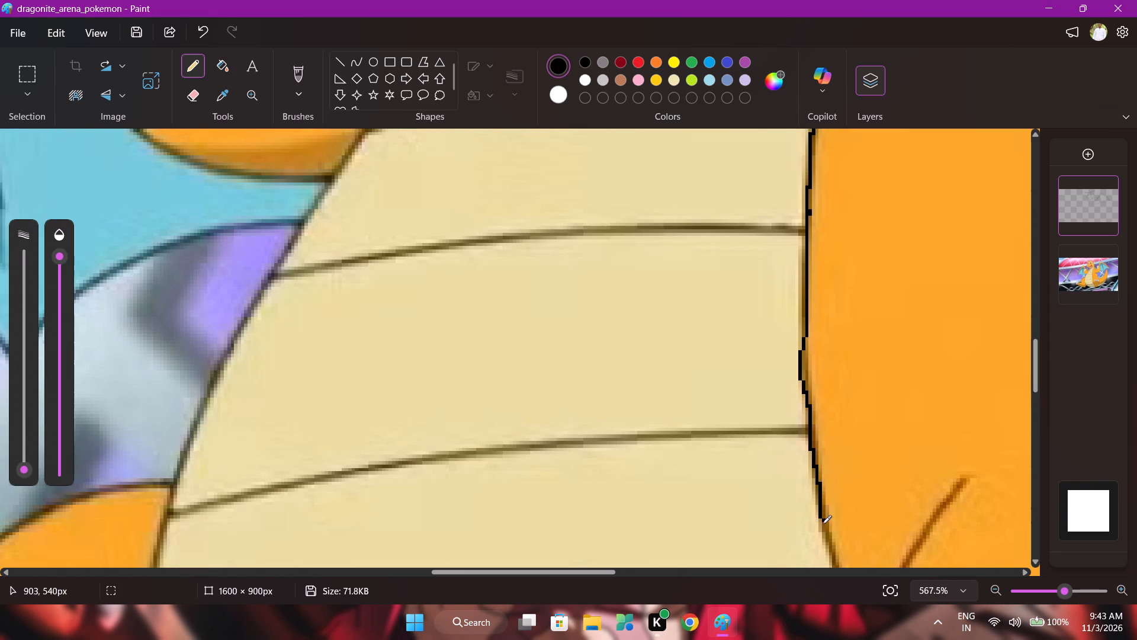
pyautogui.moveTo(823, 524); pyautogui.dragTo(834, 558)
pyautogui.scroll(-2, 833, 554)
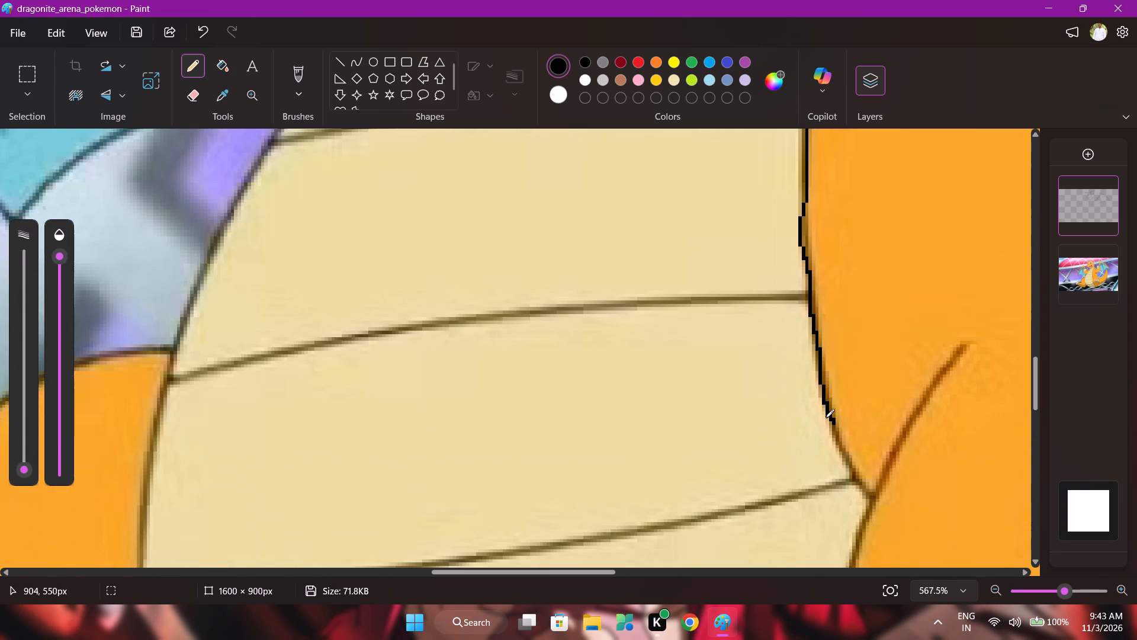
pyautogui.moveTo(828, 418); pyautogui.dragTo(844, 457)
pyautogui.moveTo(844, 457); pyautogui.dragTo(875, 498)
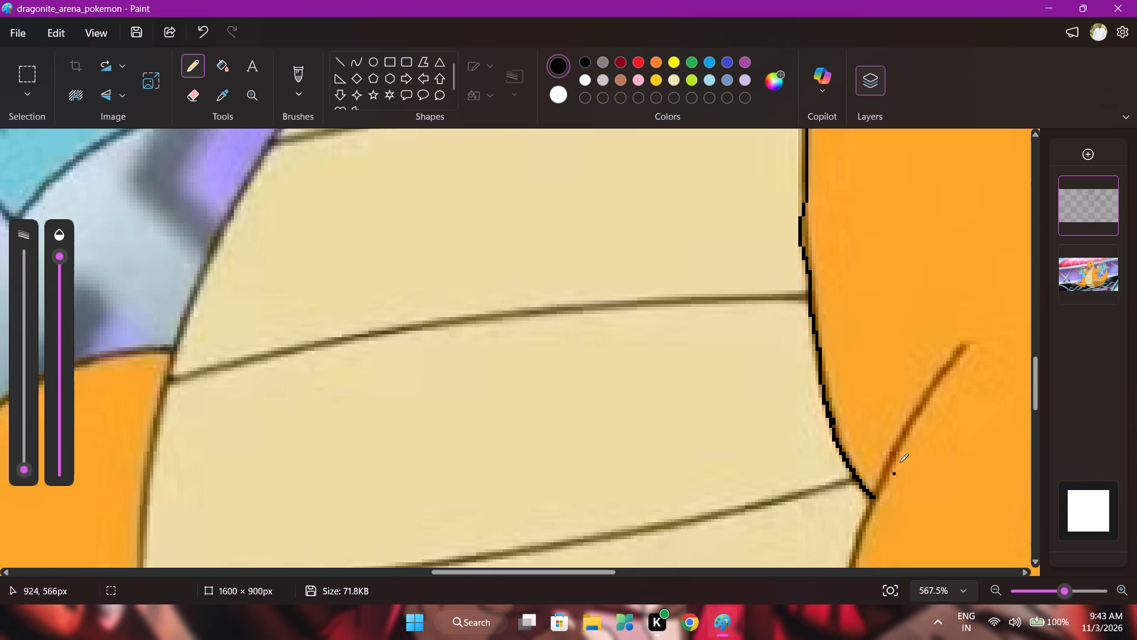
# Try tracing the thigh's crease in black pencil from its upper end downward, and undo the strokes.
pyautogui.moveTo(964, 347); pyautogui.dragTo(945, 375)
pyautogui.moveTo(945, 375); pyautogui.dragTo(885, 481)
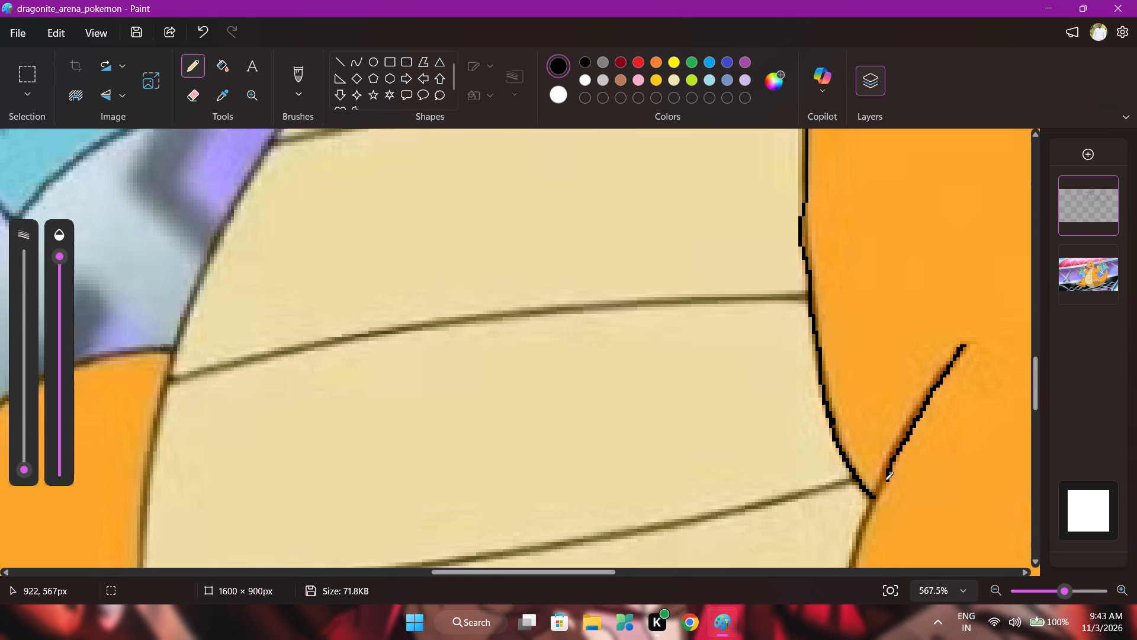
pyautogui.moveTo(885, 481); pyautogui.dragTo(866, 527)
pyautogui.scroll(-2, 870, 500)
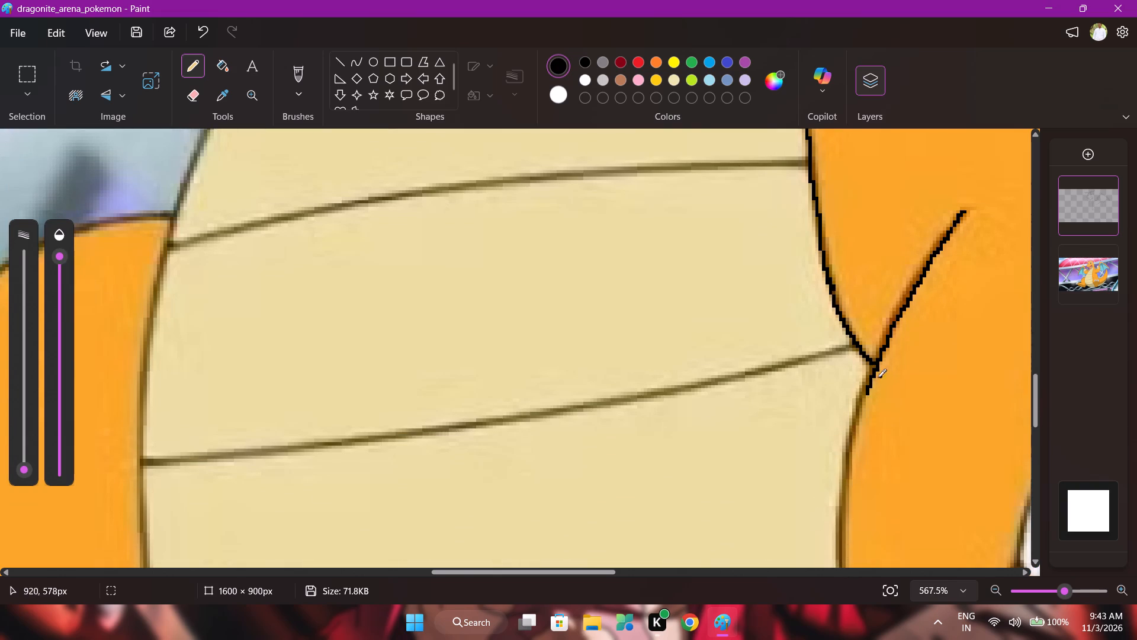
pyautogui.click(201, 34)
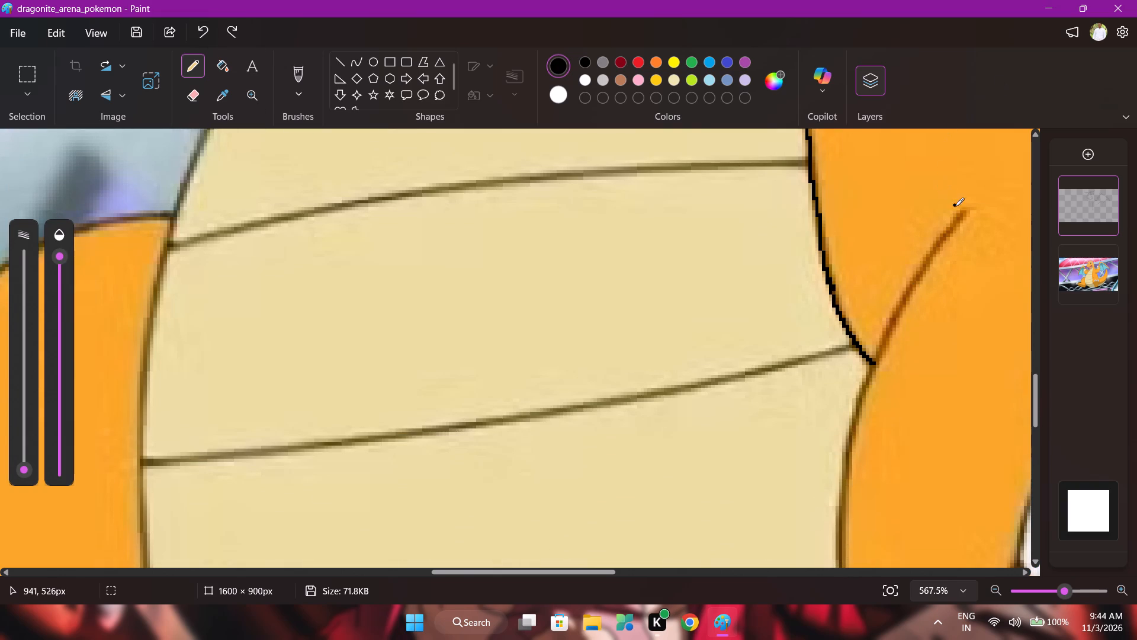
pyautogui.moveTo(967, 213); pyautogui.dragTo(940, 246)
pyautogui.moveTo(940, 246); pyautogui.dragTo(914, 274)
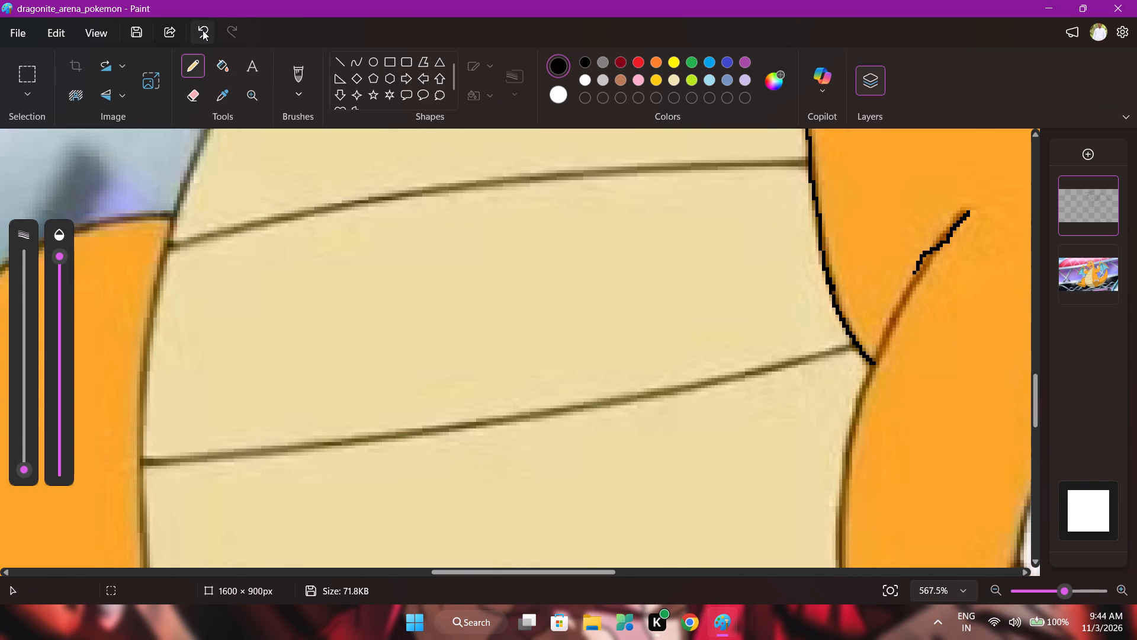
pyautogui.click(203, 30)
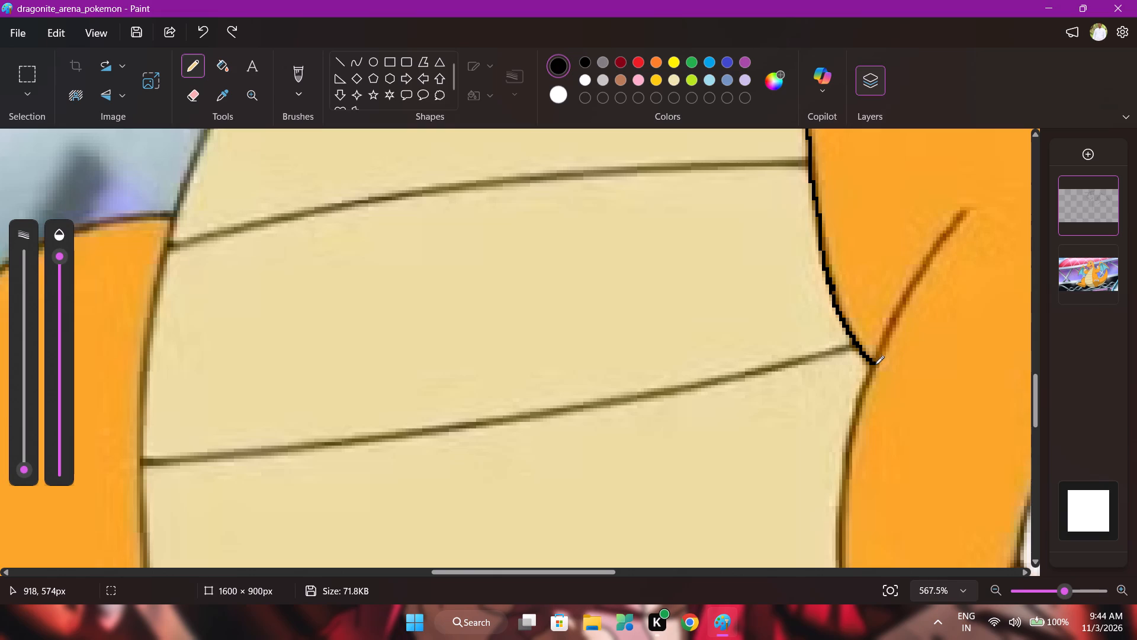
# Trace the thigh's crease in black pencil from the corner at the belly plate's edge up to the crease's upper end.
pyautogui.moveTo(875, 364); pyautogui.dragTo(901, 305)
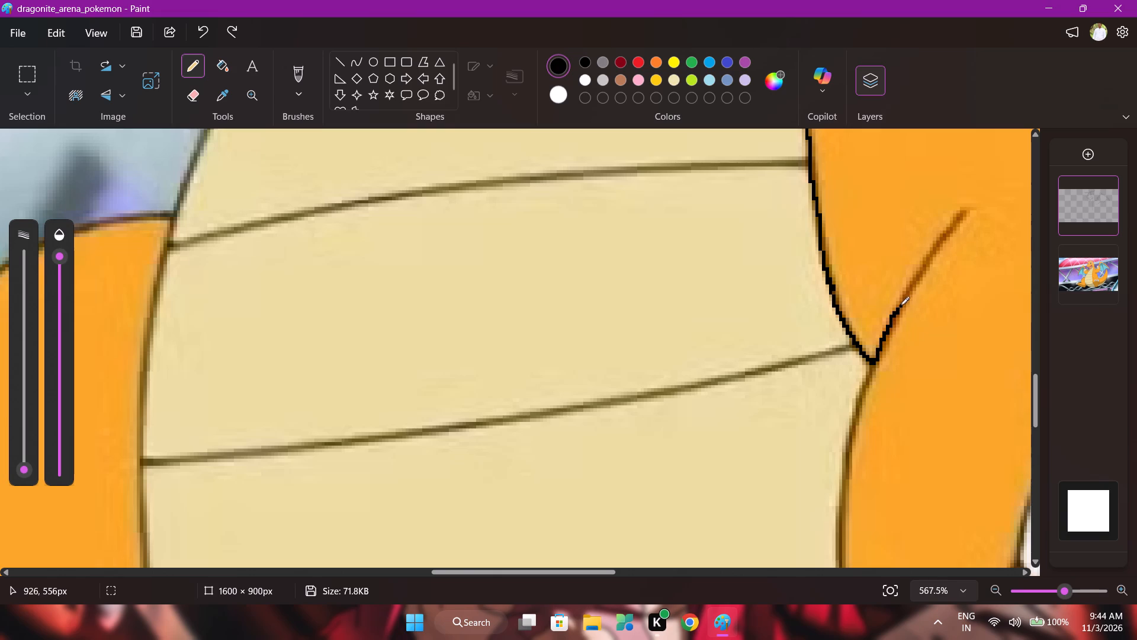
pyautogui.moveTo(901, 305); pyautogui.dragTo(955, 222)
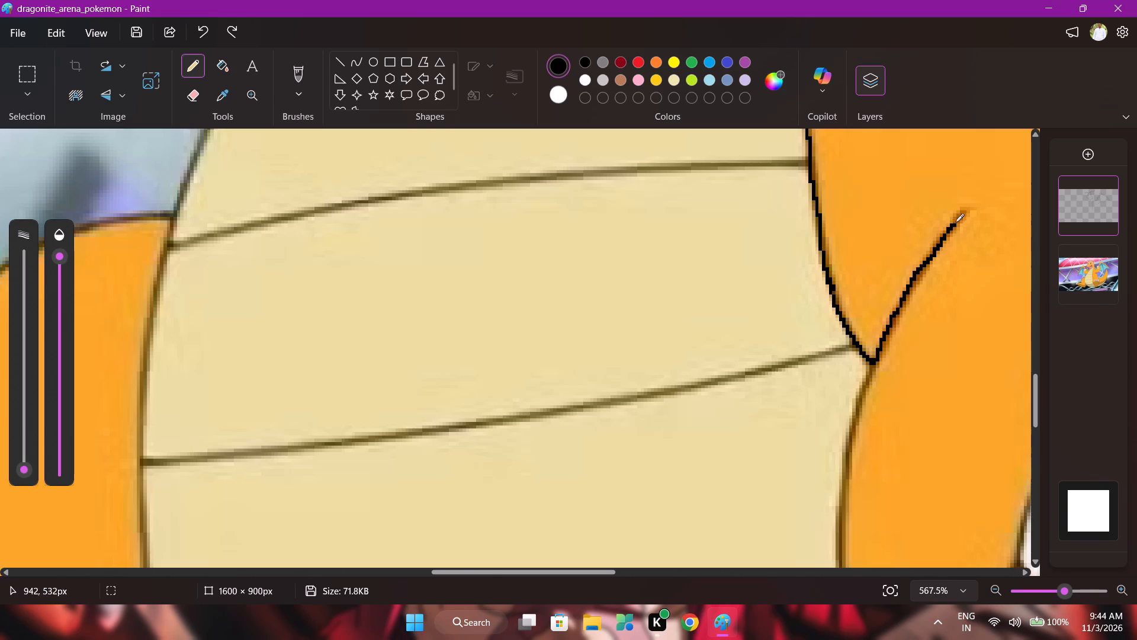
pyautogui.moveTo(955, 222); pyautogui.dragTo(965, 213)
# Continue the belly plate's edge in black pencil along the thigh, from the crease corner down to the leg's inner line beside the shaded area.
pyautogui.scroll(-2, 965, 213)
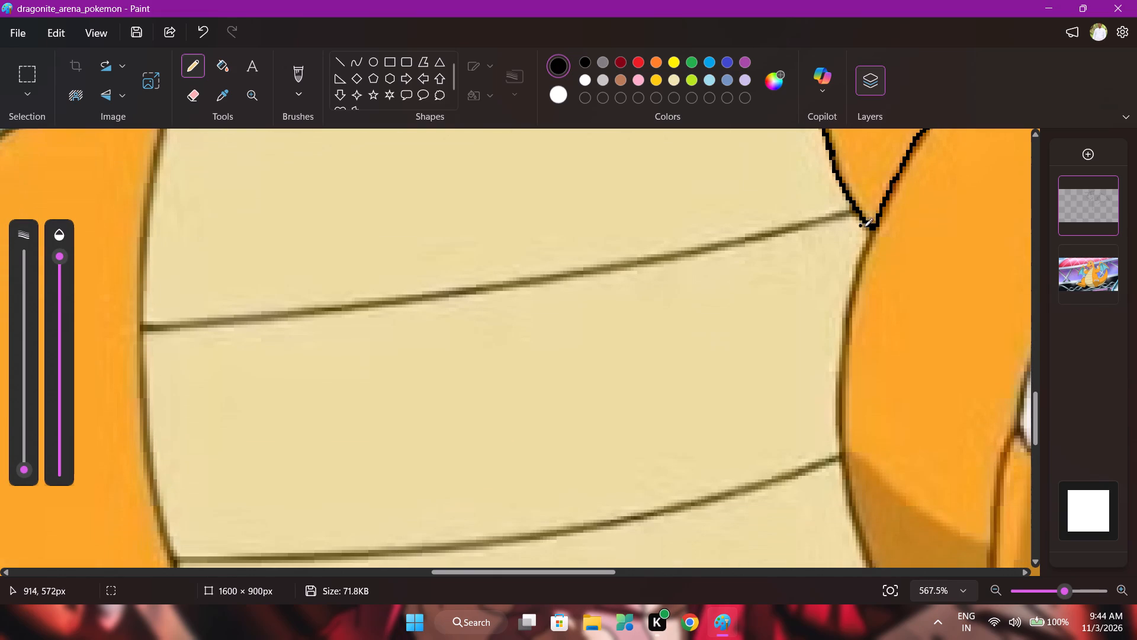
pyautogui.moveTo(876, 228); pyautogui.dragTo(860, 264)
pyautogui.moveTo(860, 264); pyautogui.dragTo(843, 378)
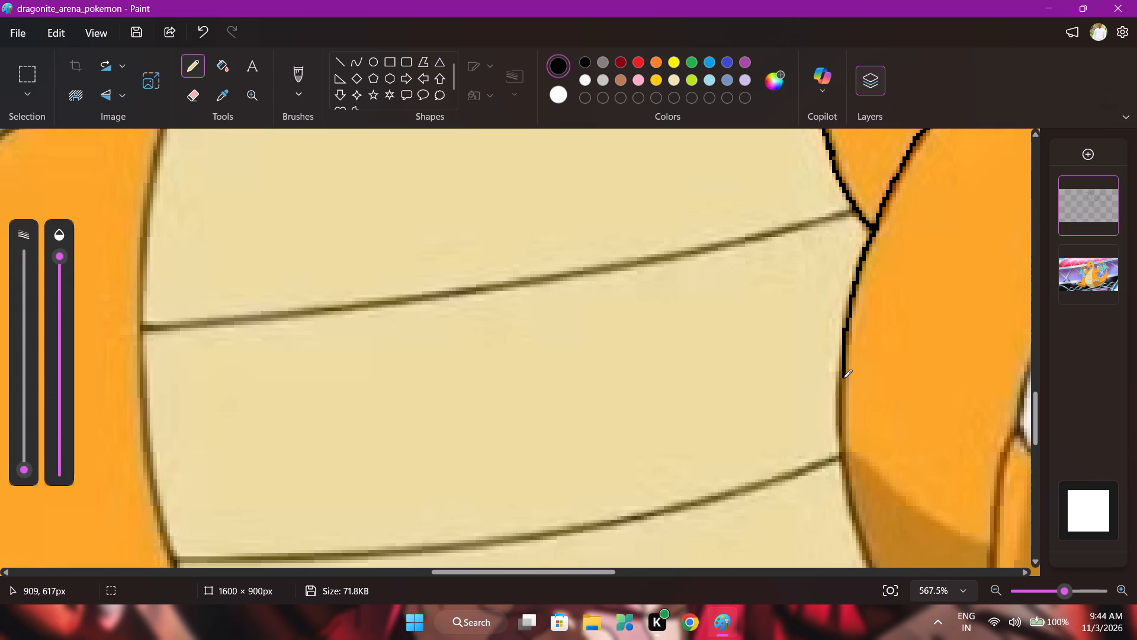
pyautogui.moveTo(843, 378); pyautogui.dragTo(841, 466)
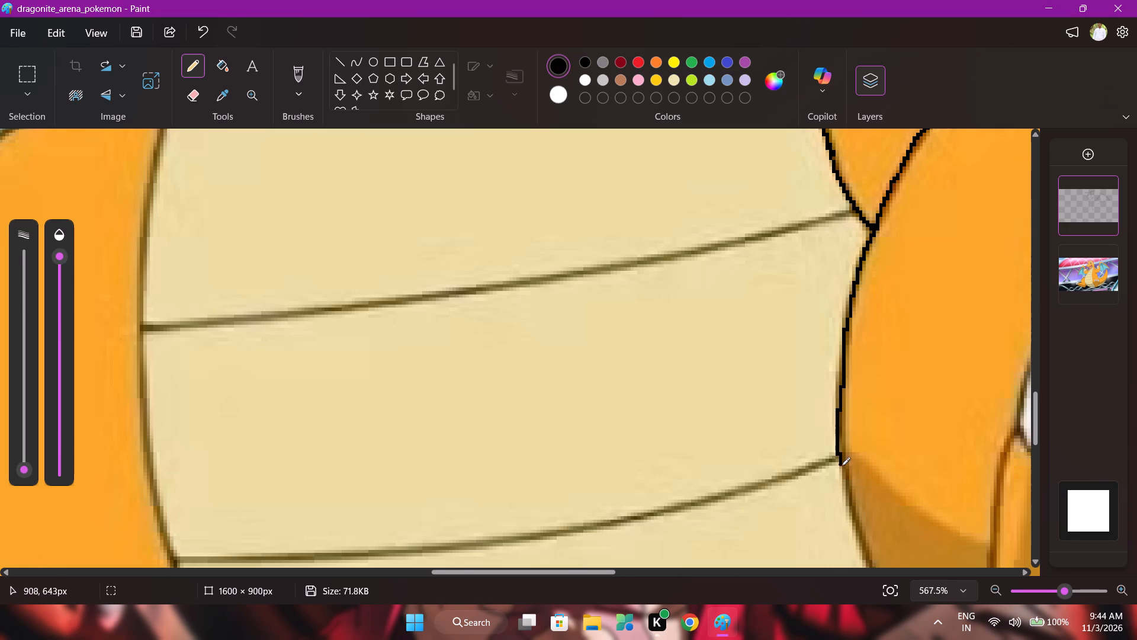
pyautogui.moveTo(841, 466); pyautogui.dragTo(866, 552)
pyautogui.scroll(-4, 866, 529)
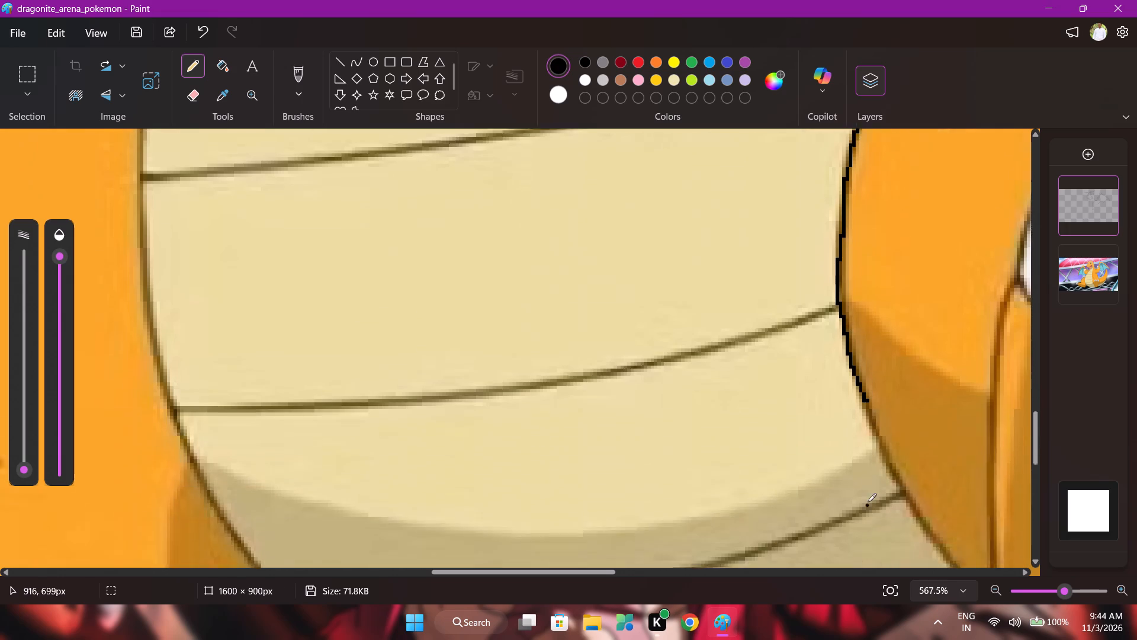
pyautogui.moveTo(857, 257); pyautogui.dragTo(867, 288)
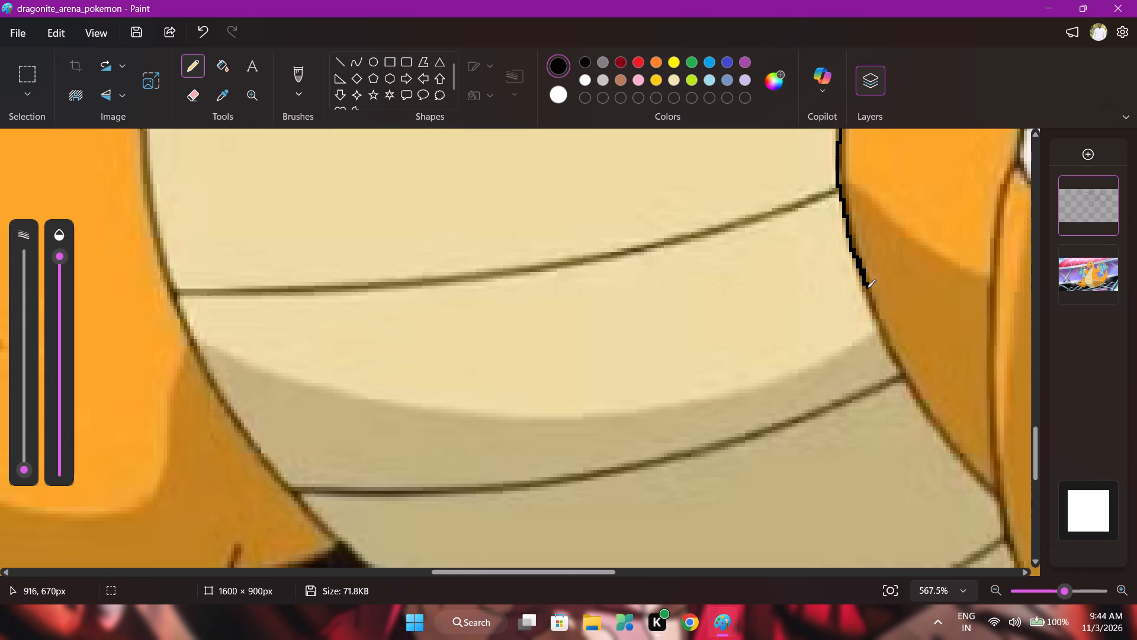
pyautogui.moveTo(867, 288); pyautogui.dragTo(917, 399)
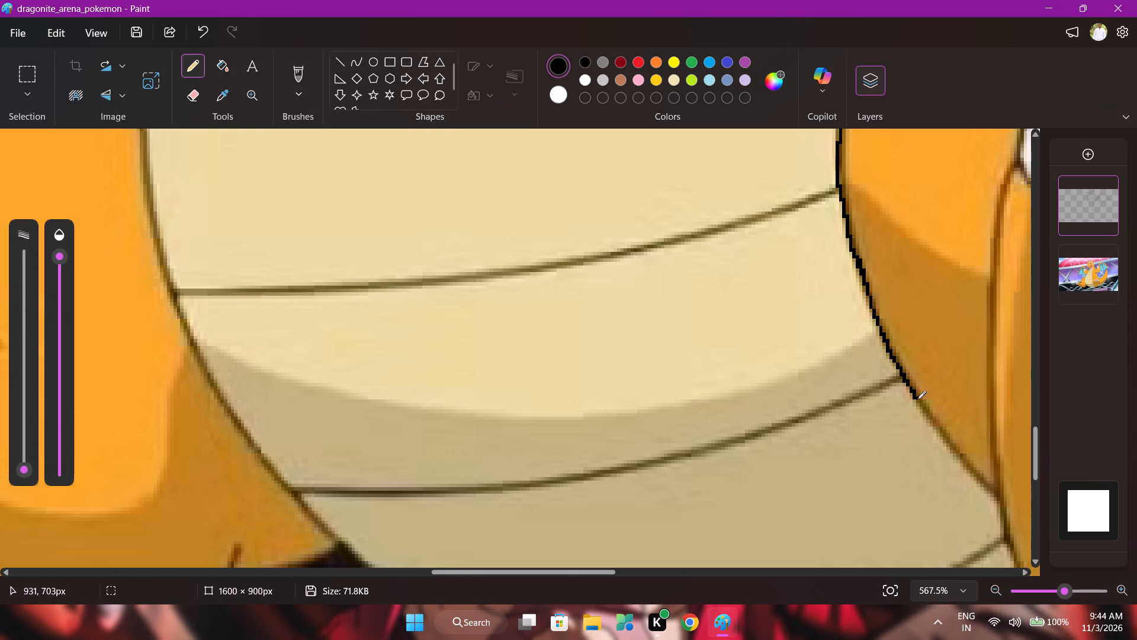
pyautogui.moveTo(917, 399); pyautogui.dragTo(991, 489)
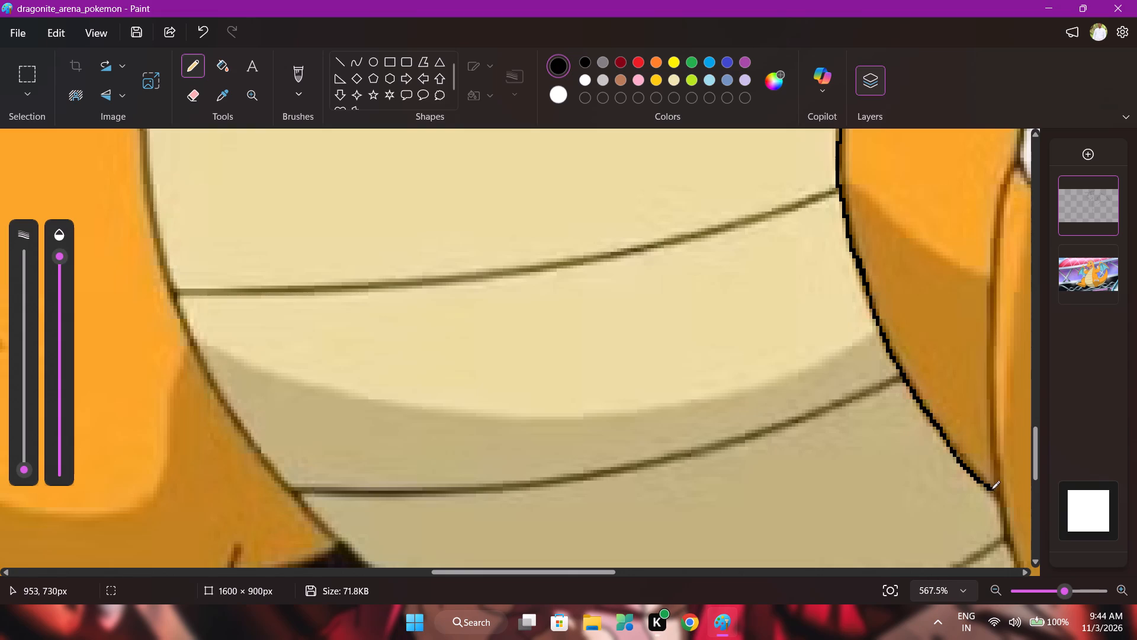
pyautogui.moveTo(991, 489); pyautogui.dragTo(1000, 494)
# Trace the belly plate's opposite edge in black pencil along the clawed arm, from the purple background down to just below the arm.
pyautogui.scroll(12, 323, 357)
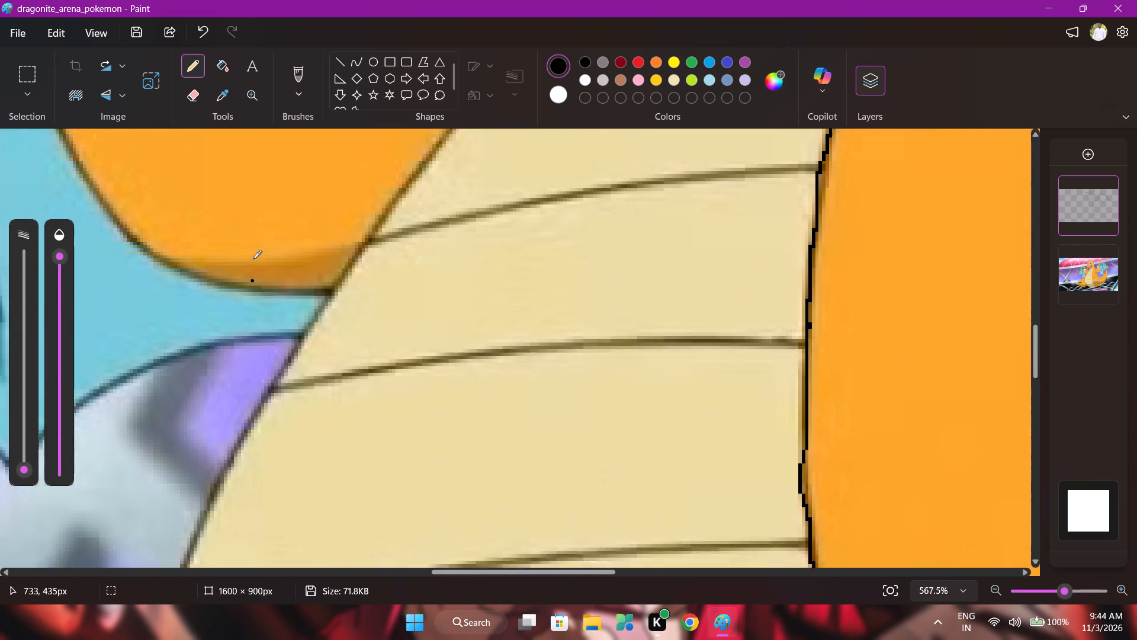
pyautogui.scroll(4, 255, 258)
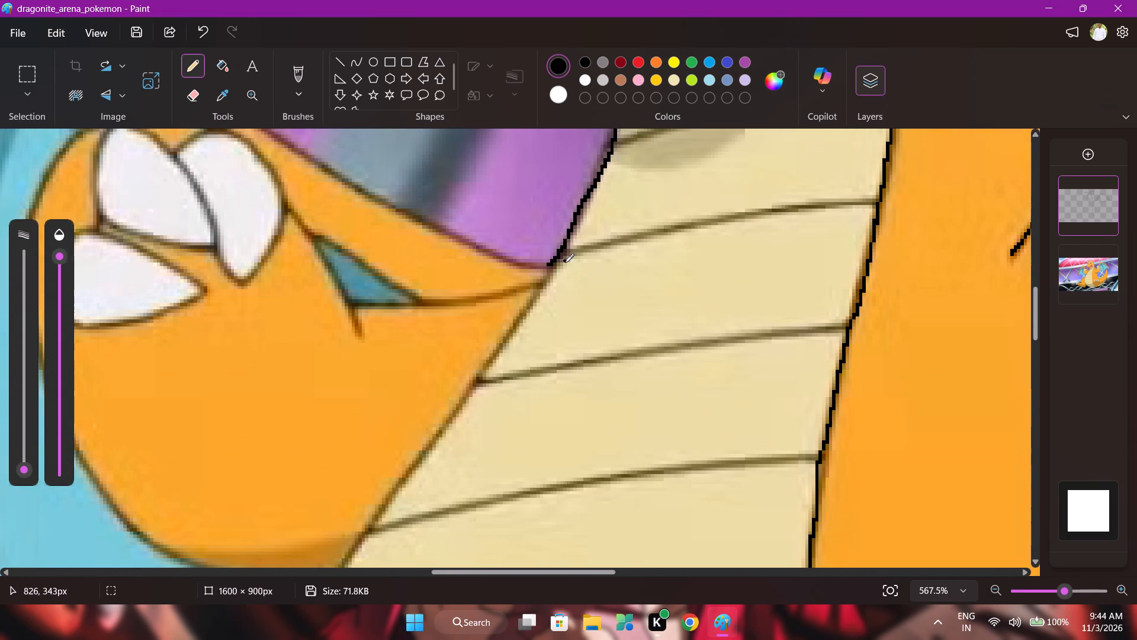
pyautogui.moveTo(558, 255); pyautogui.dragTo(548, 273)
pyautogui.moveTo(548, 273); pyautogui.dragTo(510, 339)
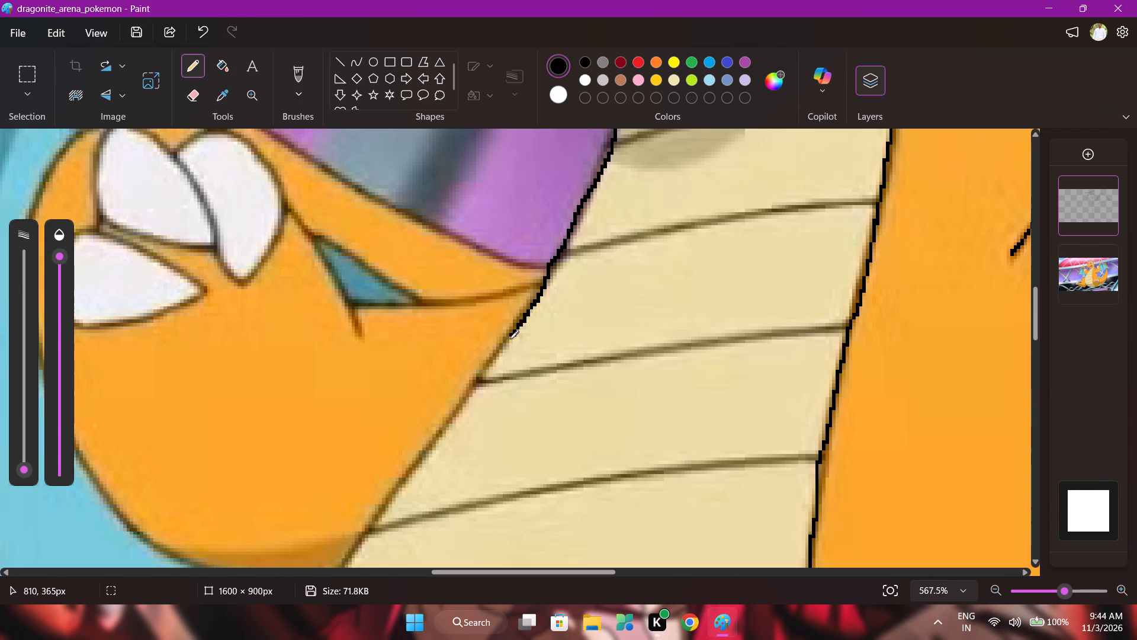
pyautogui.moveTo(510, 339); pyautogui.dragTo(460, 404)
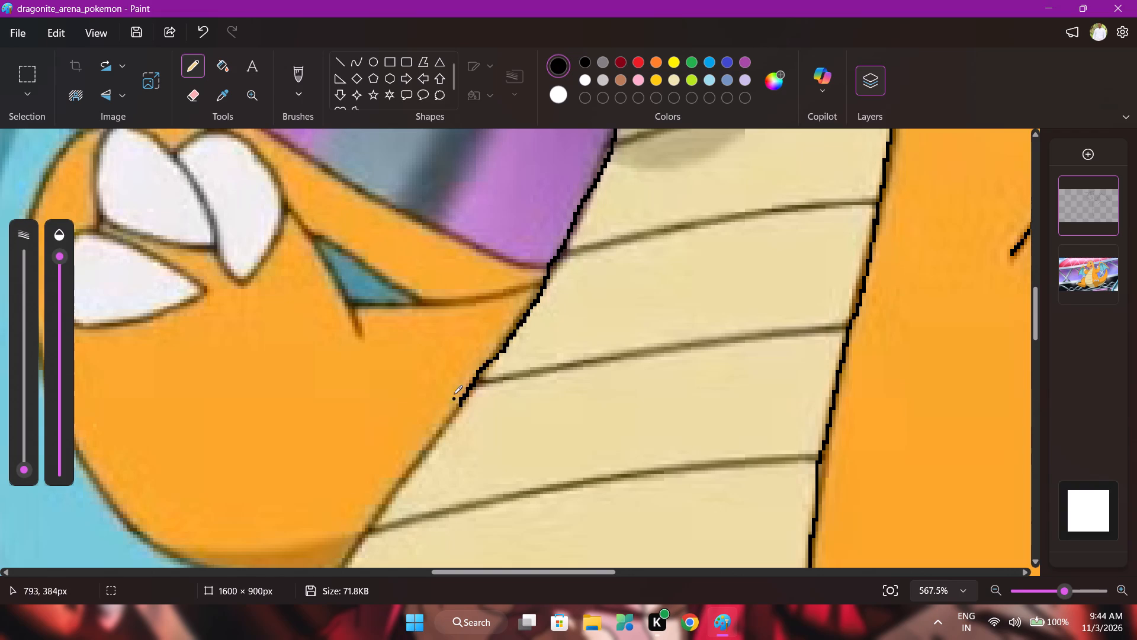
pyautogui.scroll(-2, 449, 382)
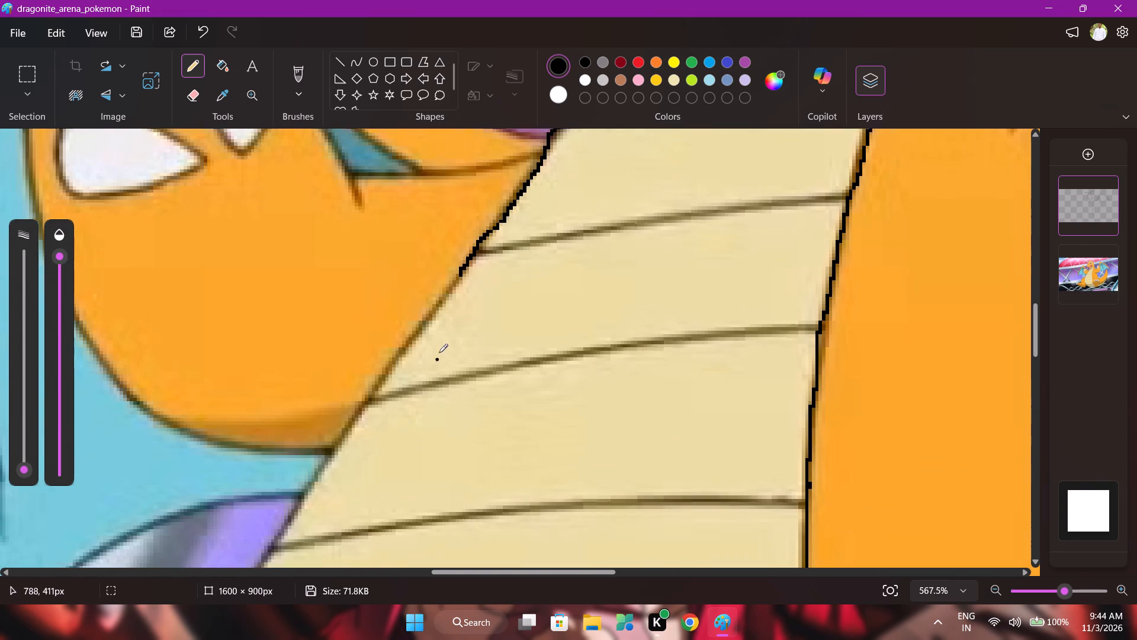
pyautogui.moveTo(463, 263); pyautogui.dragTo(447, 291)
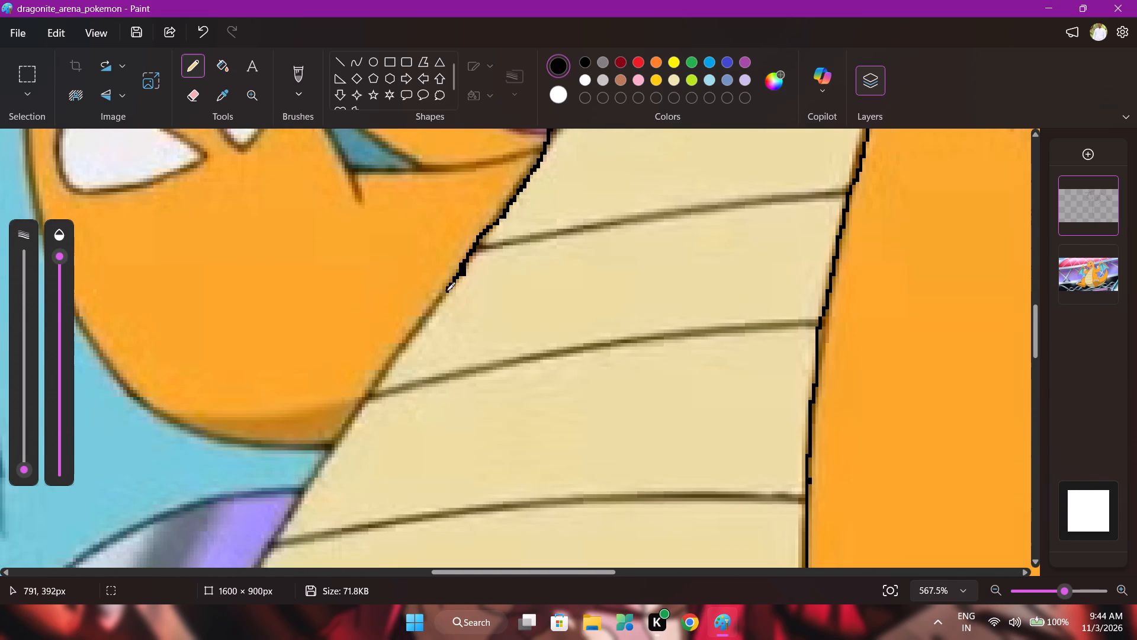
pyautogui.moveTo(447, 291); pyautogui.dragTo(381, 370)
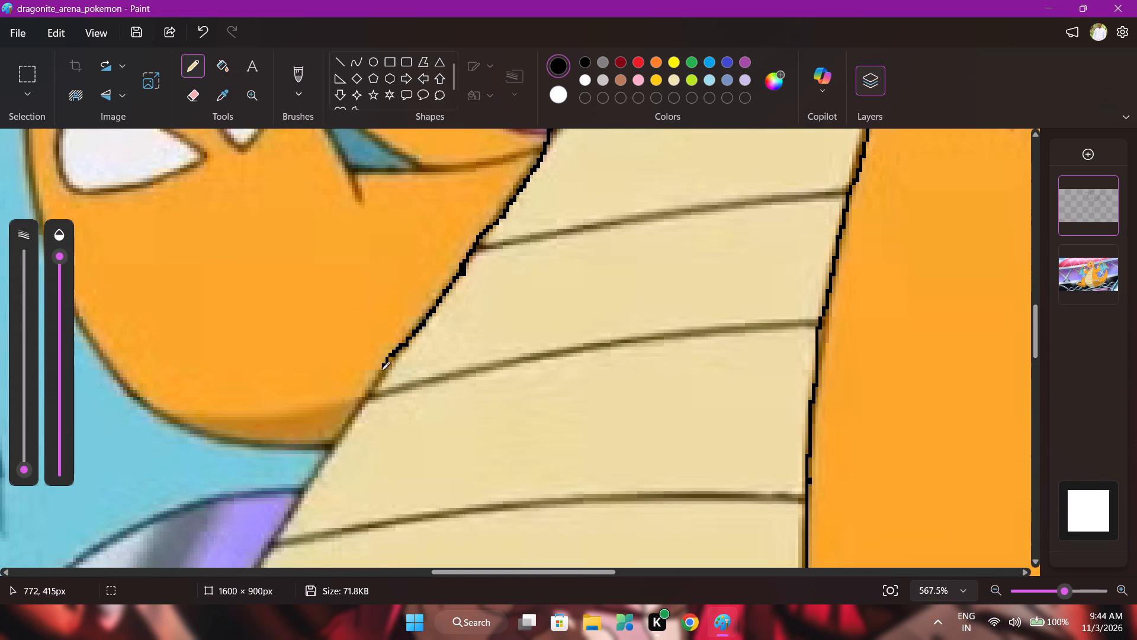
pyautogui.moveTo(381, 370); pyautogui.dragTo(334, 439)
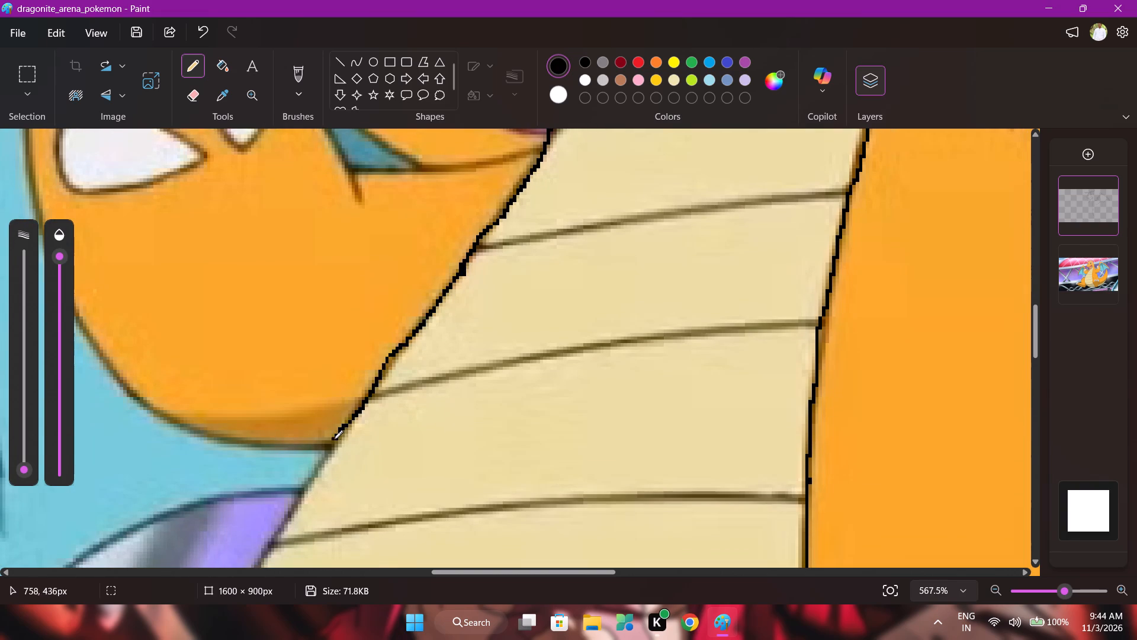
pyautogui.moveTo(334, 439); pyautogui.dragTo(300, 481)
# Erase the stray end of the new belly edge line just below the clawed arm.
pyautogui.scroll(-3, 311, 357)
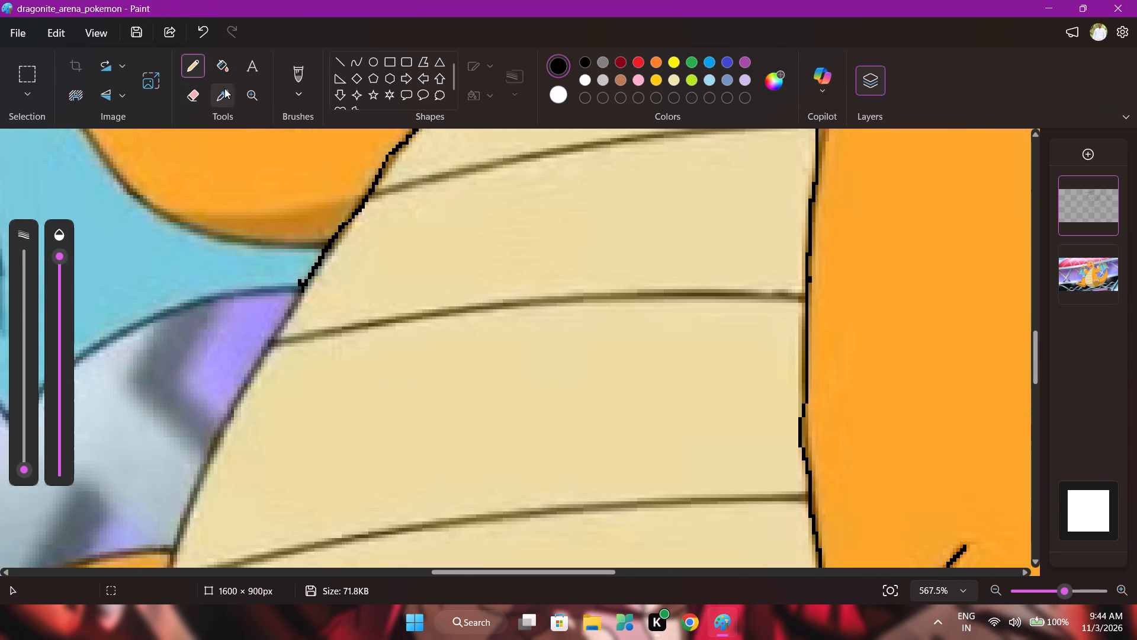
pyautogui.click(196, 87)
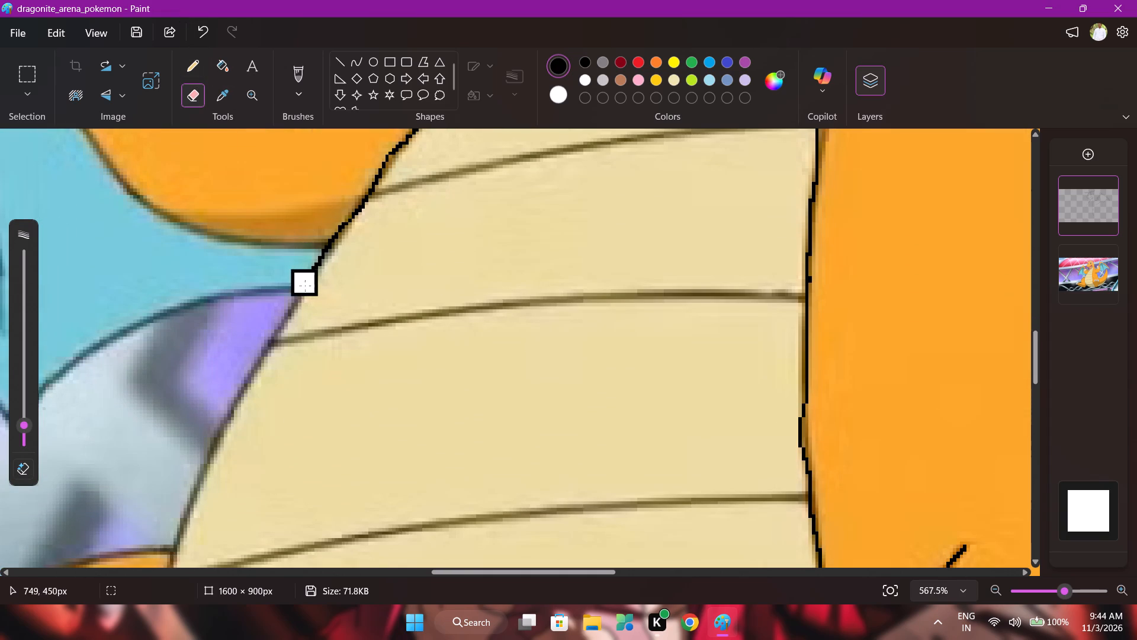
pyautogui.click(305, 286)
# Redraw the erased end in black pencil and continue the belly plate's edge past the purple and grey background to the other thigh's top.
pyautogui.click(200, 68)
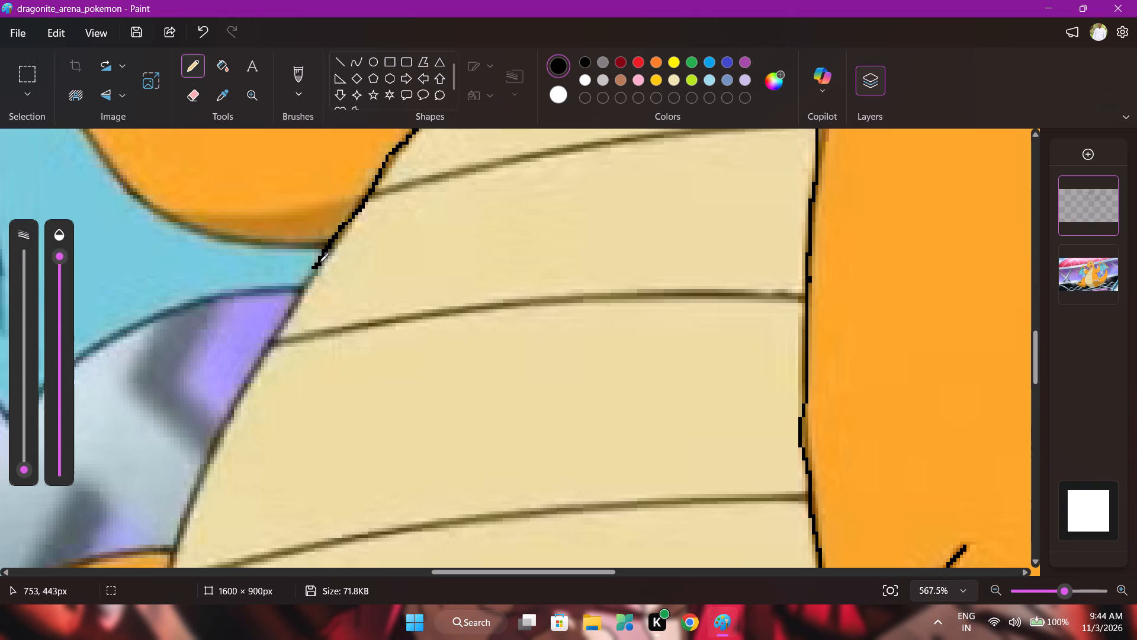
pyautogui.moveTo(316, 267); pyautogui.dragTo(308, 289)
pyautogui.moveTo(308, 289); pyautogui.dragTo(266, 346)
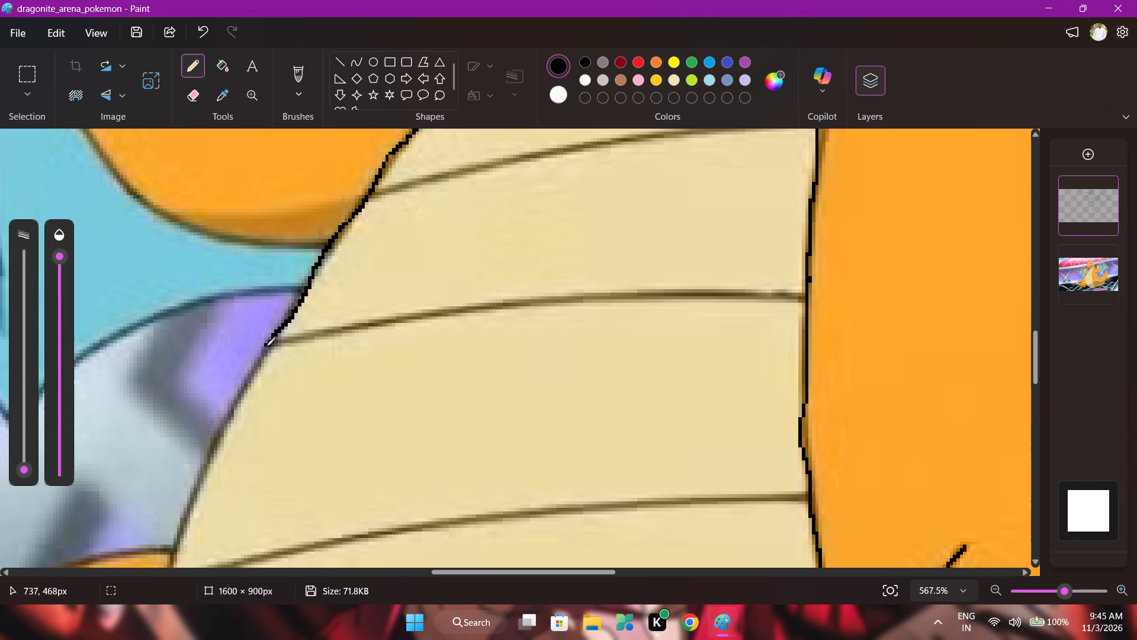
pyautogui.moveTo(266, 346); pyautogui.dragTo(243, 398)
pyautogui.moveTo(243, 398); pyautogui.dragTo(200, 473)
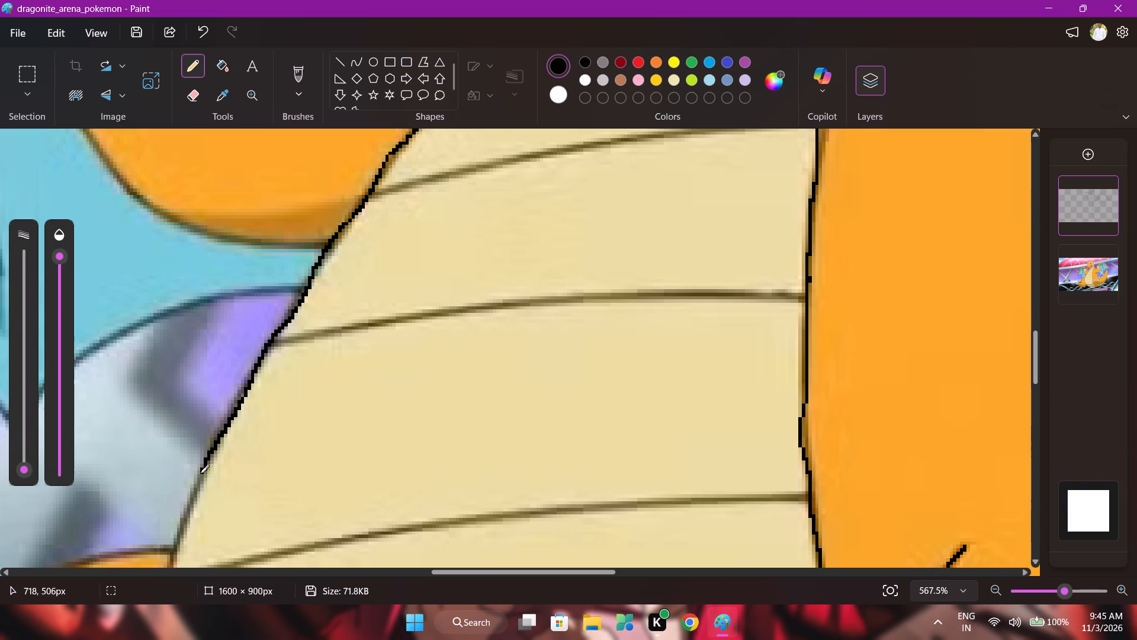
pyautogui.moveTo(200, 473); pyautogui.dragTo(182, 527)
pyautogui.scroll(-3, 182, 511)
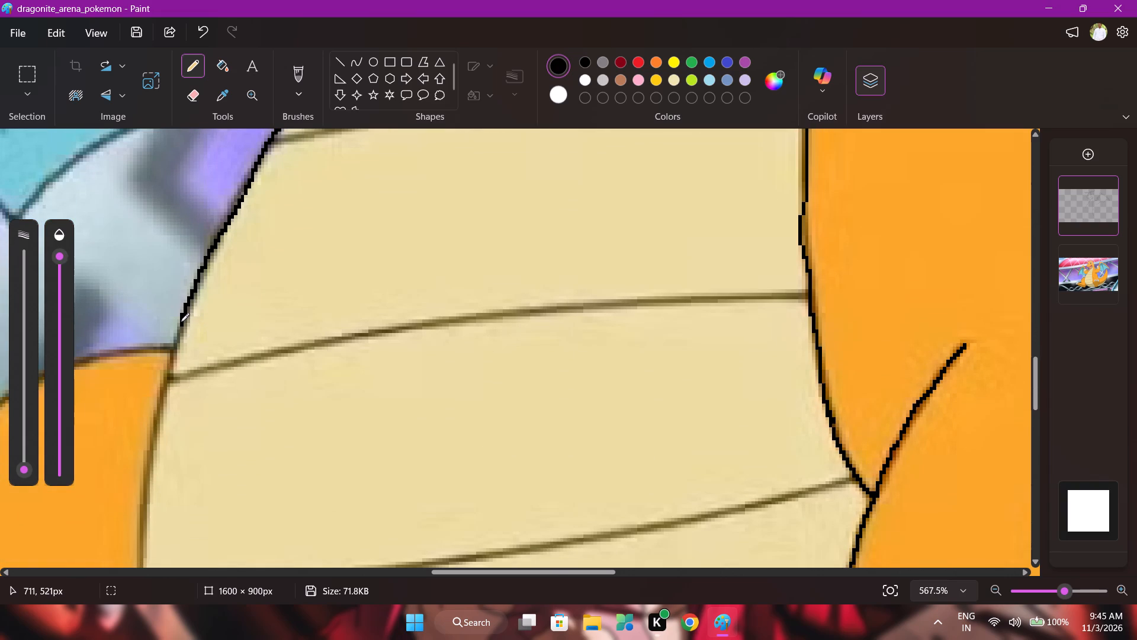
pyautogui.moveTo(181, 322); pyautogui.dragTo(171, 350)
# Continue the belly plate's edge in black pencil down the other thigh, from the thigh's top into the shaded area.
pyautogui.moveTo(171, 350); pyautogui.dragTo(146, 485)
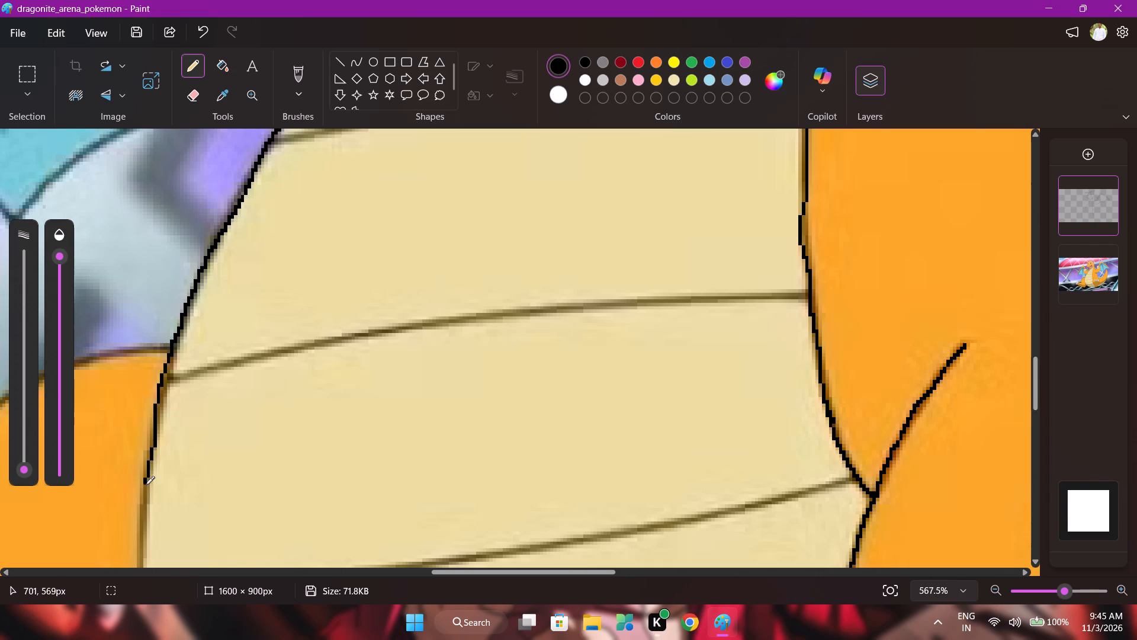
pyautogui.moveTo(146, 485); pyautogui.dragTo(145, 555)
pyautogui.scroll(-3, 145, 555)
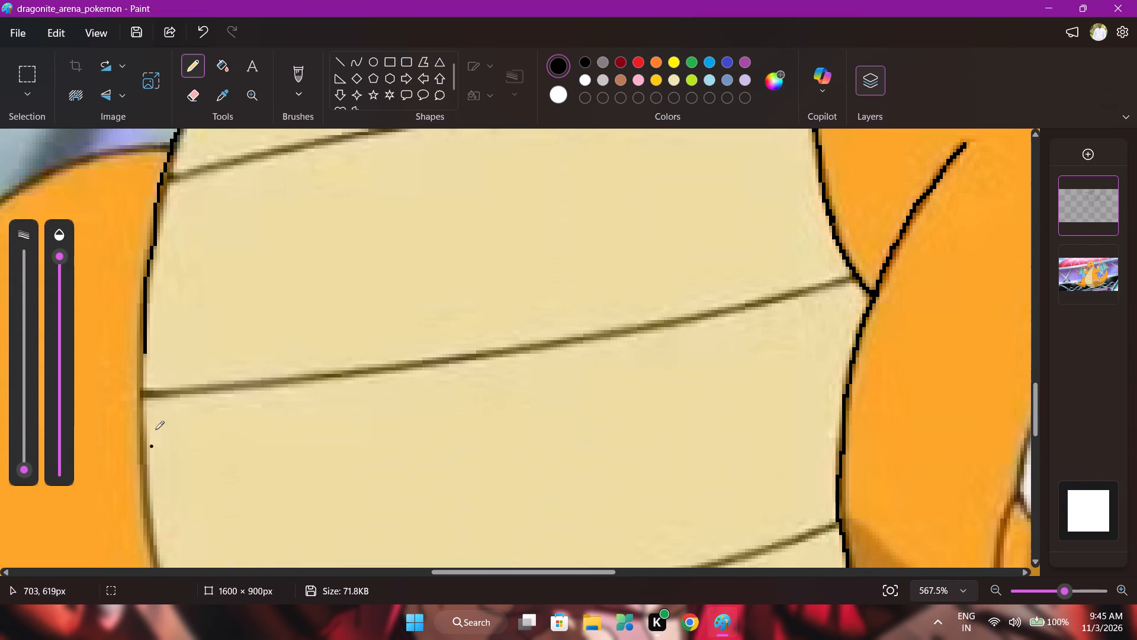
pyautogui.moveTo(143, 343); pyautogui.dragTo(140, 398)
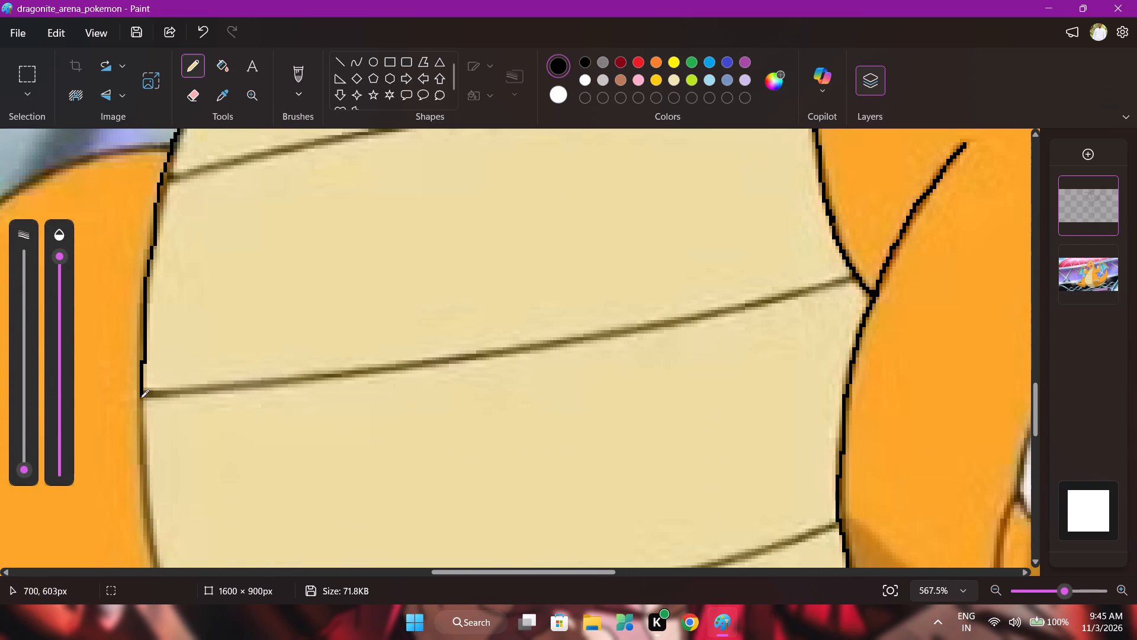
pyautogui.moveTo(140, 398); pyautogui.dragTo(150, 553)
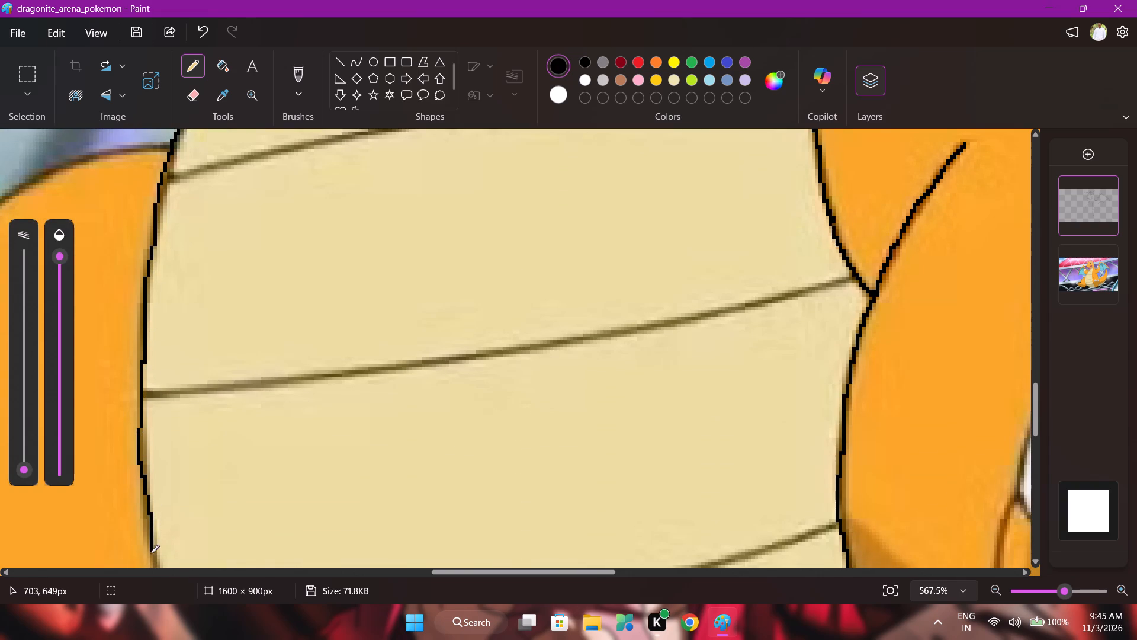
pyautogui.moveTo(150, 553); pyautogui.dragTo(150, 555)
pyautogui.scroll(-3, 150, 553)
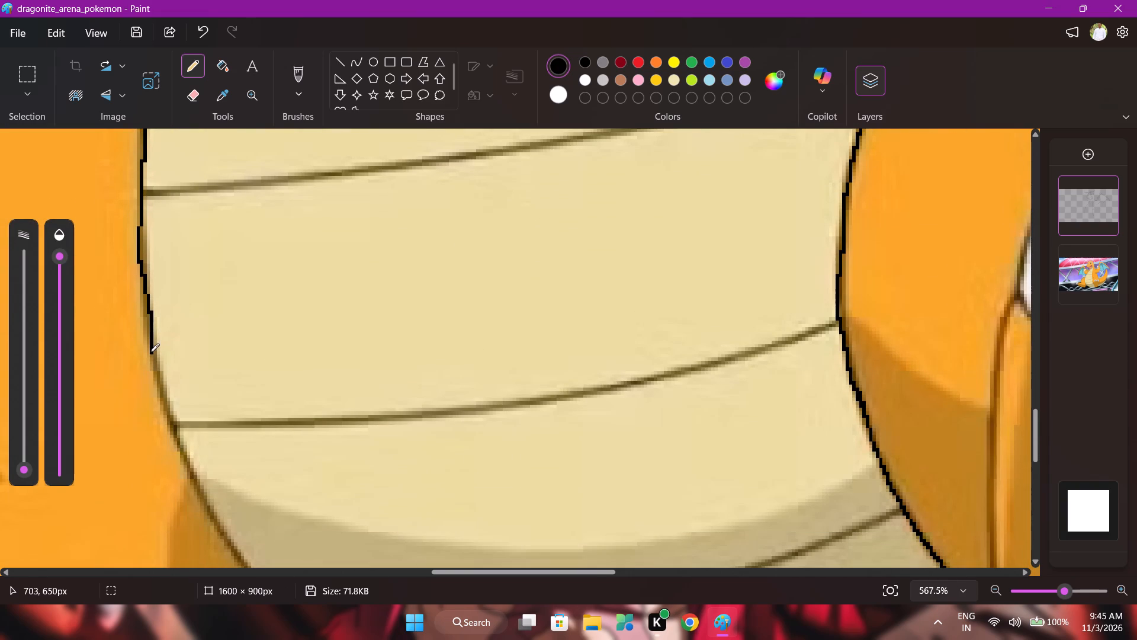
pyautogui.moveTo(150, 352); pyautogui.dragTo(180, 452)
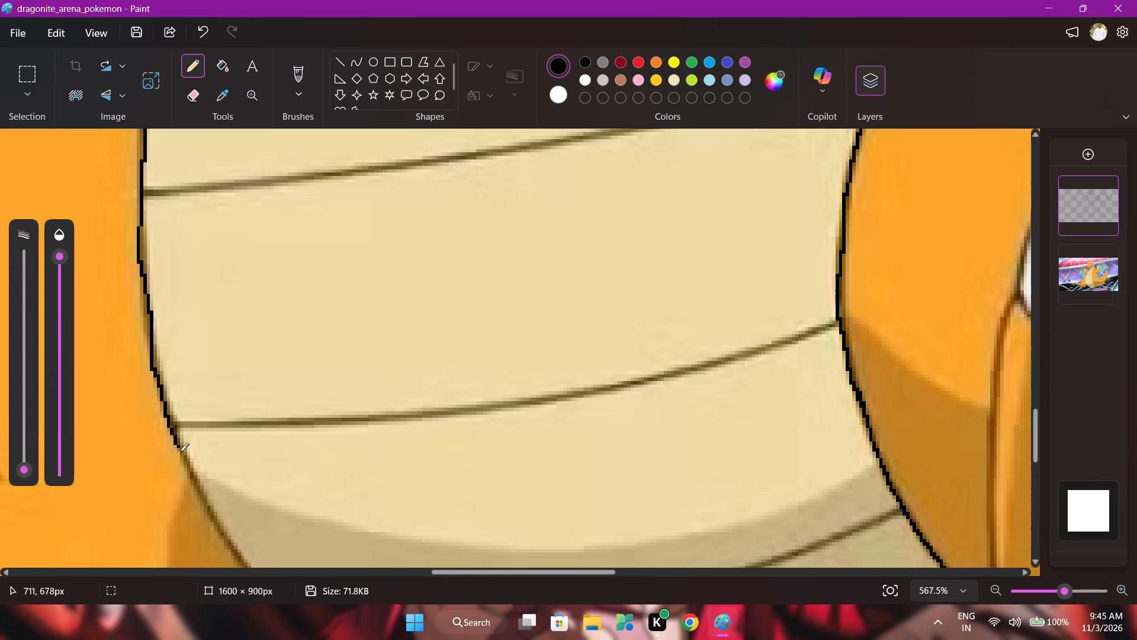
pyautogui.moveTo(180, 452); pyautogui.dragTo(235, 551)
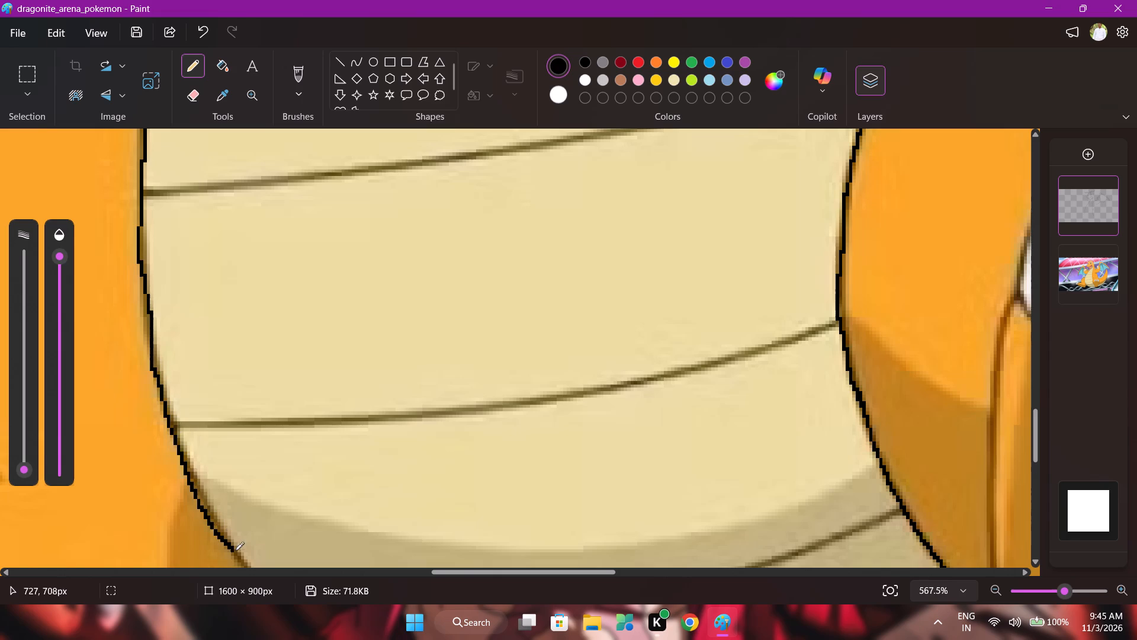
pyautogui.moveTo(235, 551); pyautogui.dragTo(243, 557)
# Erase the end of the new belly edge line from just below the last crease above the shading down through the shaded area.
pyautogui.scroll(1, 235, 532)
pyautogui.scroll(-2, 231, 520)
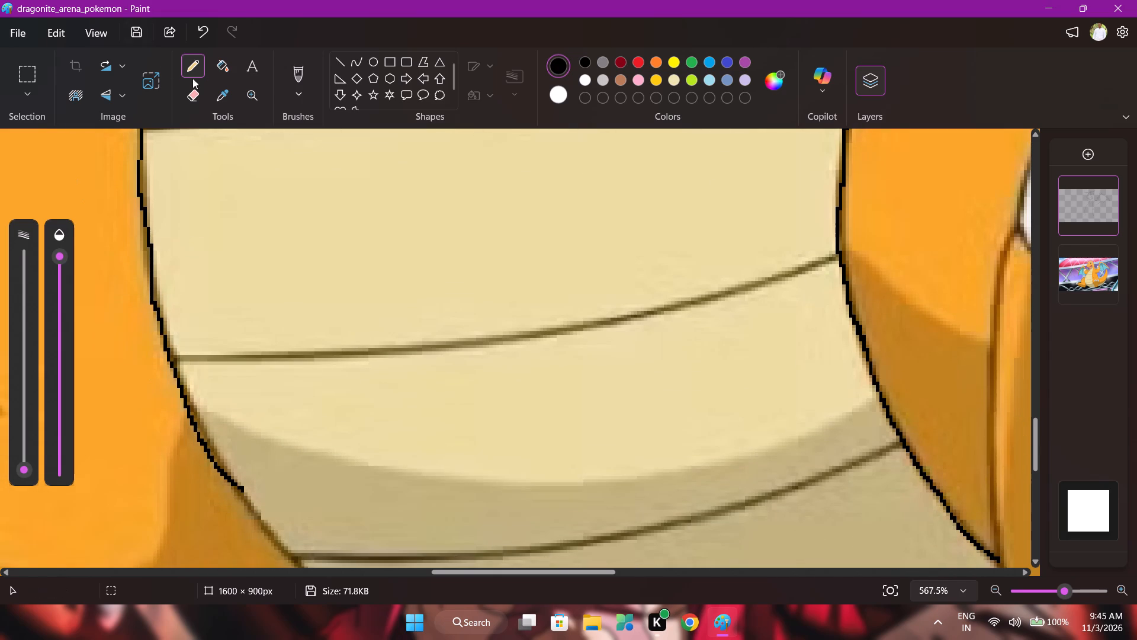
pyautogui.click(199, 84)
pyautogui.moveTo(180, 375); pyautogui.dragTo(198, 399)
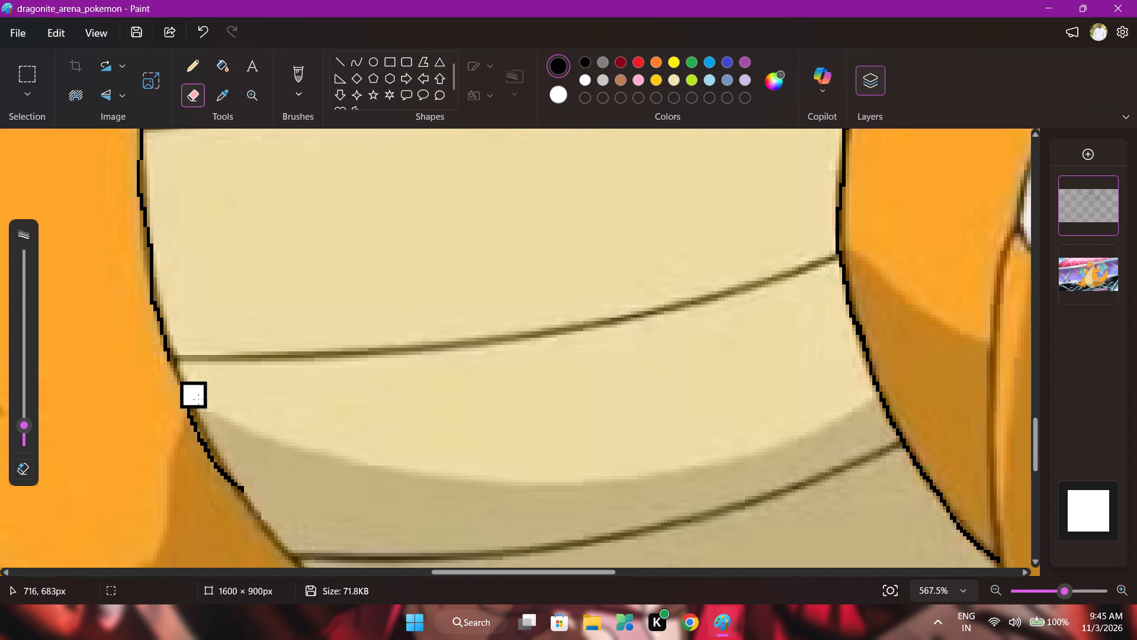
pyautogui.moveTo(198, 399); pyautogui.dragTo(273, 488)
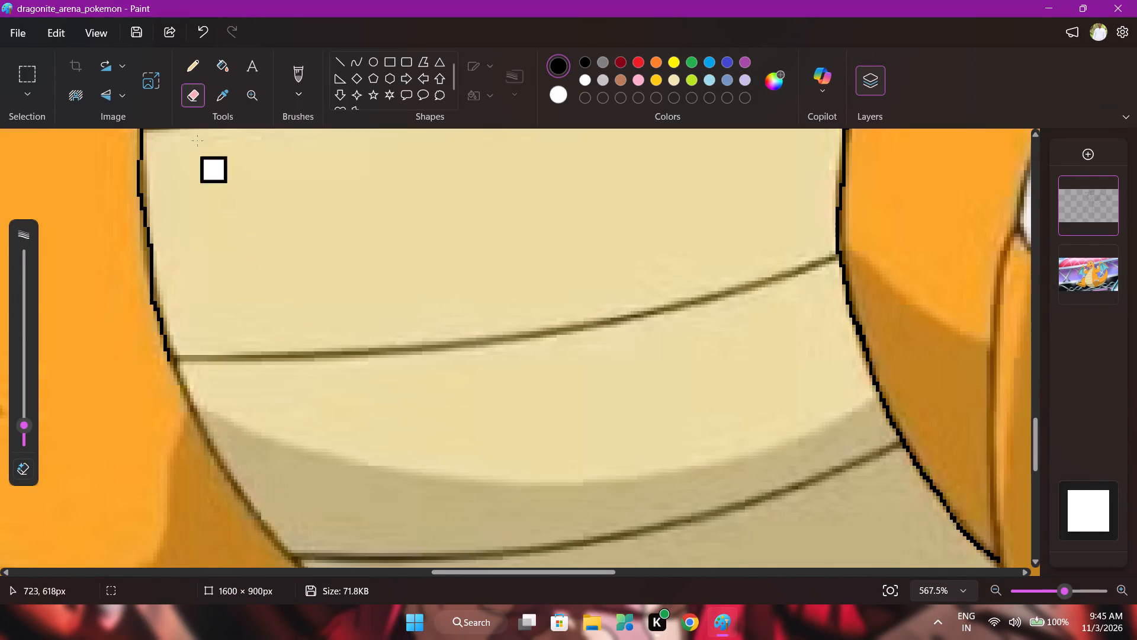
# Redraw the erased belly edge in black pencil beside the shaded thigh, down to where the thigh meets the dark background.
pyautogui.click(220, 92)
pyautogui.scroll(-1, 223, 109)
pyautogui.scroll(-2, 184, 311)
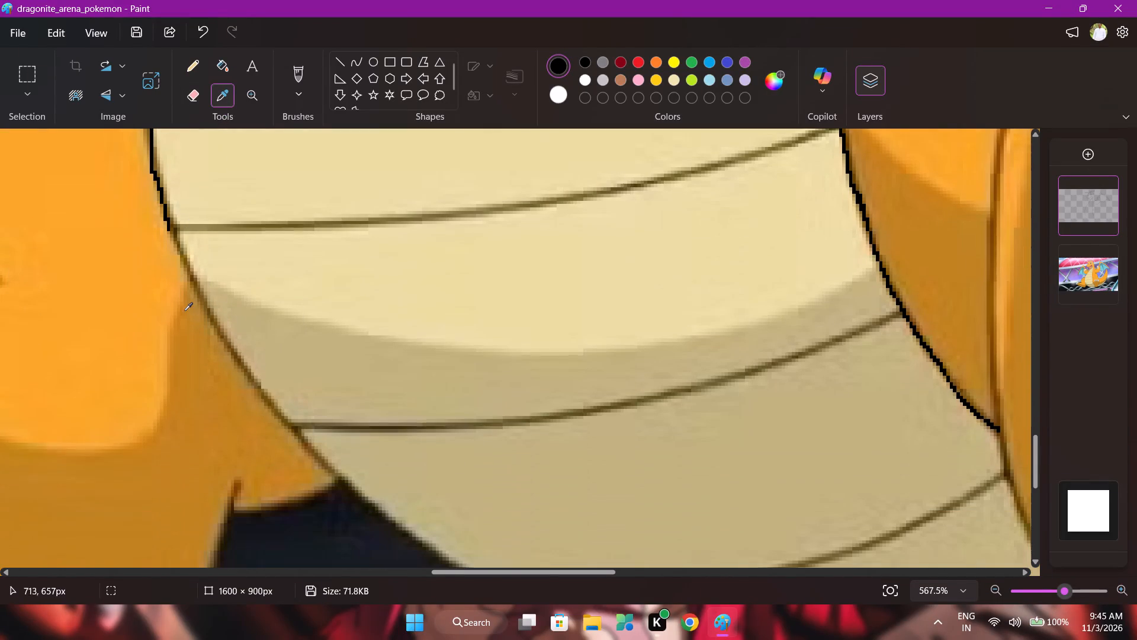
pyautogui.click(166, 220)
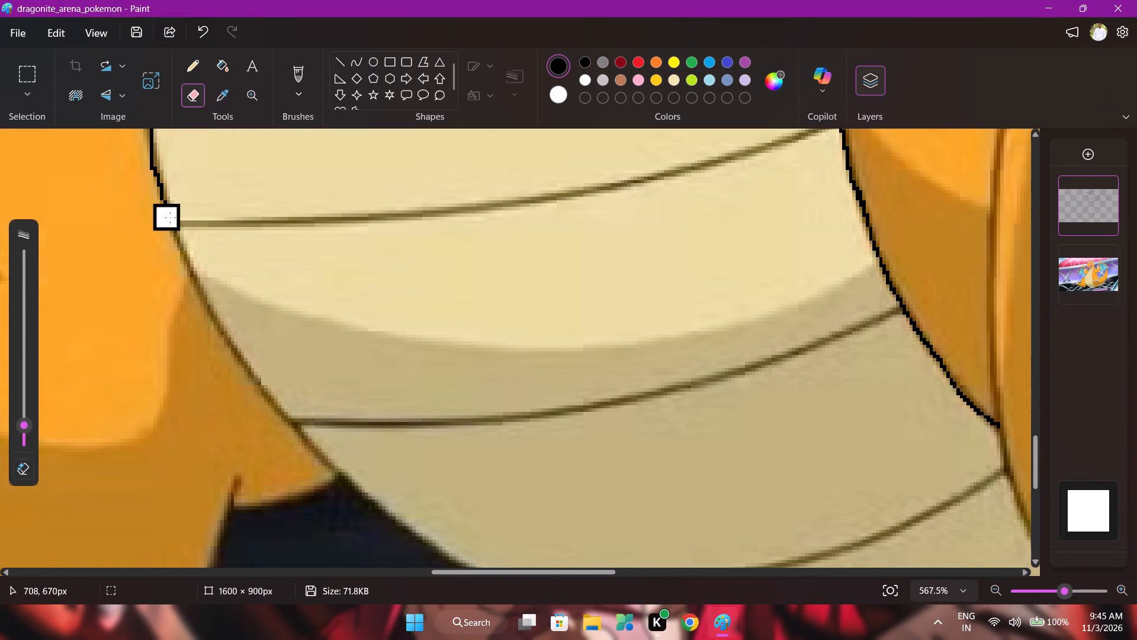
pyautogui.click(187, 56)
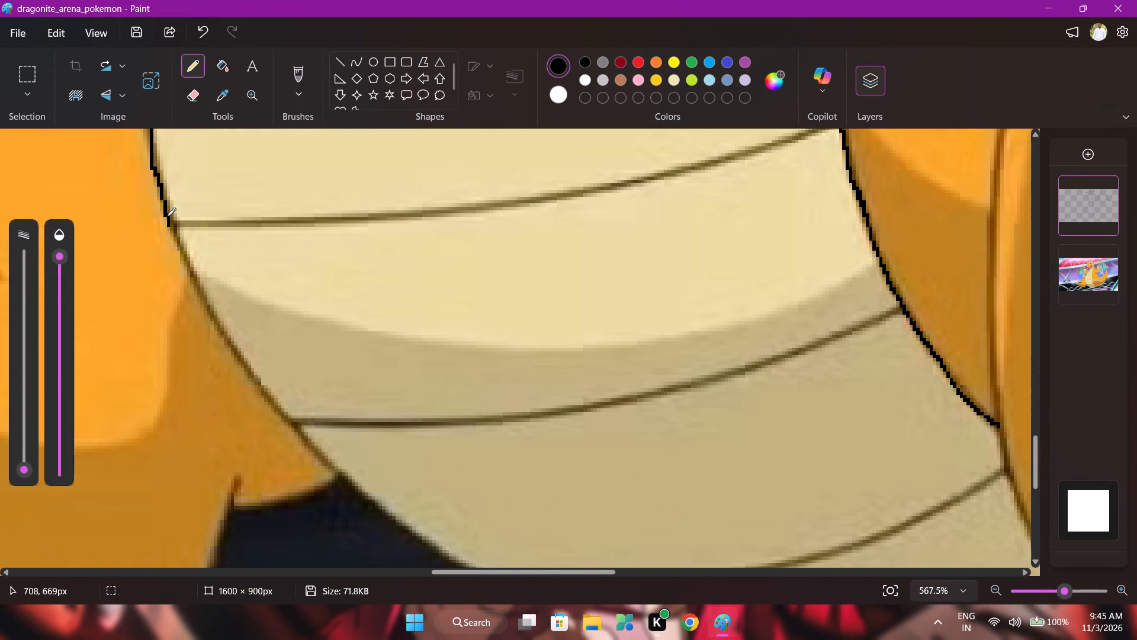
pyautogui.moveTo(167, 216); pyautogui.dragTo(202, 303)
pyautogui.click(206, 27)
pyautogui.moveTo(169, 223); pyautogui.dragTo(192, 279)
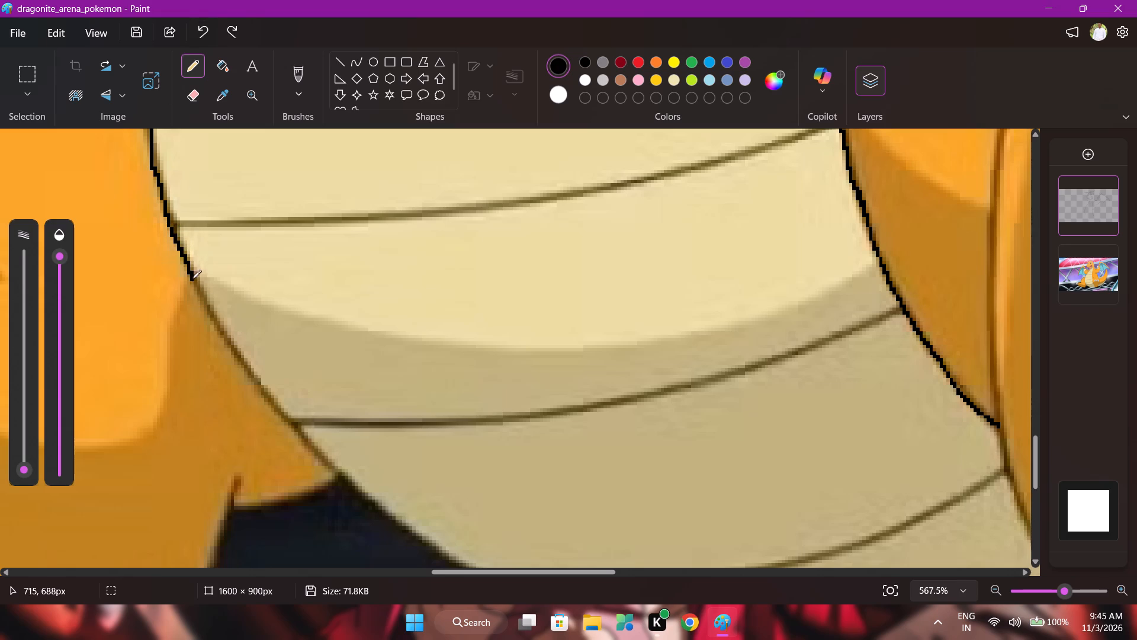
pyautogui.moveTo(192, 279); pyautogui.dragTo(221, 335)
pyautogui.moveTo(221, 335); pyautogui.dragTo(241, 359)
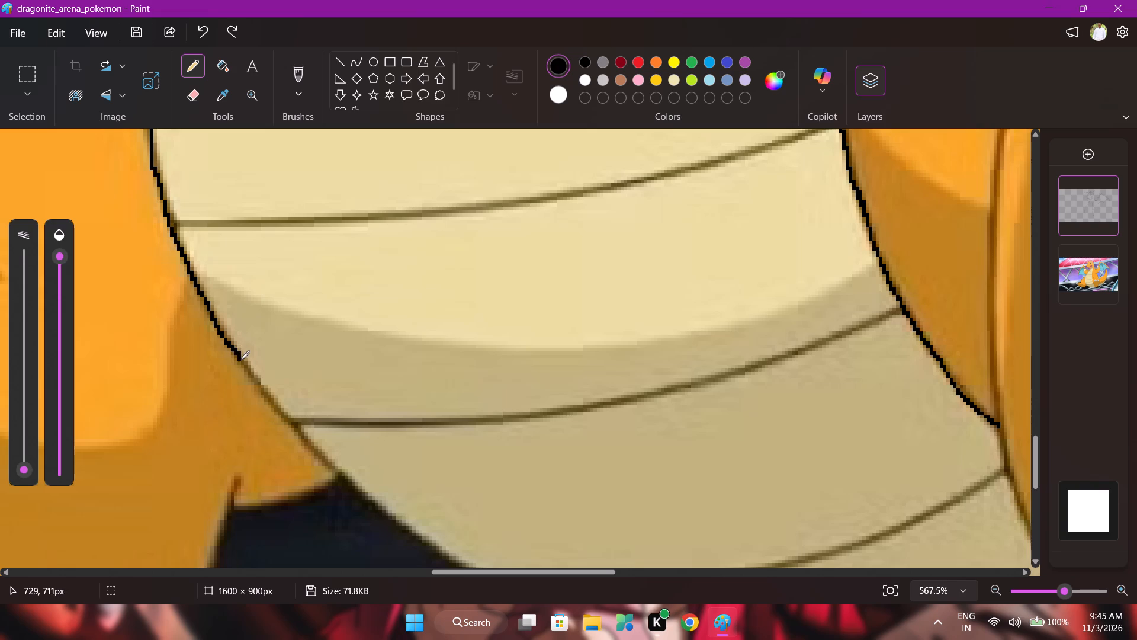
pyautogui.moveTo(241, 359); pyautogui.dragTo(283, 415)
pyautogui.moveTo(283, 415); pyautogui.dragTo(331, 466)
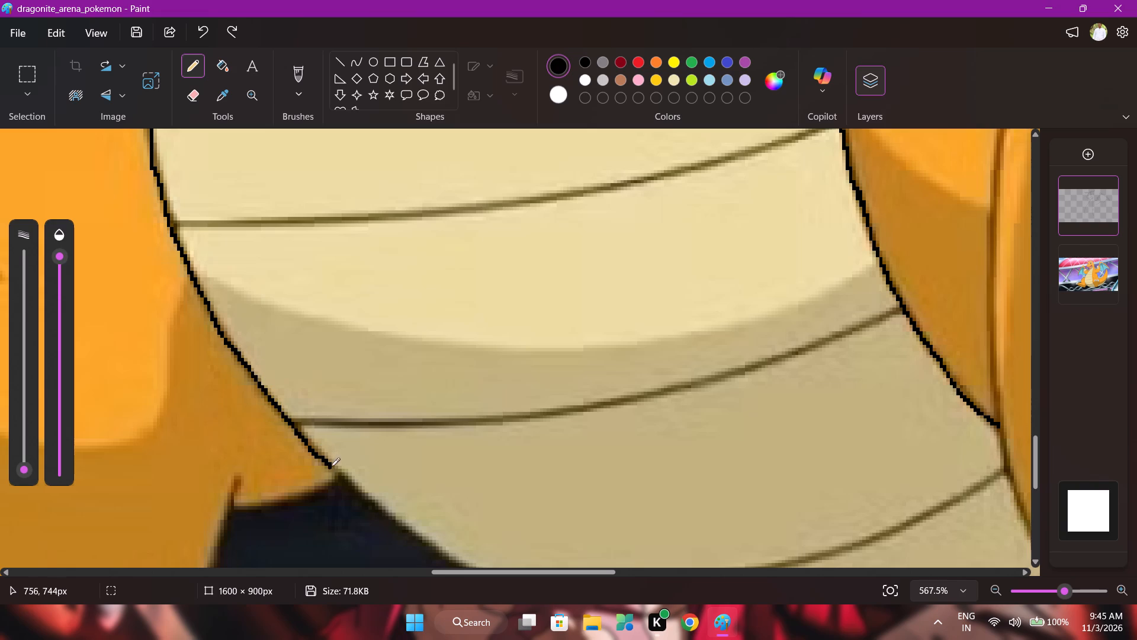
pyautogui.moveTo(331, 466); pyautogui.dragTo(346, 472)
# Hide the Dragonite picture layer to examine the traced lines on their own.
pyautogui.scroll(-2, 671, 425)
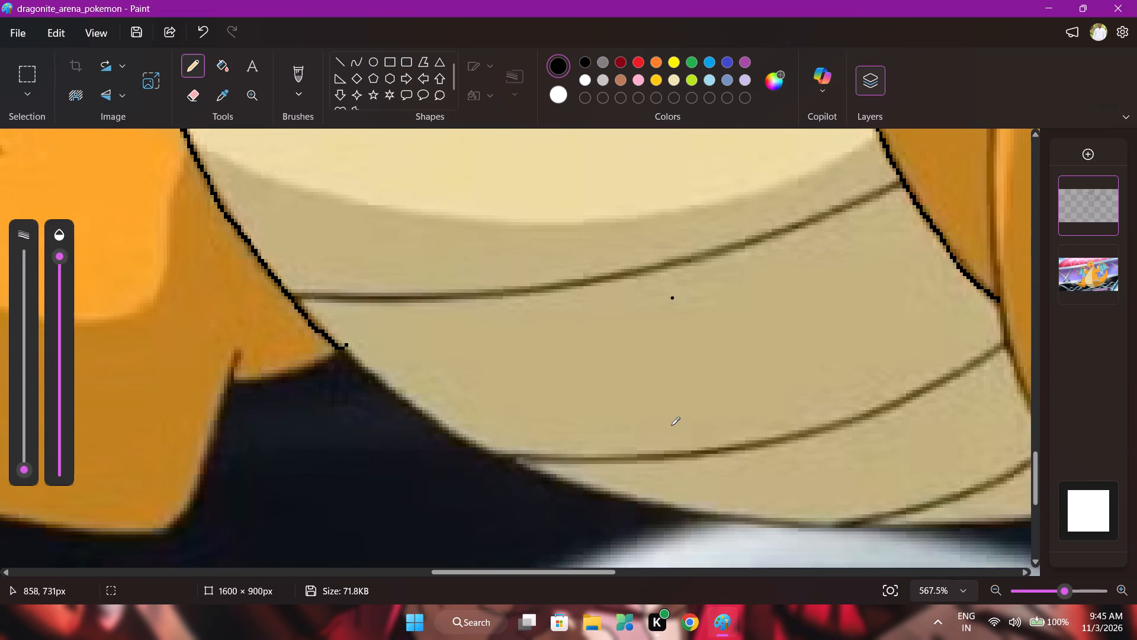
pyautogui.click(1108, 257)
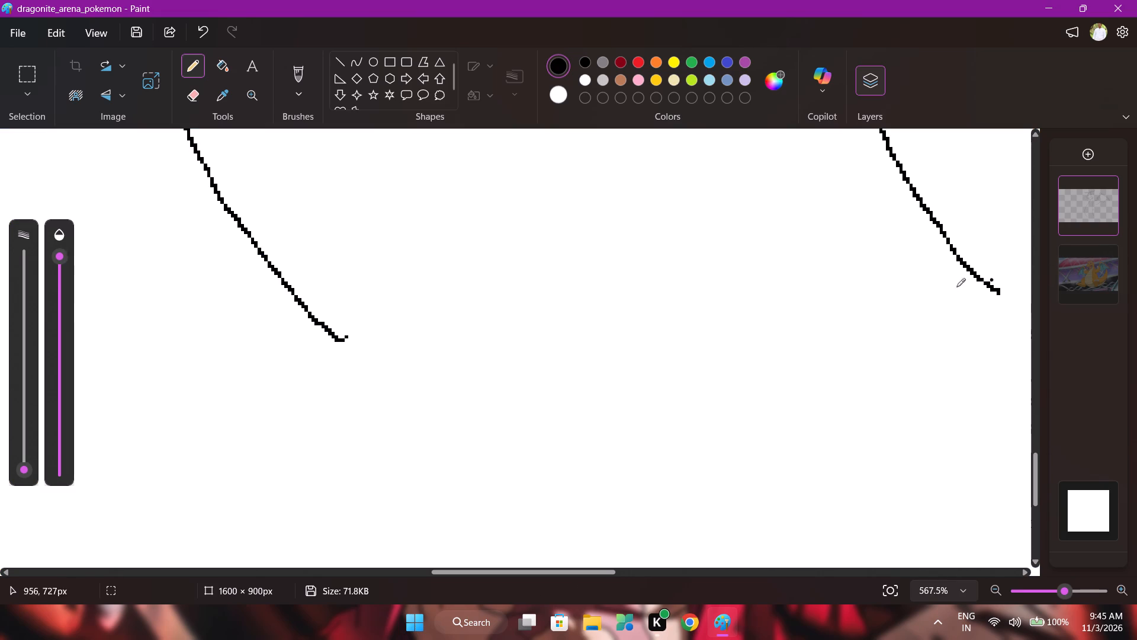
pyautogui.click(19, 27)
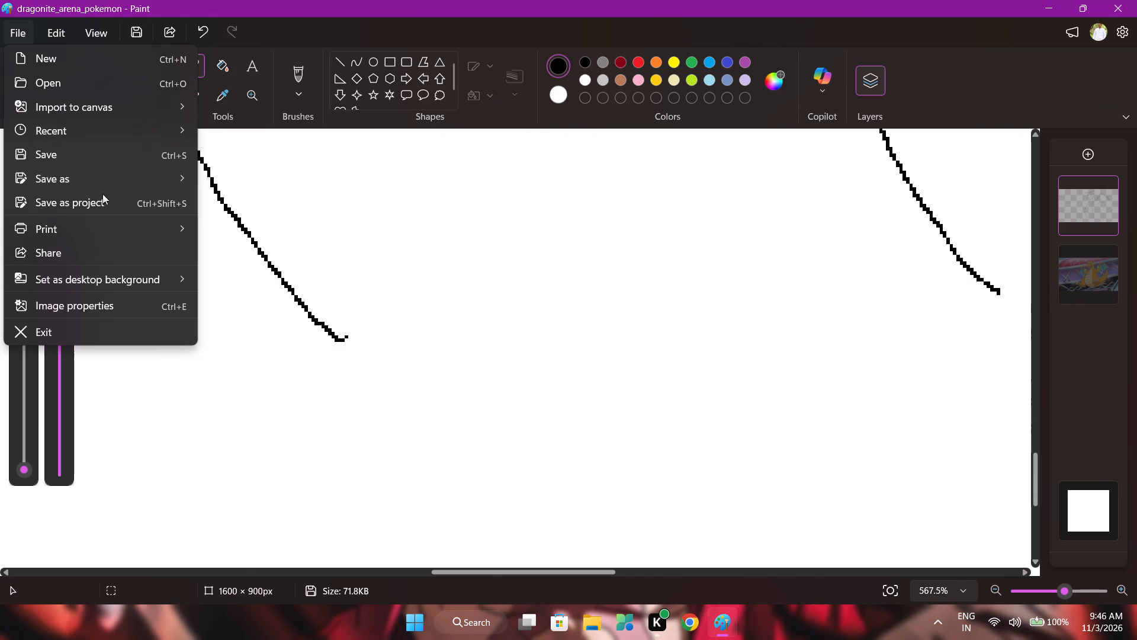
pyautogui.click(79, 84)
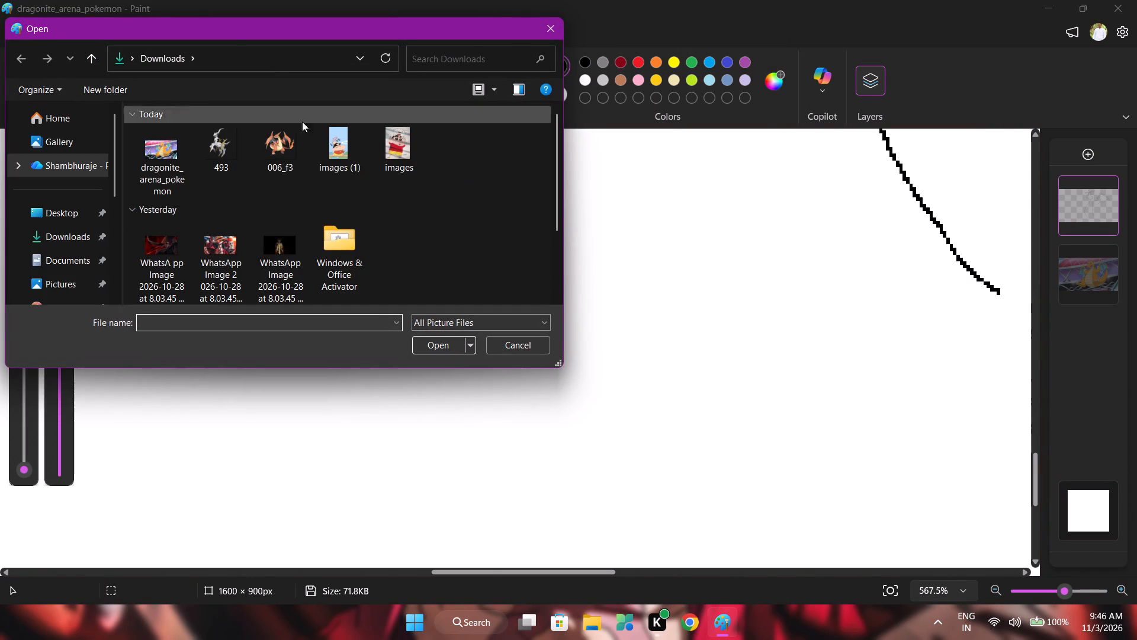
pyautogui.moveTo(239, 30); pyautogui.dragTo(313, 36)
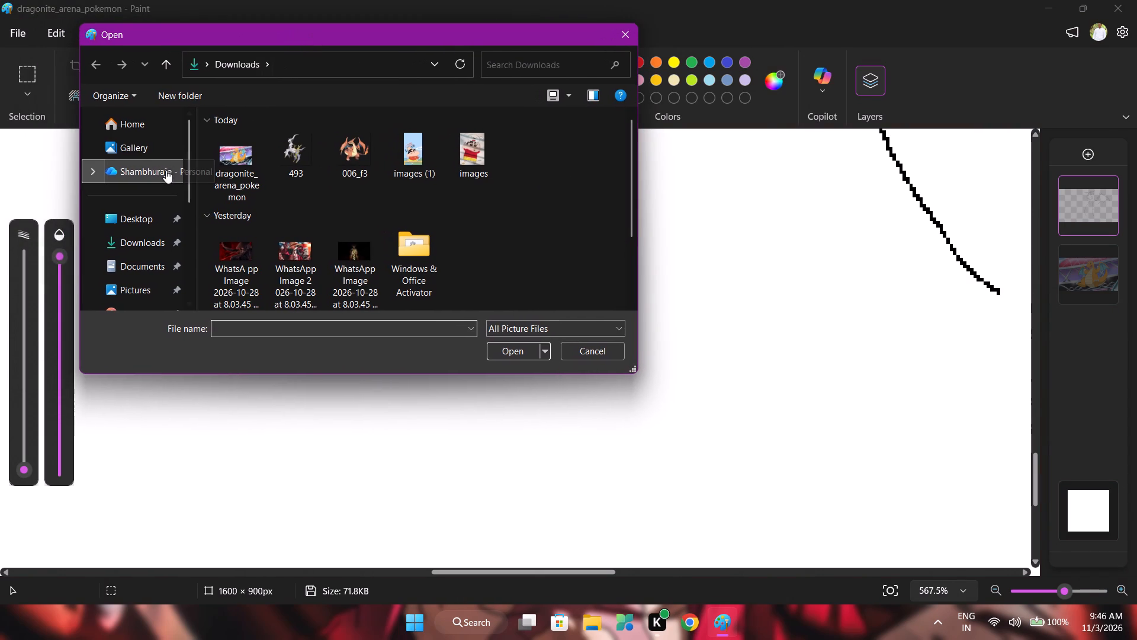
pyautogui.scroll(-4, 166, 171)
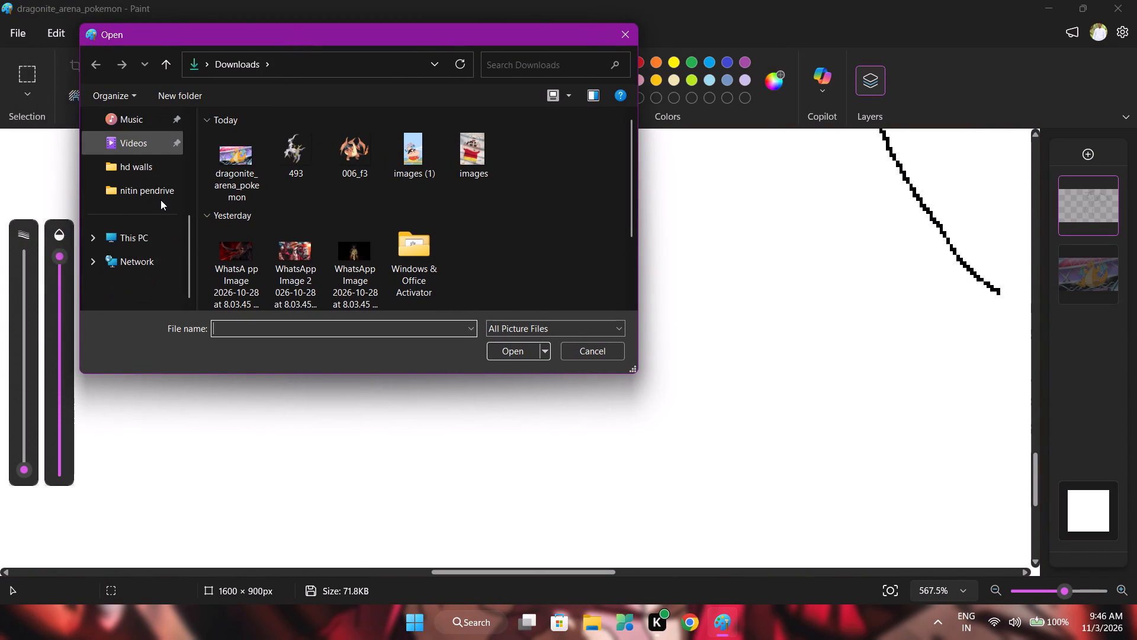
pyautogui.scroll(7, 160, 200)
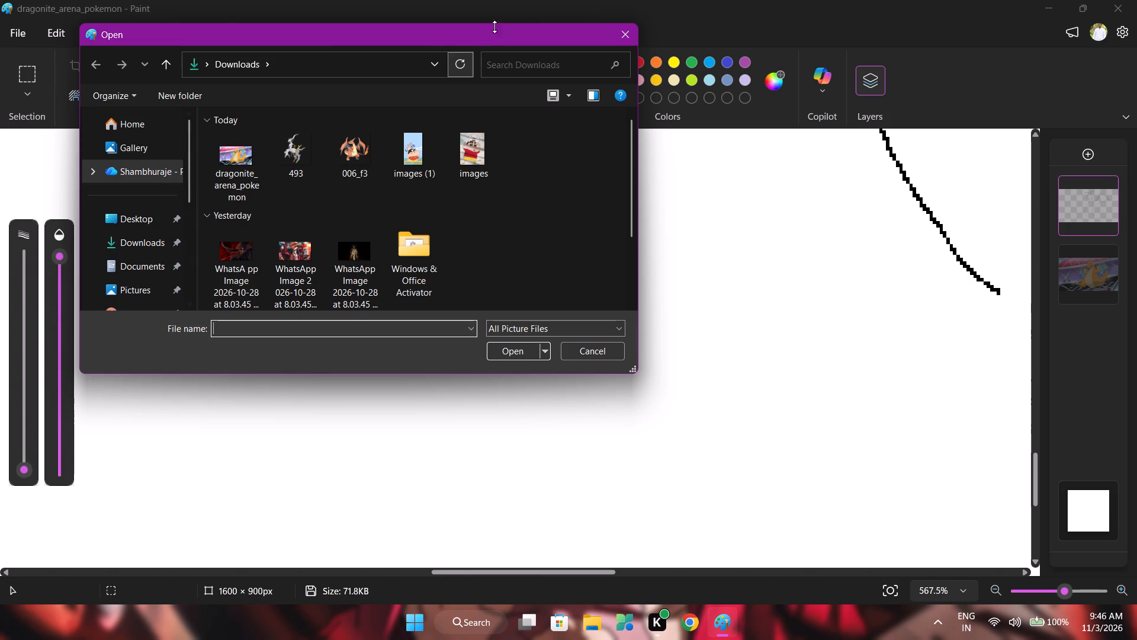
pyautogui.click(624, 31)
# Show the Dragonite picture layer again, with the line art layer active for drawing.
pyautogui.click(1106, 293)
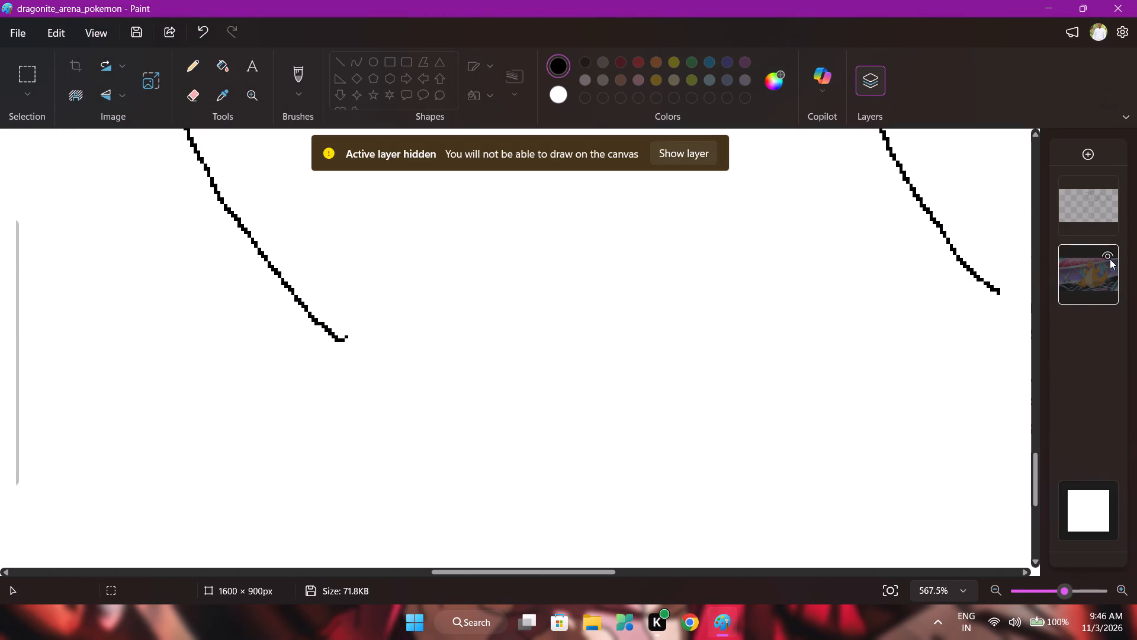
pyautogui.click(1096, 223)
pyautogui.click(1105, 254)
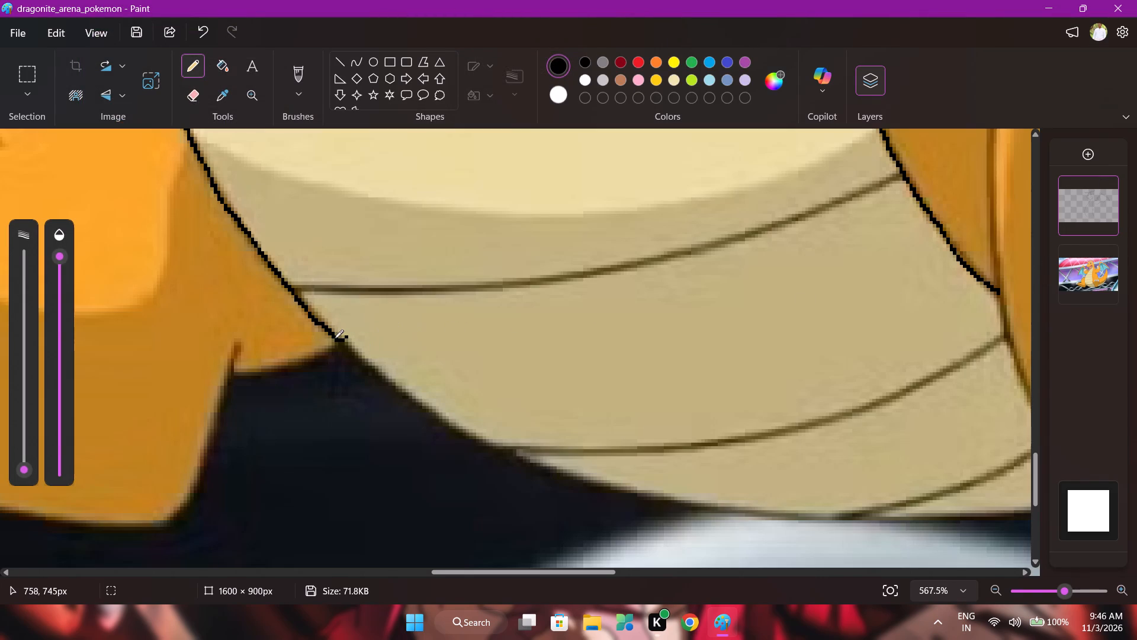
# Trace the belly's lower edge in black pencil from the shaded thigh along the dark background to the bottom of the raised foot.
pyautogui.moveTo(338, 340); pyautogui.dragTo(360, 360)
pyautogui.moveTo(360, 360); pyautogui.dragTo(409, 401)
pyautogui.moveTo(409, 401); pyautogui.dragTo(523, 466)
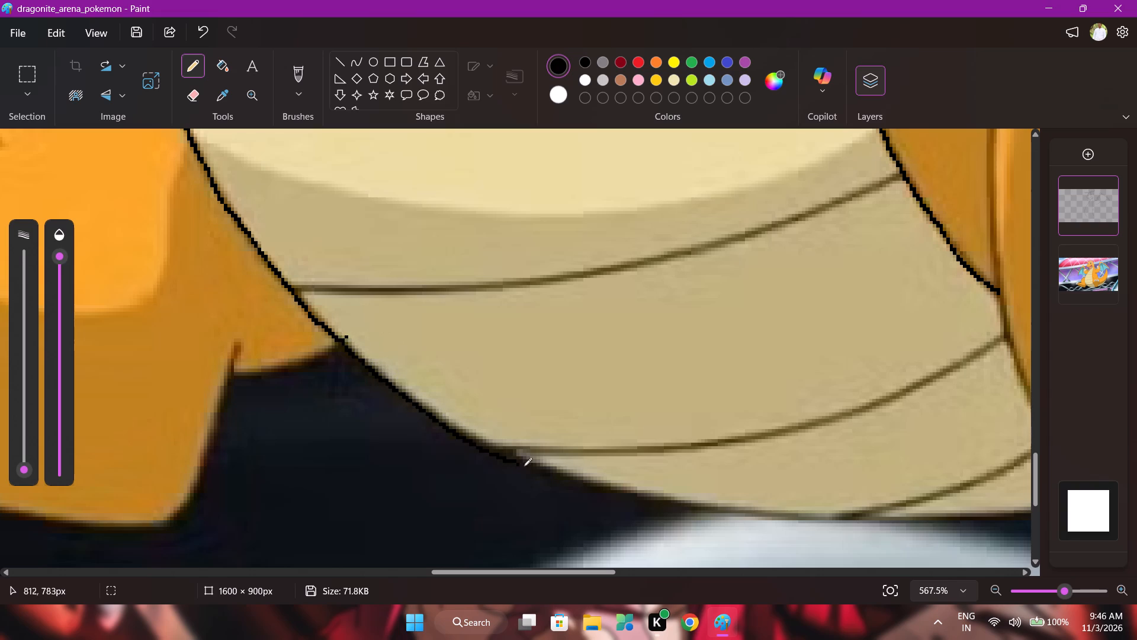
pyautogui.moveTo(523, 466); pyautogui.dragTo(711, 514)
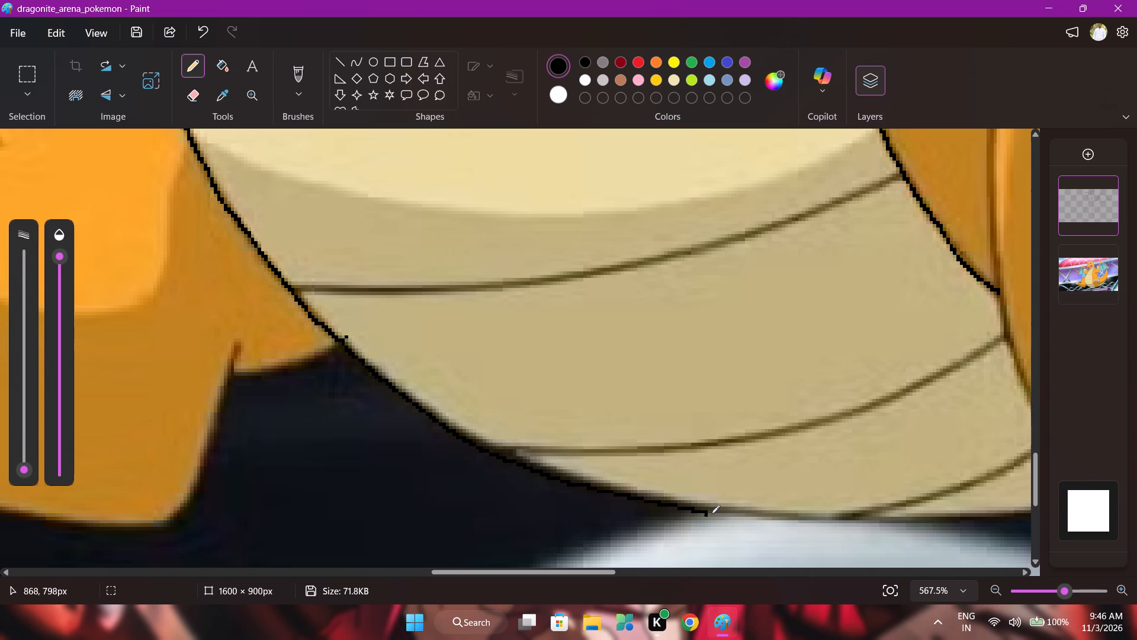
pyautogui.moveTo(711, 514); pyautogui.dragTo(866, 519)
pyautogui.scroll(-2, 899, 511)
pyautogui.scroll(2, 911, 503)
pyautogui.hscroll(-1, 915, 503)
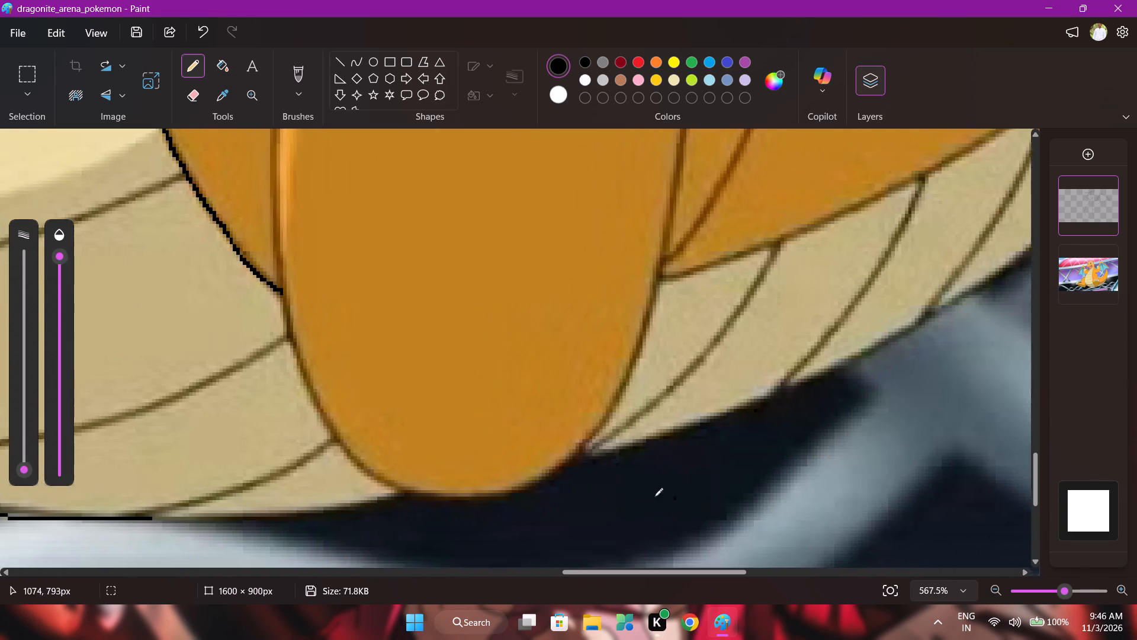
pyautogui.hscroll(-1, 654, 497)
pyautogui.moveTo(322, 519); pyautogui.dragTo(326, 519)
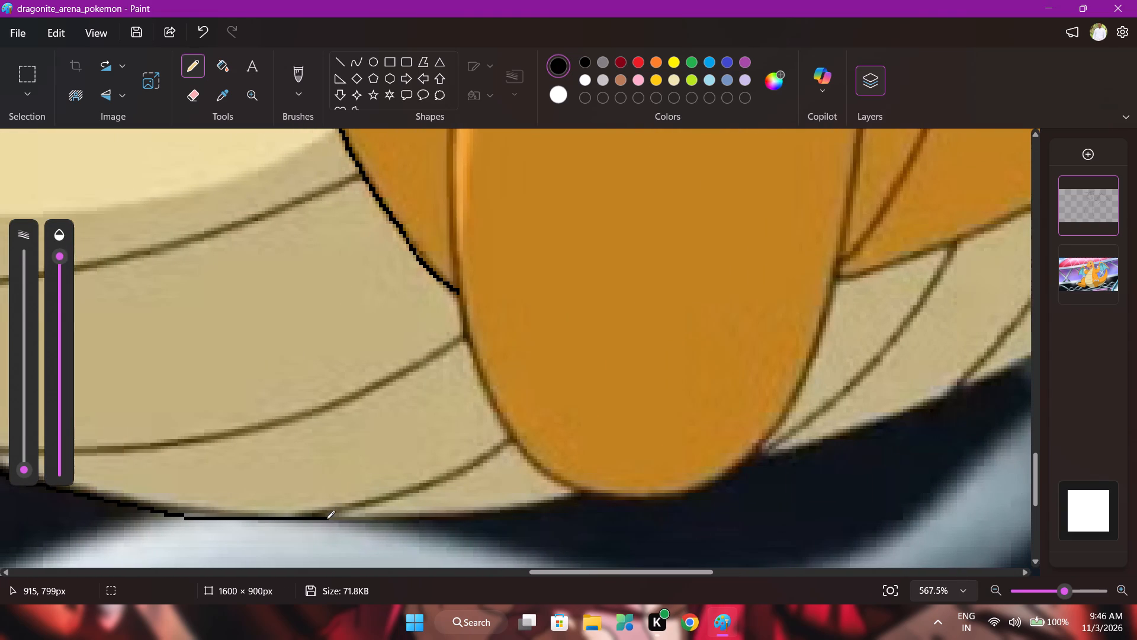
pyautogui.moveTo(326, 519); pyautogui.dragTo(441, 520)
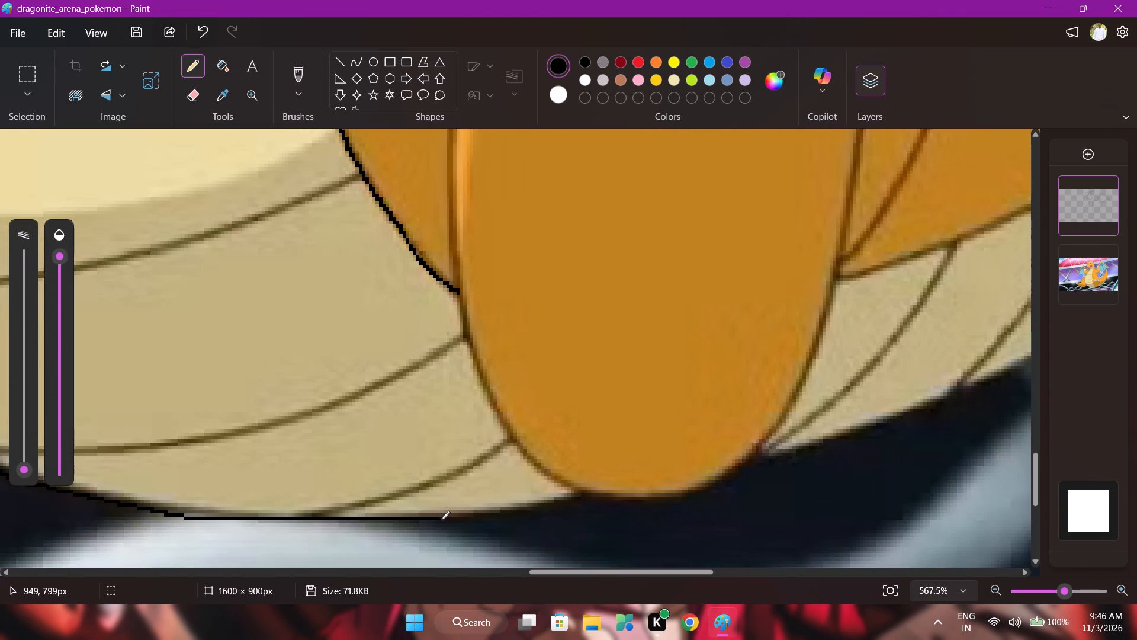
pyautogui.moveTo(441, 520); pyautogui.dragTo(566, 498)
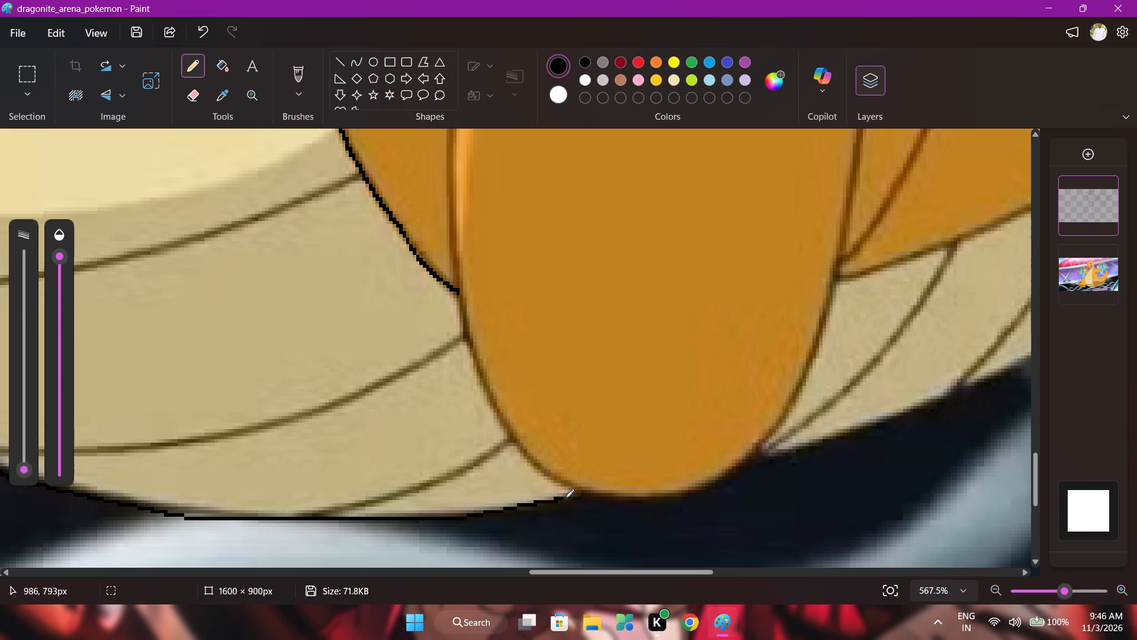
pyautogui.moveTo(566, 498); pyautogui.dragTo(587, 490)
# Outline the raised foot's sole in black pencil, from the end of the traced belly side around the bottom and up to the tail-side leg.
pyautogui.moveTo(457, 290); pyautogui.dragTo(464, 315)
pyautogui.moveTo(464, 315); pyautogui.dragTo(497, 411)
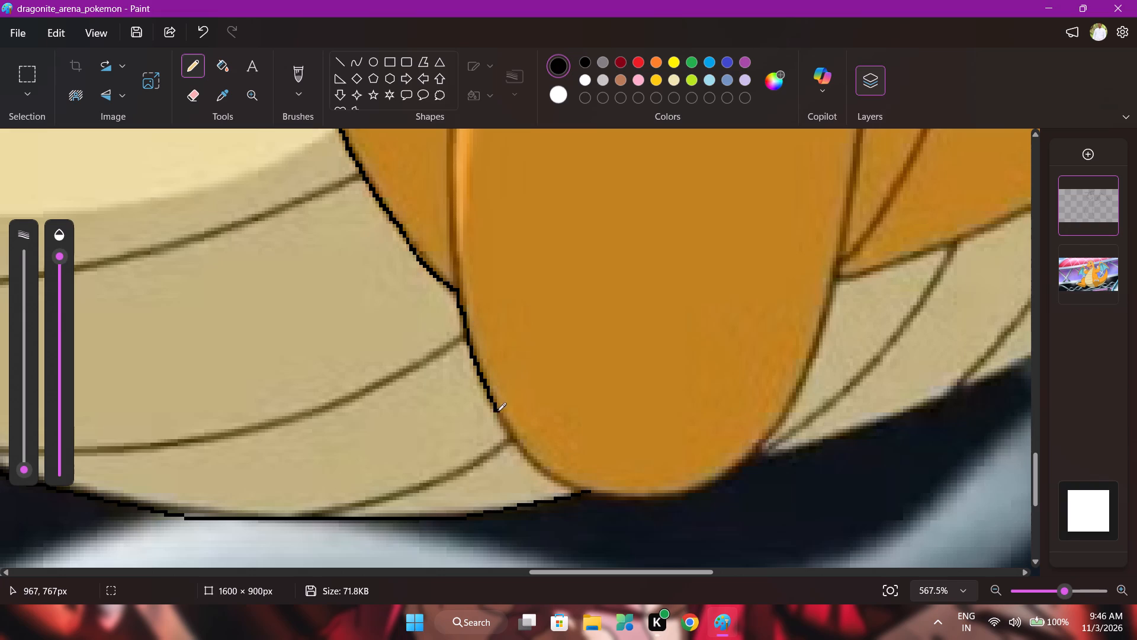
pyautogui.moveTo(497, 411); pyautogui.dragTo(566, 487)
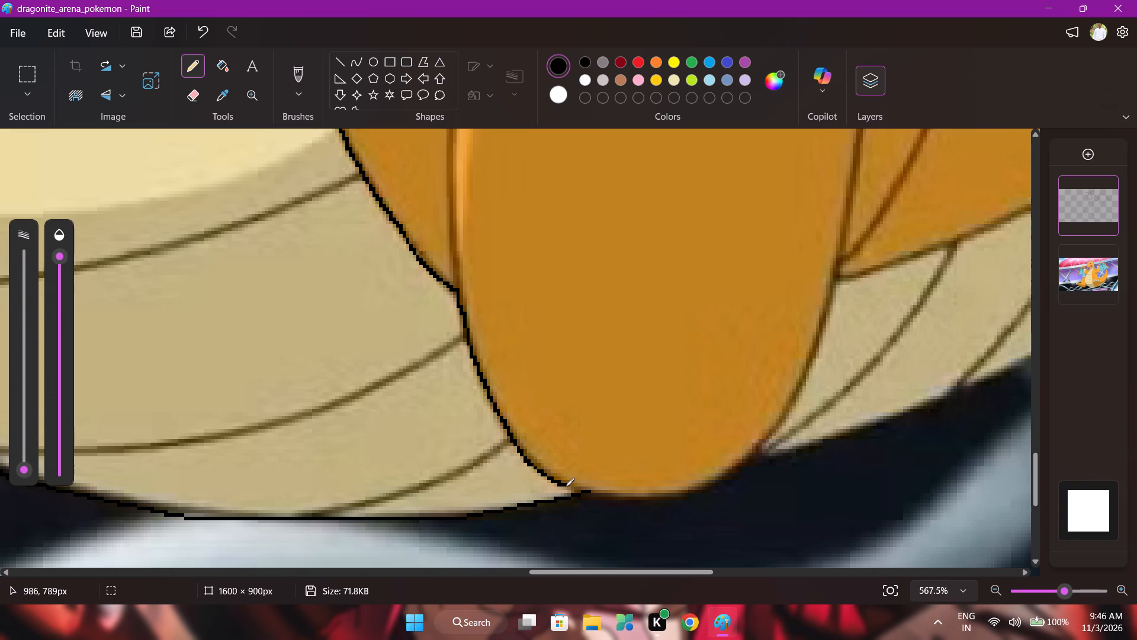
pyautogui.moveTo(566, 487); pyautogui.dragTo(662, 498)
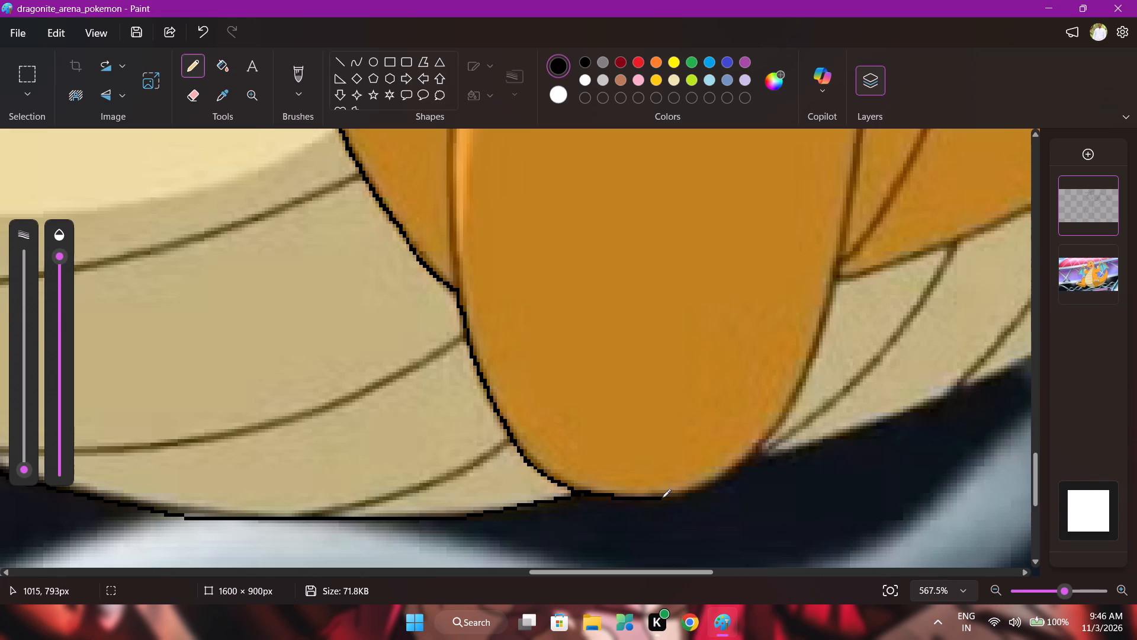
pyautogui.moveTo(662, 498); pyautogui.dragTo(757, 451)
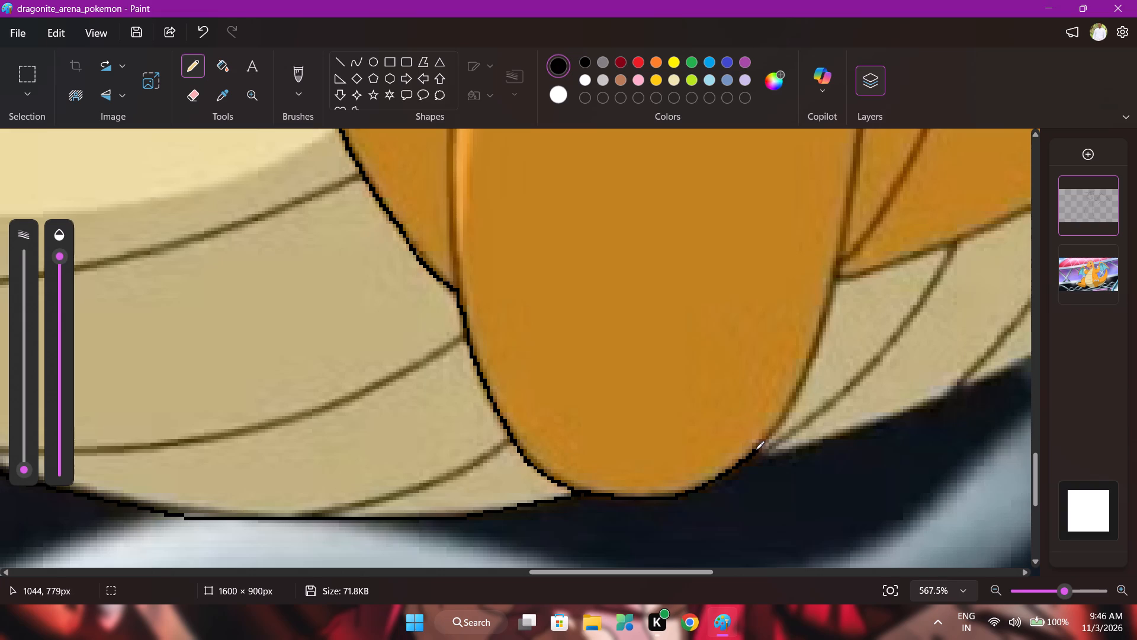
pyautogui.moveTo(751, 454); pyautogui.dragTo(773, 430)
pyautogui.moveTo(773, 430); pyautogui.dragTo(824, 325)
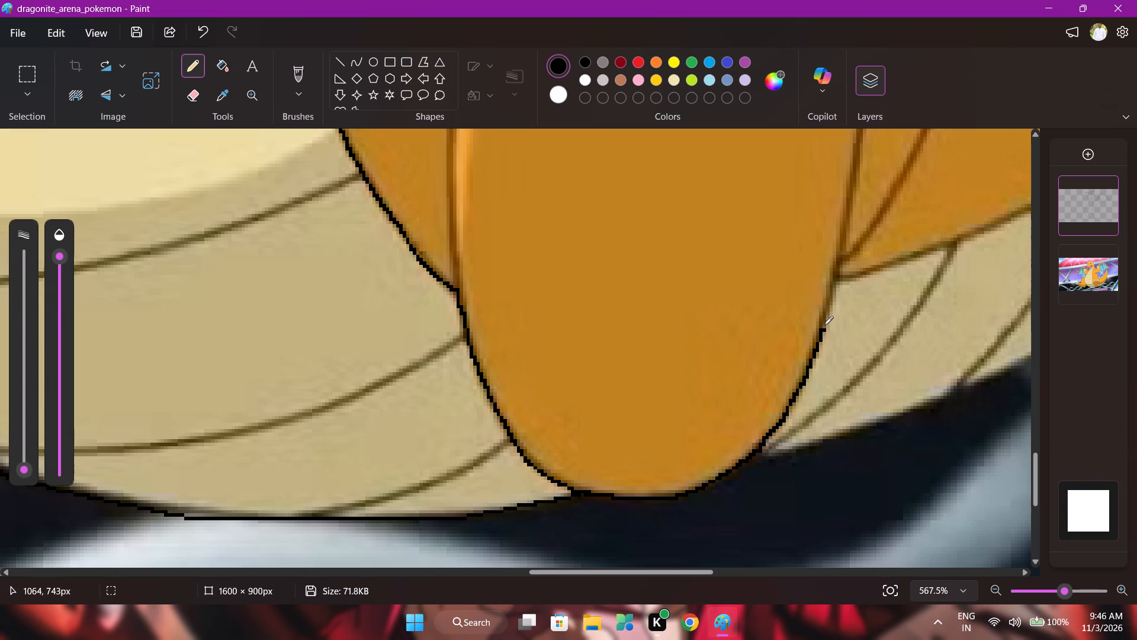
pyautogui.moveTo(824, 325); pyautogui.dragTo(836, 277)
# Trace the tail's lower edge in black pencil from the raised foot to just past the second crease.
pyautogui.moveTo(757, 448); pyautogui.dragTo(844, 431)
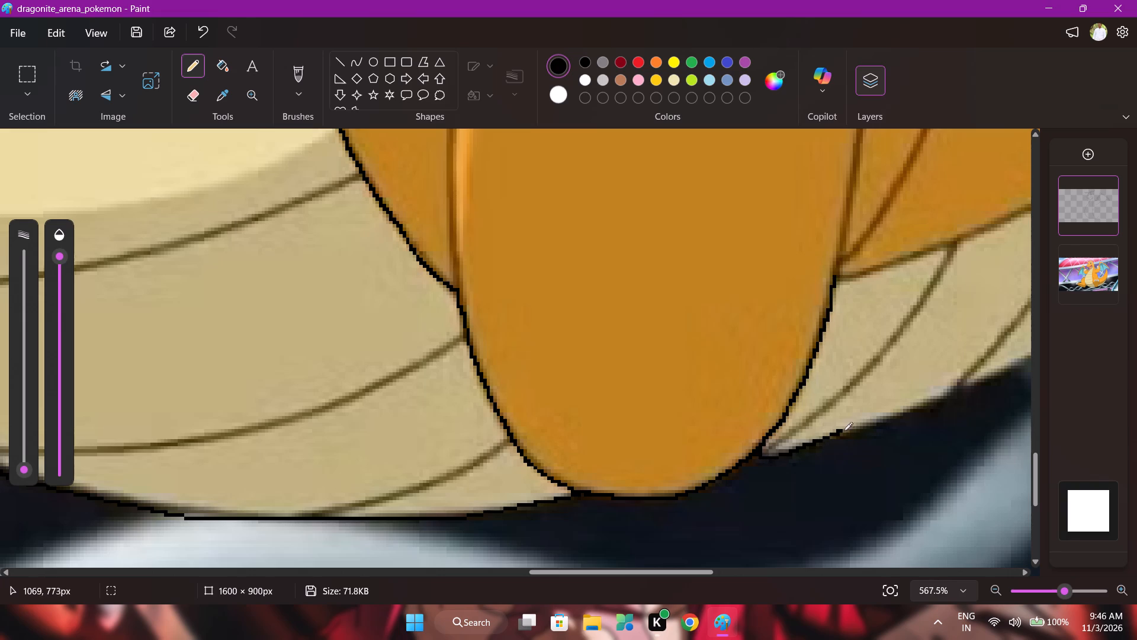
pyautogui.moveTo(844, 431); pyautogui.dragTo(985, 379)
# Trace the wing arm's upper edge in black pencil from the neck past the clawed hand to the notch below the wing's rounded tip.
pyautogui.hscroll(-1, 965, 383)
pyautogui.keyDown('ctrl'); pyautogui.scroll(-2, 907, 383); pyautogui.keyUp('ctrl')
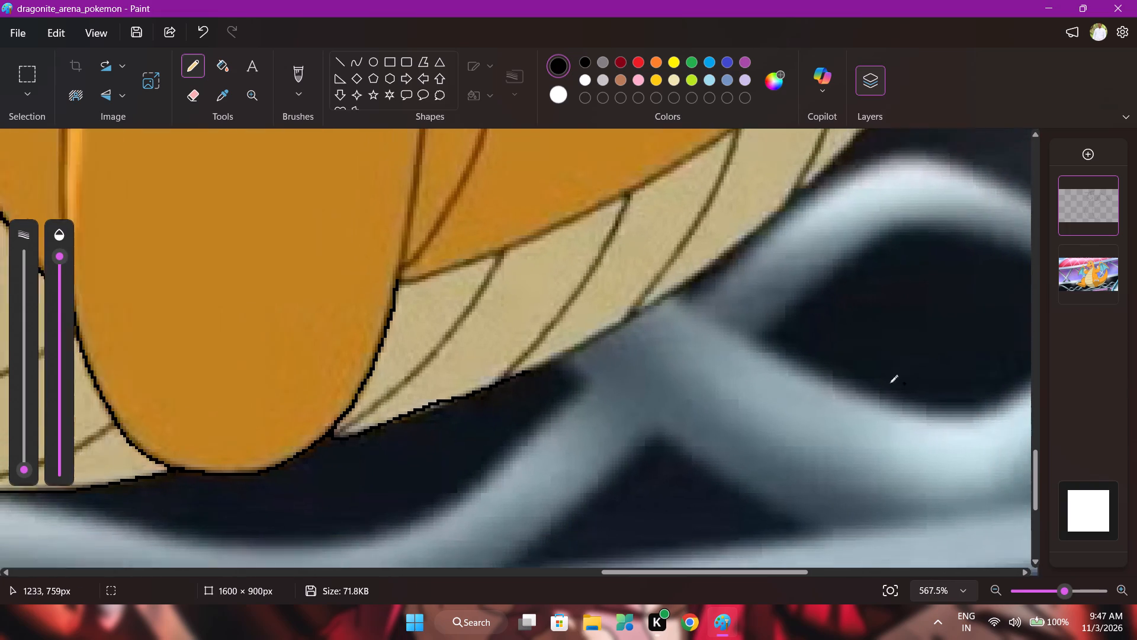
pyautogui.keyDown('ctrl'); pyautogui.scroll(-3, 889, 383); pyautogui.keyUp('ctrl')
pyautogui.hscroll(1, 445, 325)
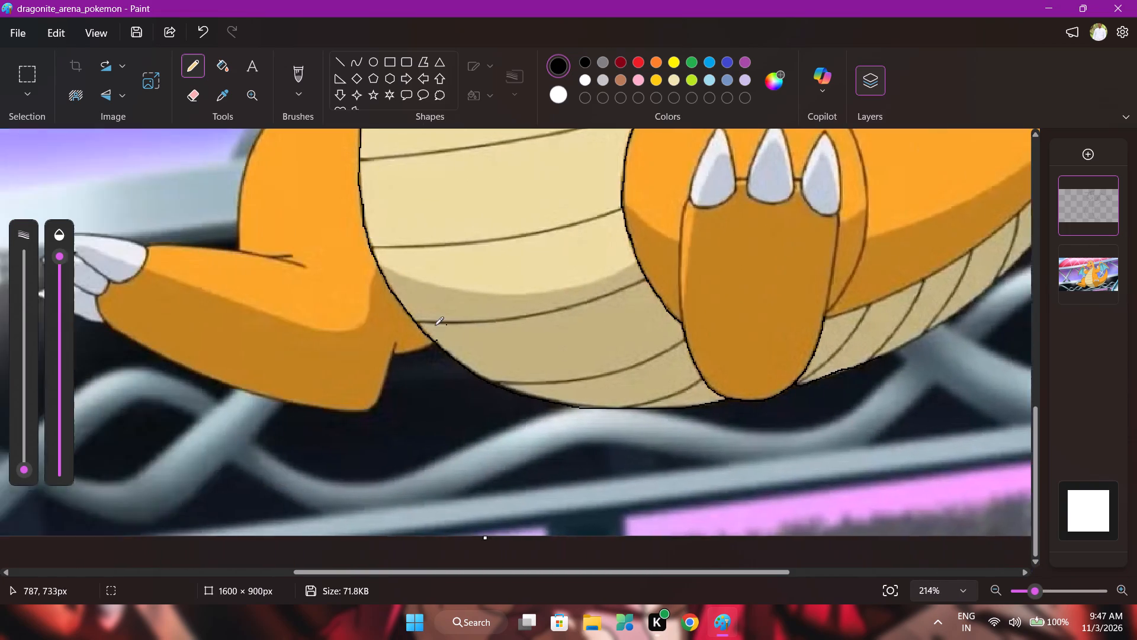
pyautogui.hscroll(1, 435, 325)
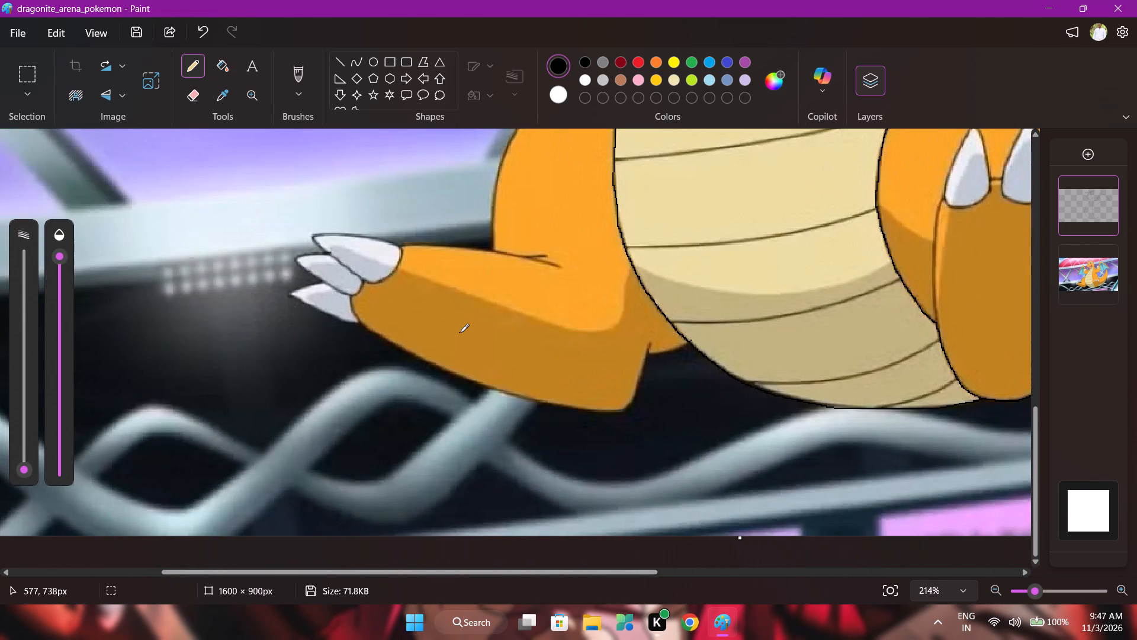
pyautogui.keyDown('ctrl'); pyautogui.scroll(4, 460, 332); pyautogui.keyUp('ctrl')
pyautogui.scroll(3, 757, 313)
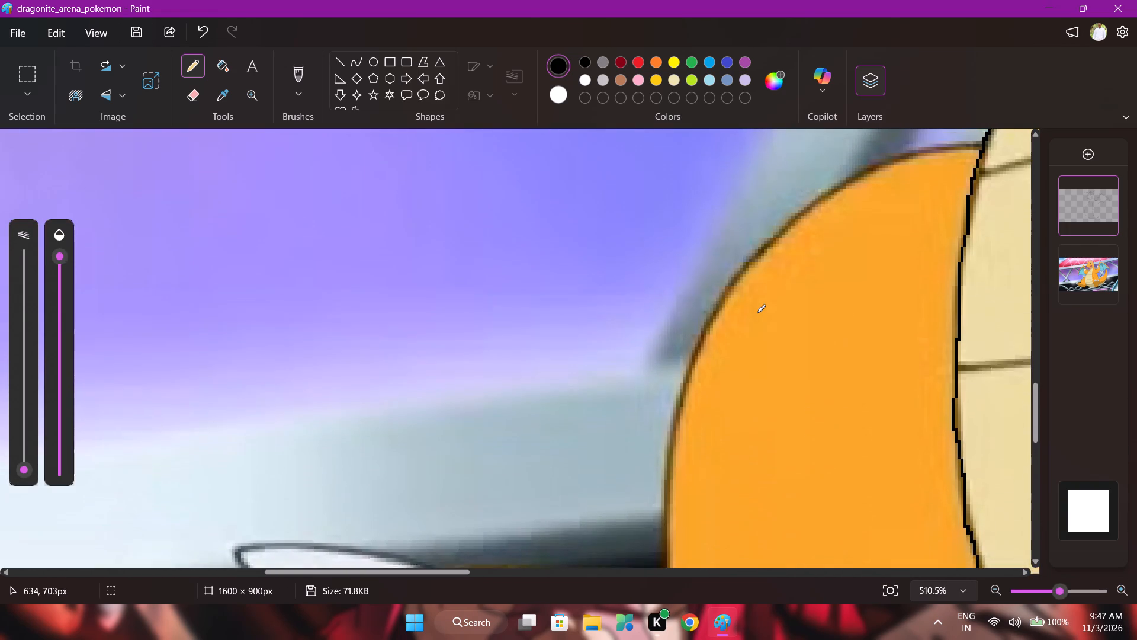
pyautogui.scroll(1, 757, 313)
pyautogui.keyDown('ctrl'); pyautogui.scroll(-1, 757, 313); pyautogui.keyUp('ctrl')
pyautogui.keyDown('ctrl'); pyautogui.scroll(1, 757, 313); pyautogui.keyUp('ctrl')
pyautogui.keyDown('ctrl'); pyautogui.scroll(-1, 757, 313); pyautogui.keyUp('ctrl')
pyautogui.keyDown('ctrl'); pyautogui.scroll(1, 757, 313); pyautogui.keyUp('ctrl')
pyautogui.scroll(3, 757, 313)
pyautogui.keyDown('ctrl'); pyautogui.scroll(-1, 757, 313); pyautogui.keyUp('ctrl')
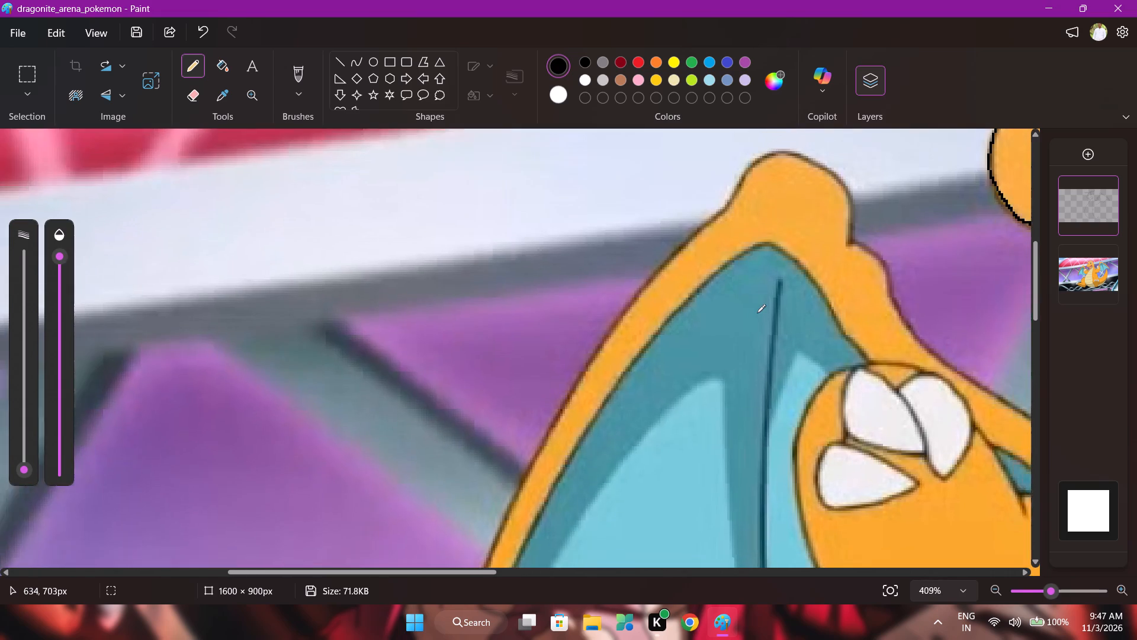
pyautogui.keyDown('ctrl'); pyautogui.scroll(-1, 949, 357); pyautogui.keyUp('ctrl')
pyautogui.hscroll(-1, 952, 359)
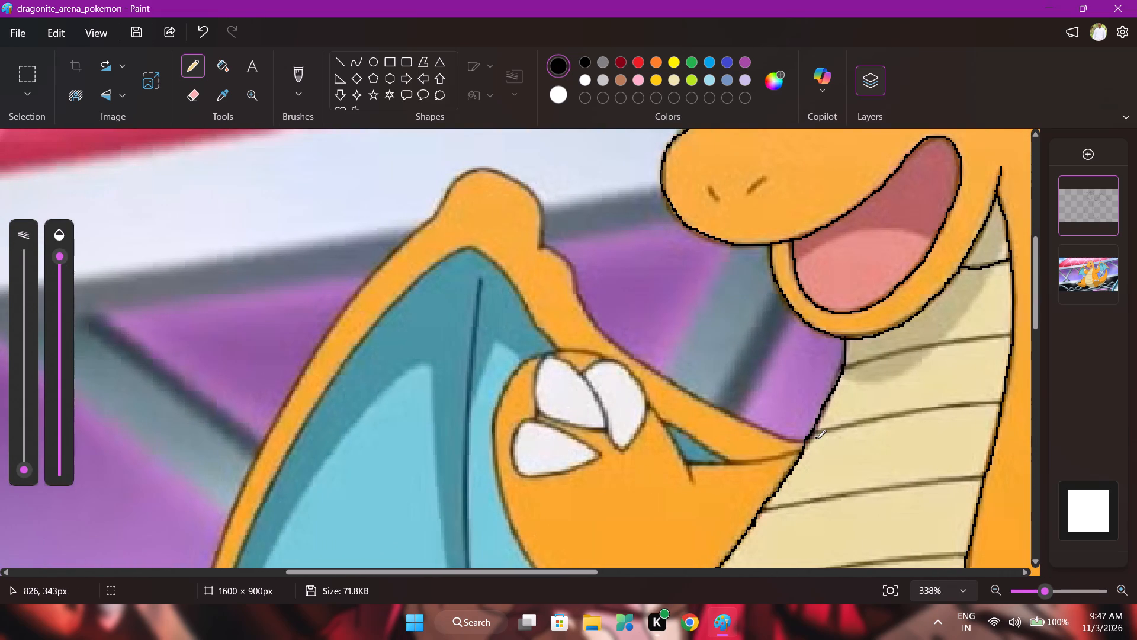
pyautogui.moveTo(806, 443); pyautogui.dragTo(784, 439)
pyautogui.moveTo(784, 439); pyautogui.dragTo(717, 409)
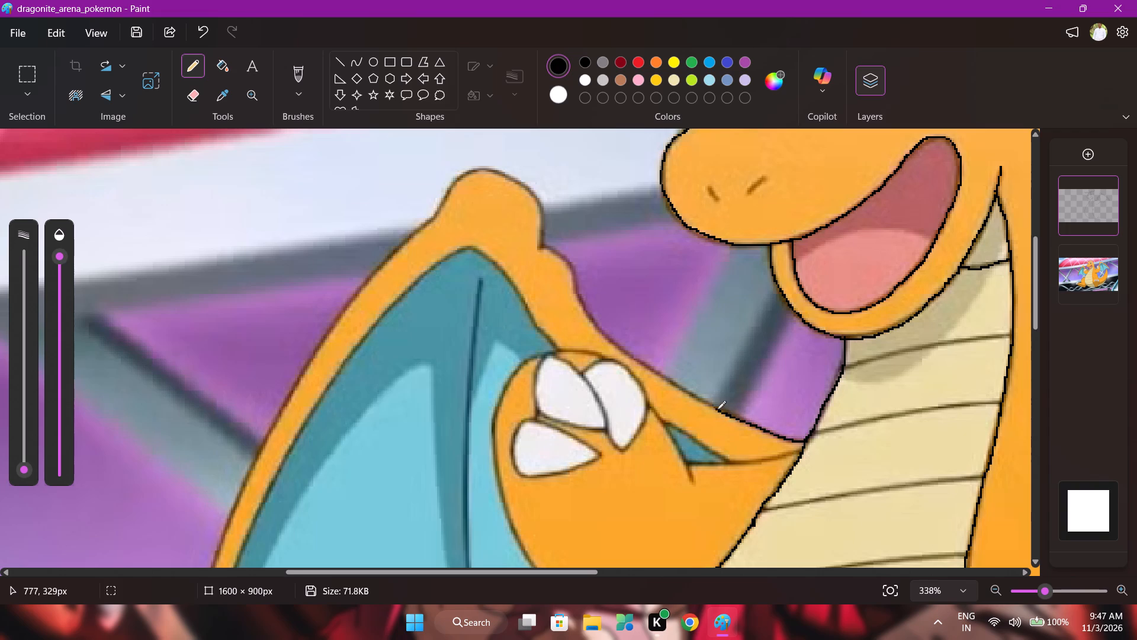
pyautogui.moveTo(717, 409); pyautogui.dragTo(654, 373)
pyautogui.moveTo(654, 373); pyautogui.dragTo(613, 341)
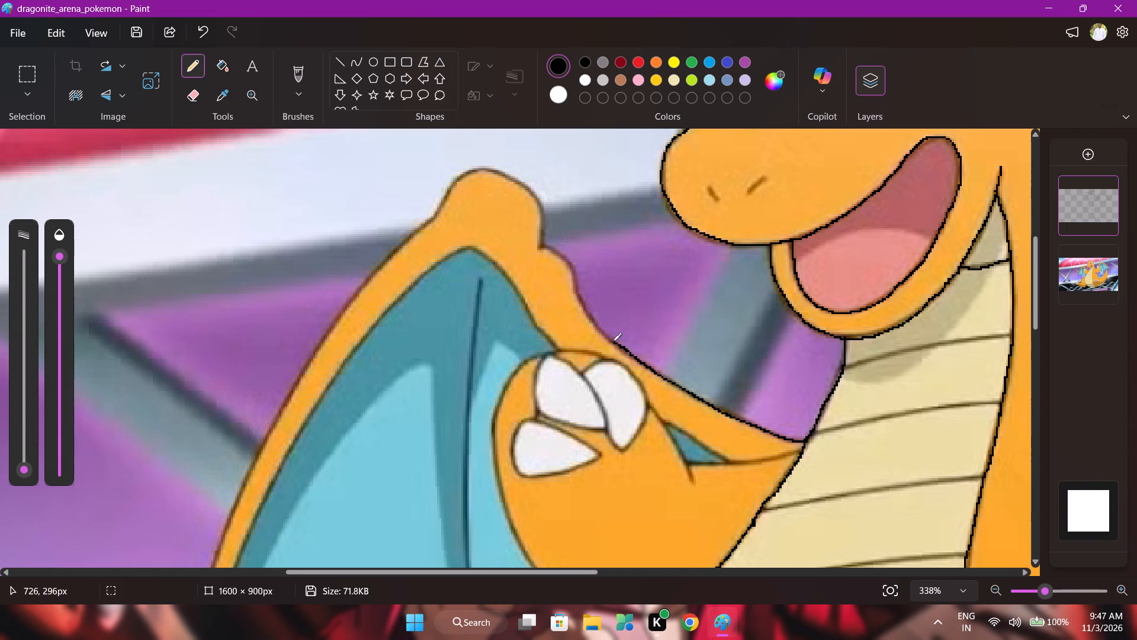
pyautogui.moveTo(613, 341); pyautogui.dragTo(576, 294)
pyautogui.moveTo(576, 294); pyautogui.dragTo(554, 251)
pyautogui.moveTo(554, 251); pyautogui.dragTo(539, 246)
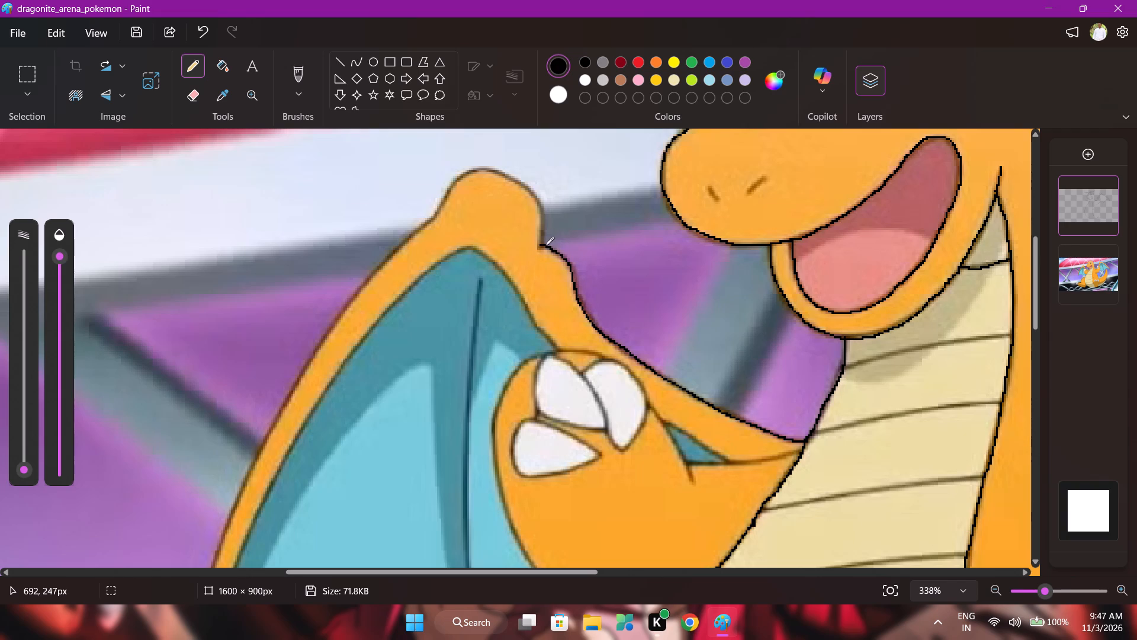
pyautogui.moveTo(542, 247); pyautogui.dragTo(538, 233)
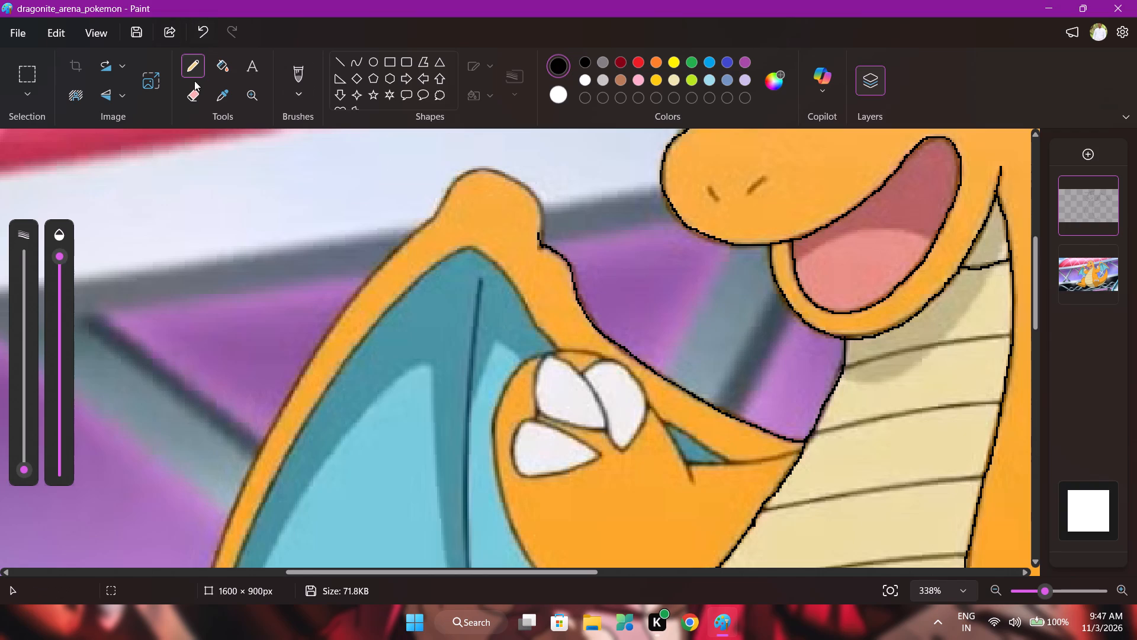
# Erase the misplaced end of the wing line at the notch below the rounded tip.
pyautogui.click(187, 92)
pyautogui.click(544, 243)
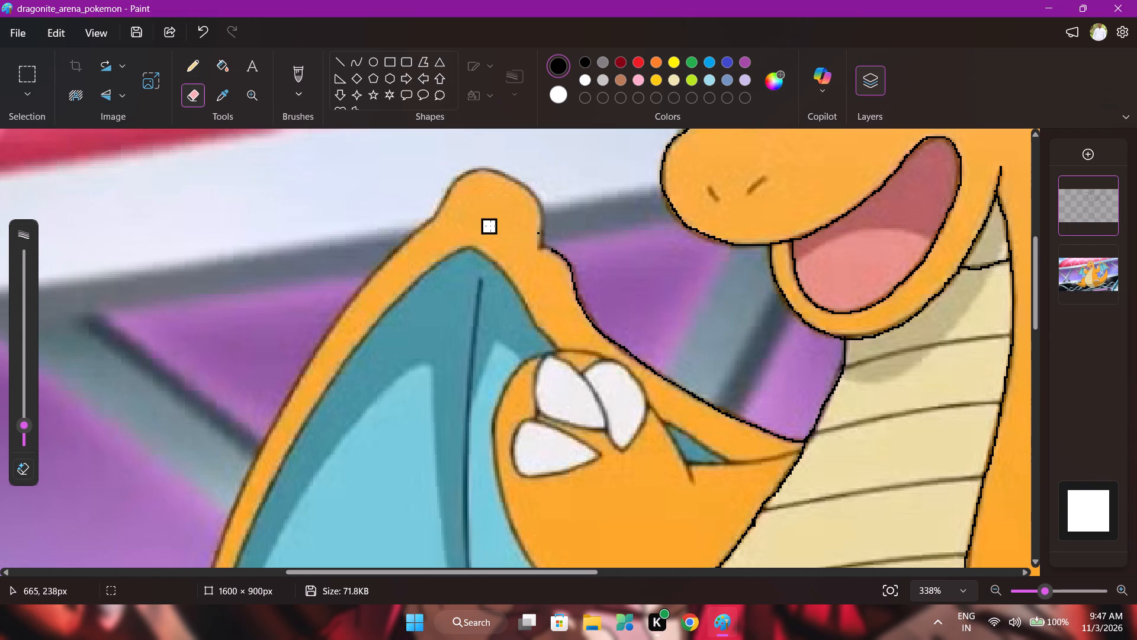
pyautogui.click(539, 234)
# Redraw the erased wing line in black pencil at the notch, joining it to the traced upper edge.
pyautogui.click(194, 62)
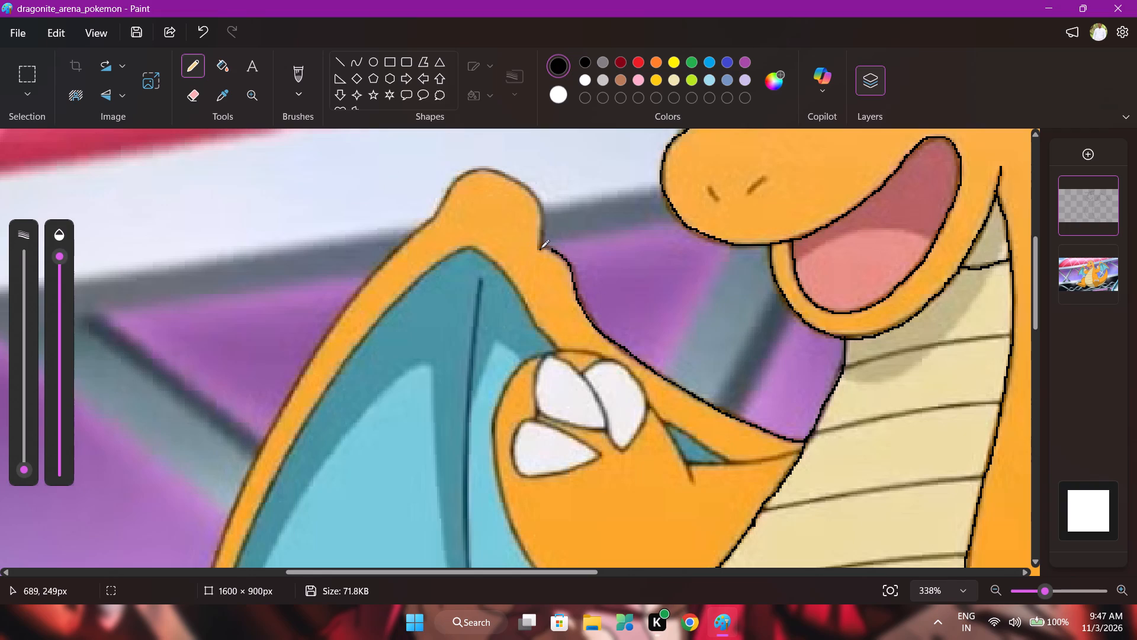
pyautogui.moveTo(541, 248); pyautogui.dragTo(553, 251)
# Trace the wing's rounded tip in black pencil from the notch up and over its top, undoing and redrawing one misplaced stroke.
pyautogui.moveTo(553, 251); pyautogui.dragTo(554, 251)
pyautogui.moveTo(531, 194); pyautogui.dragTo(539, 204)
pyautogui.moveTo(539, 204); pyautogui.dragTo(542, 231)
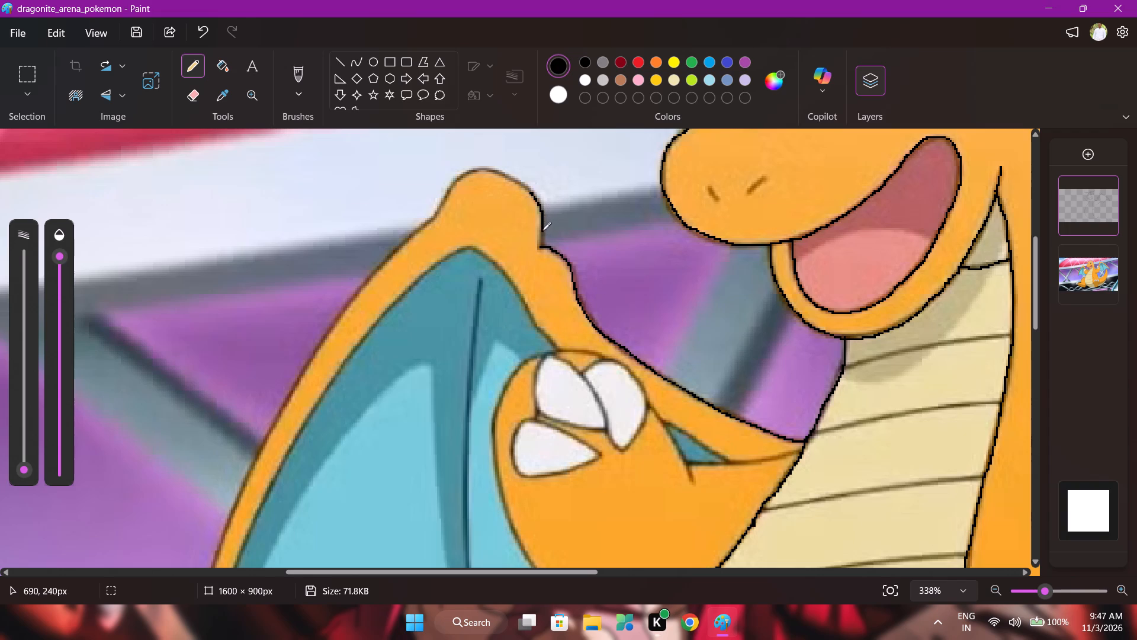
pyautogui.moveTo(542, 231); pyautogui.dragTo(542, 247)
pyautogui.moveTo(534, 196); pyautogui.dragTo(527, 193)
pyautogui.click(205, 34)
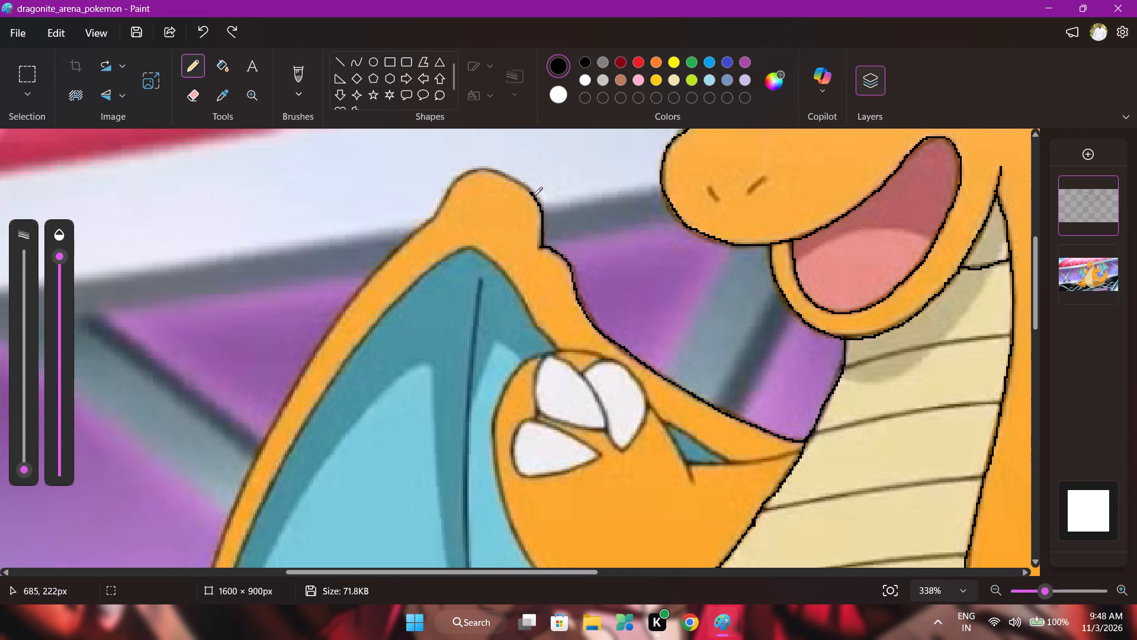
pyautogui.moveTo(534, 196); pyautogui.dragTo(517, 182)
pyautogui.moveTo(517, 182); pyautogui.dragTo(481, 170)
pyautogui.moveTo(481, 170); pyautogui.dragTo(465, 179)
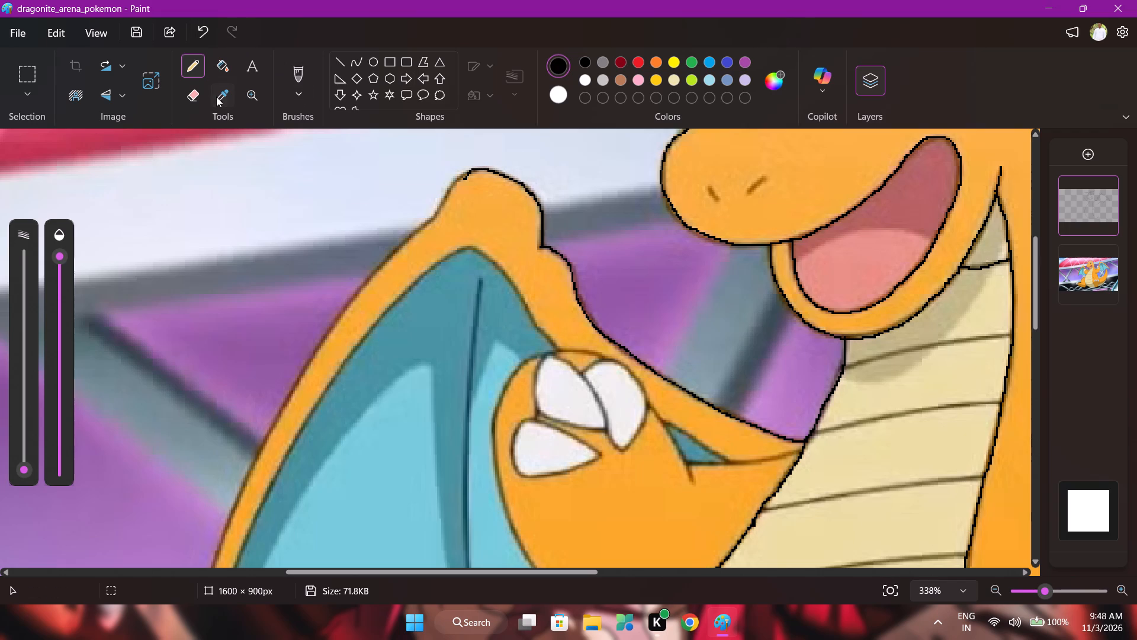
# Erase the misplaced end of the line just past the top of the wing's rounded tip.
pyautogui.click(195, 93)
pyautogui.click(467, 182)
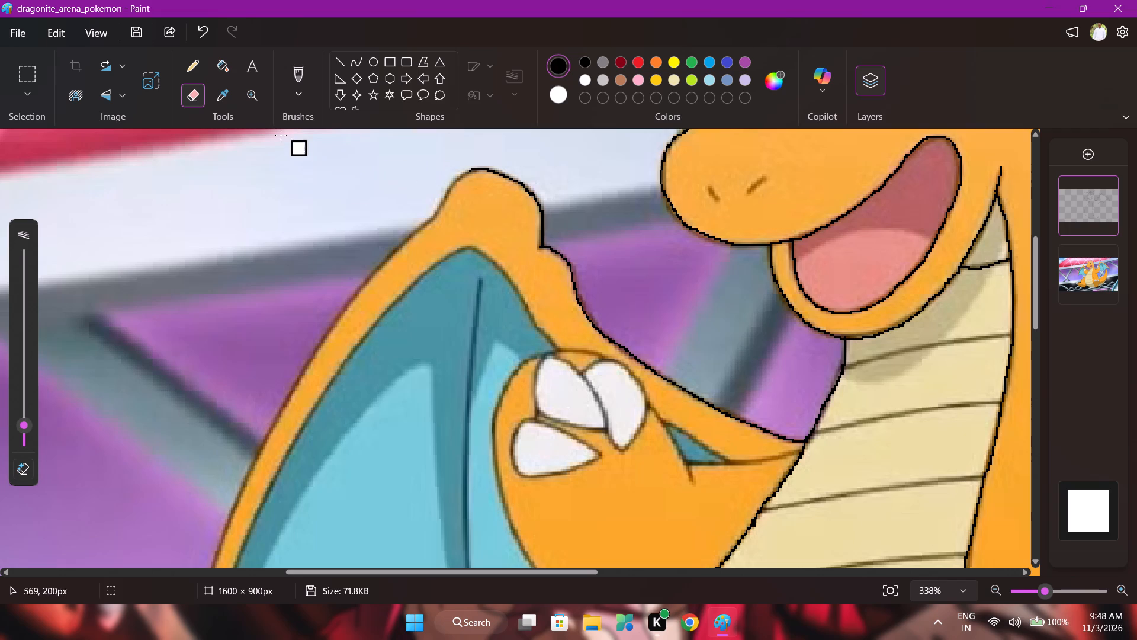
# Trace the wing's outer edge in black pencil from the top of the rounded tip down its far side and along the upper slope.
pyautogui.click(187, 68)
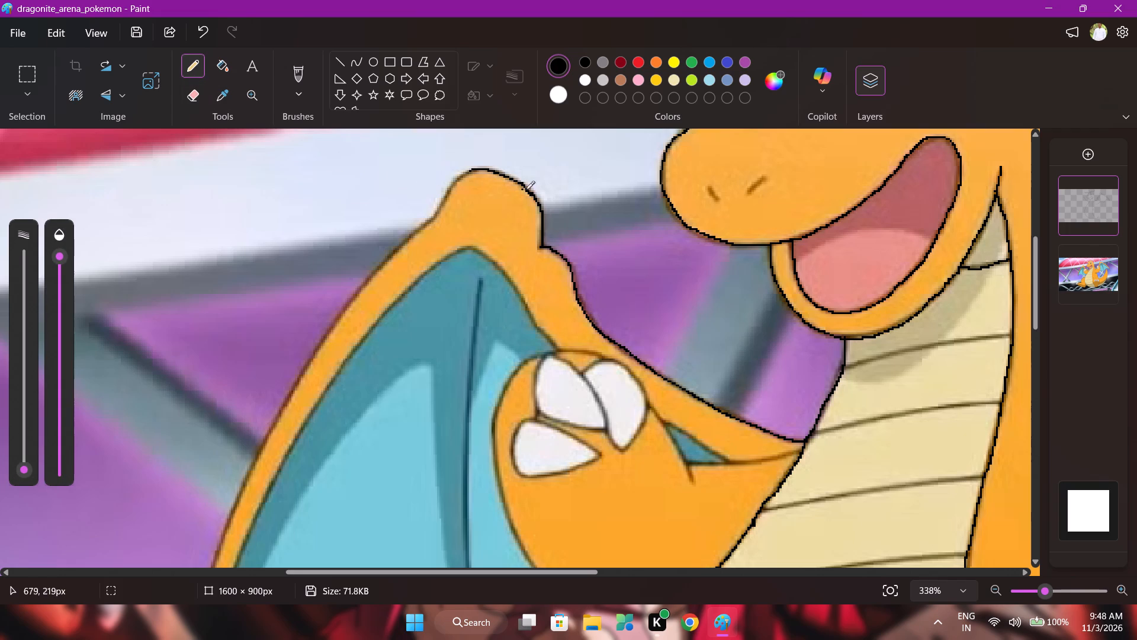
pyautogui.keyDown('ctrl'); pyautogui.scroll(5, 488, 191); pyautogui.keyUp('ctrl')
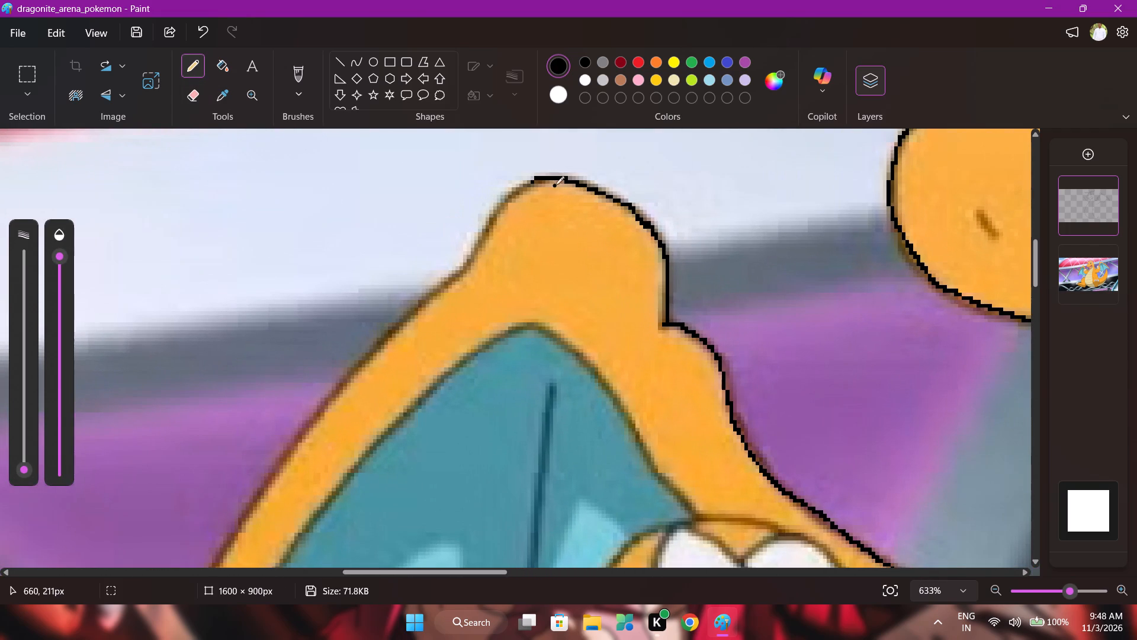
pyautogui.moveTo(544, 177); pyautogui.dragTo(528, 185)
pyautogui.moveTo(528, 185); pyautogui.dragTo(480, 246)
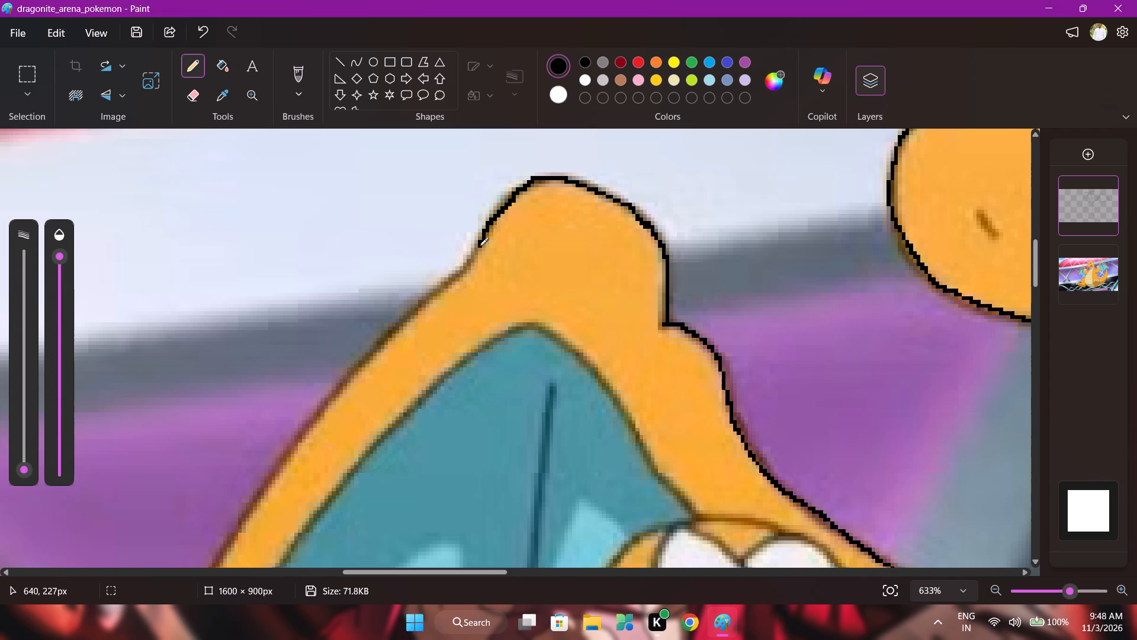
pyautogui.moveTo(480, 246); pyautogui.dragTo(419, 306)
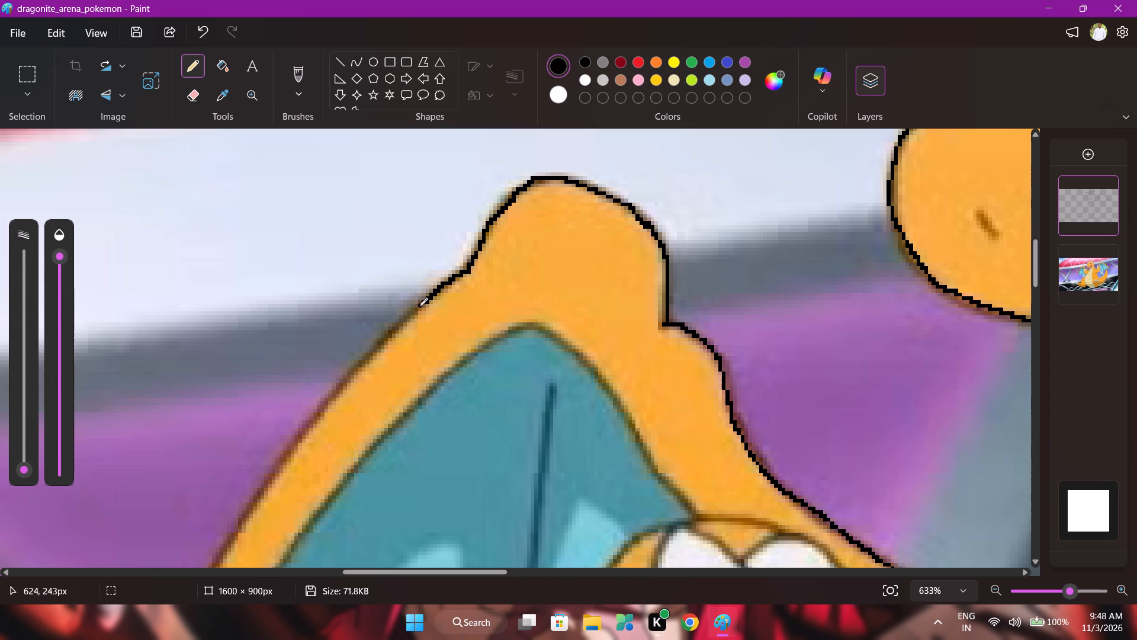
pyautogui.moveTo(419, 306); pyautogui.dragTo(354, 366)
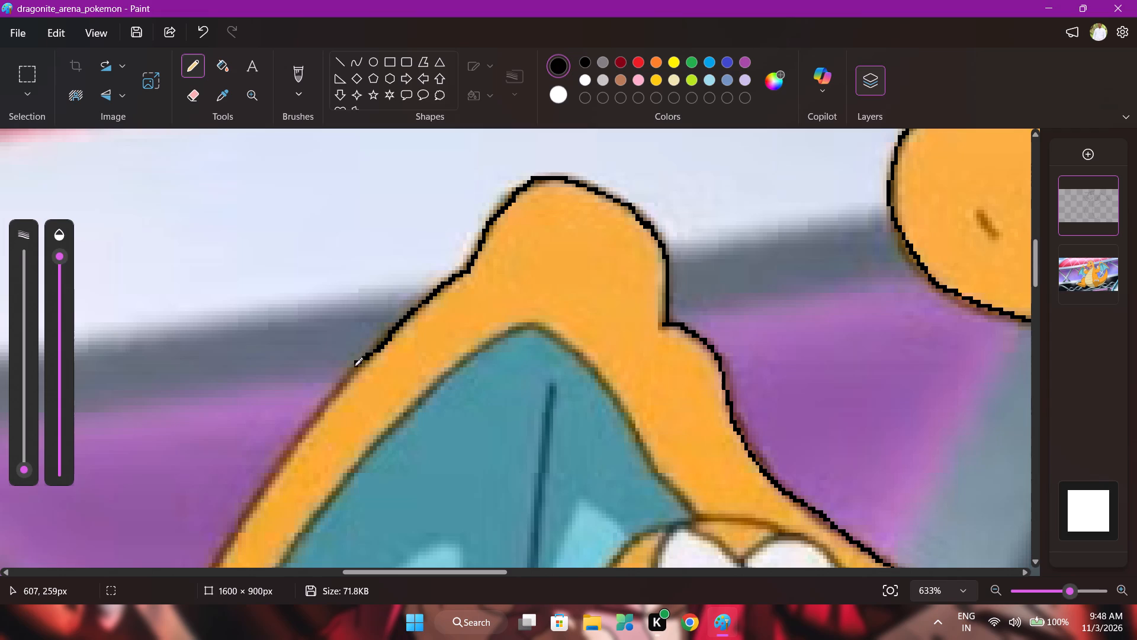
pyautogui.moveTo(354, 366); pyautogui.dragTo(312, 424)
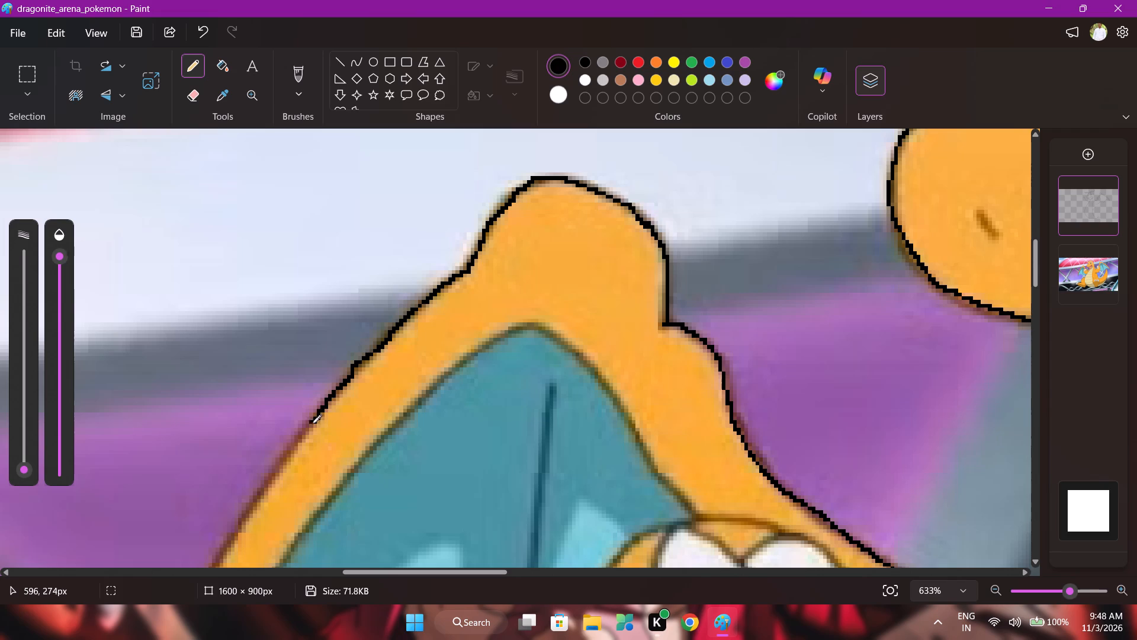
pyautogui.moveTo(312, 424); pyautogui.dragTo(292, 423)
# Erase the stray hook at the end of the line on the wing's outer edge.
pyautogui.scroll(-3, 401, 335)
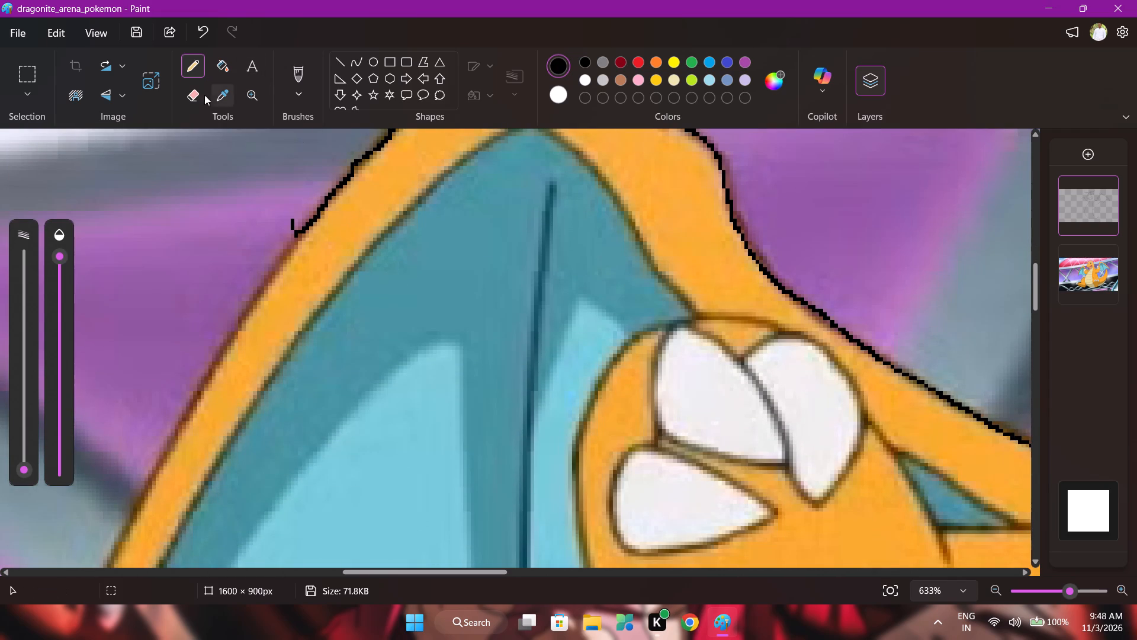
pyautogui.click(196, 97)
pyautogui.click(287, 218)
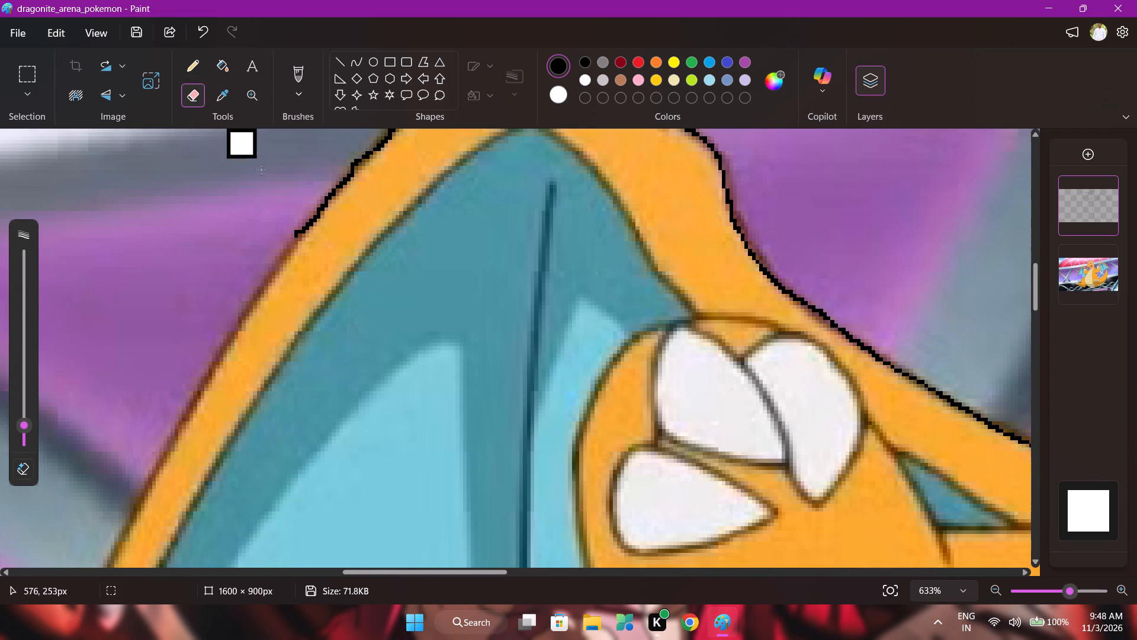
pyautogui.click(290, 235)
# Continue tracing the wing's outer edge in black pencil from the erased spot down to the dark diagonal beam in the background.
pyautogui.click(200, 71)
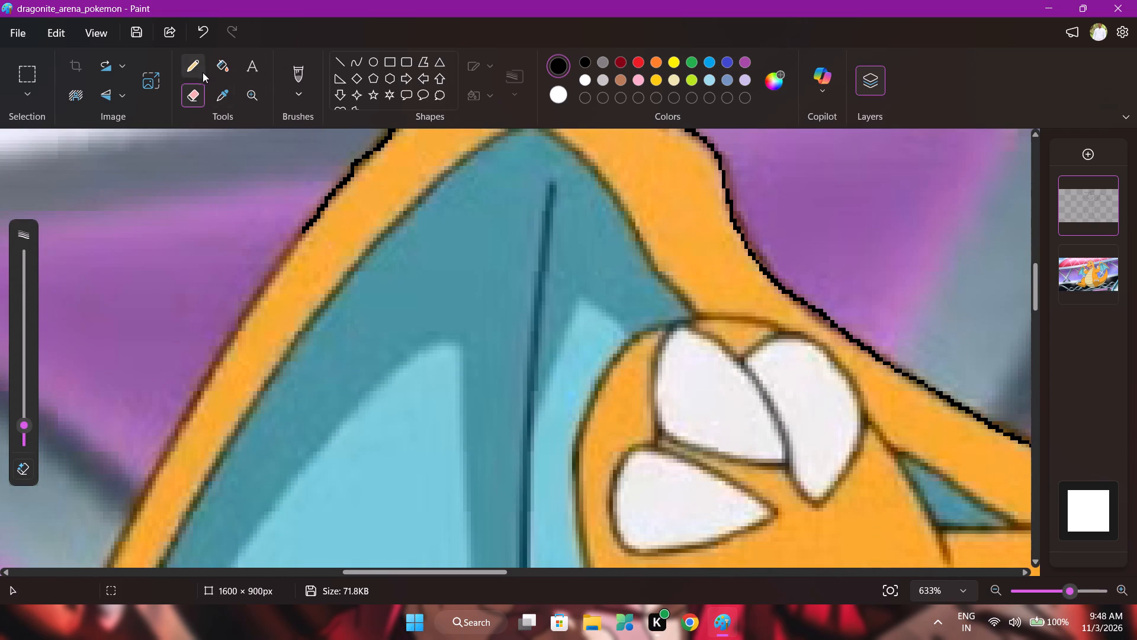
pyautogui.moveTo(304, 229); pyautogui.dragTo(300, 240)
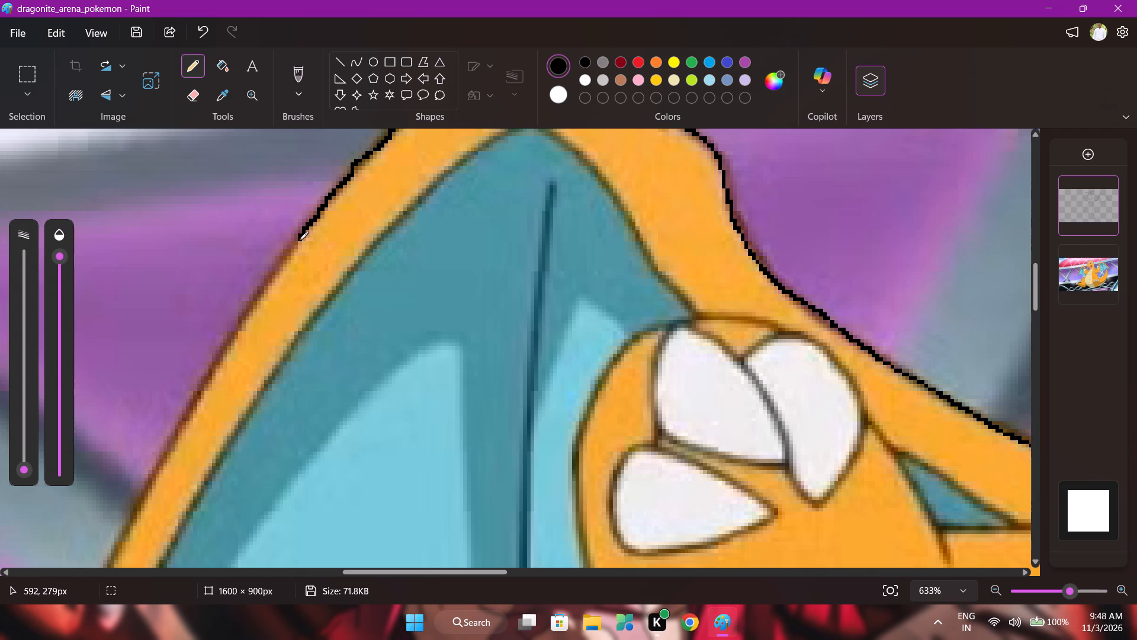
pyautogui.moveTo(300, 240); pyautogui.dragTo(239, 331)
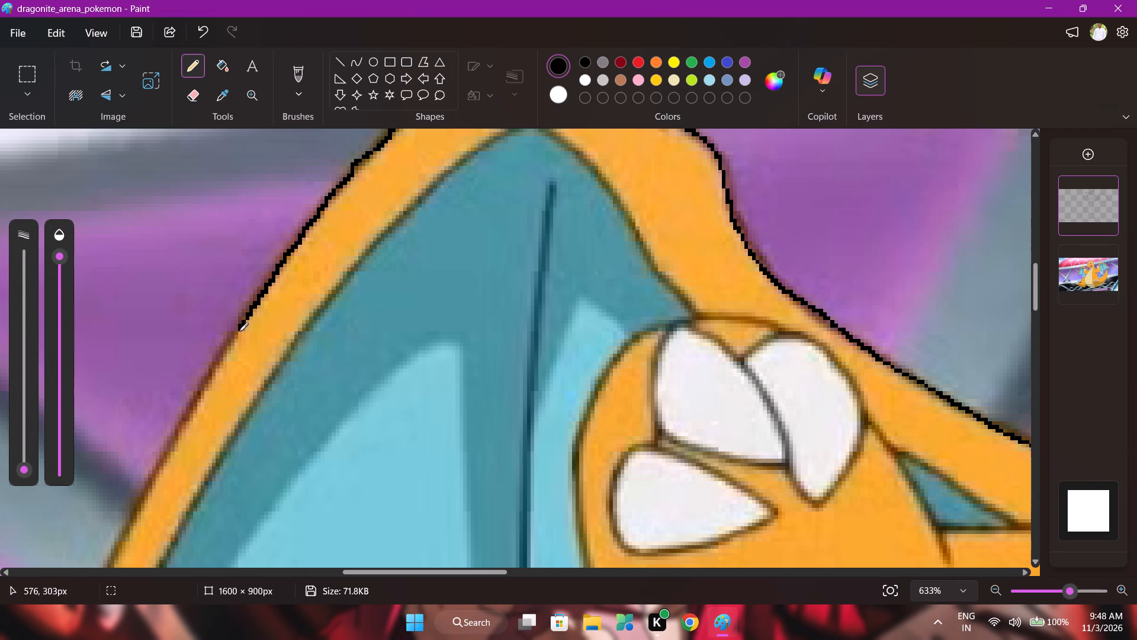
pyautogui.moveTo(239, 331); pyautogui.dragTo(180, 426)
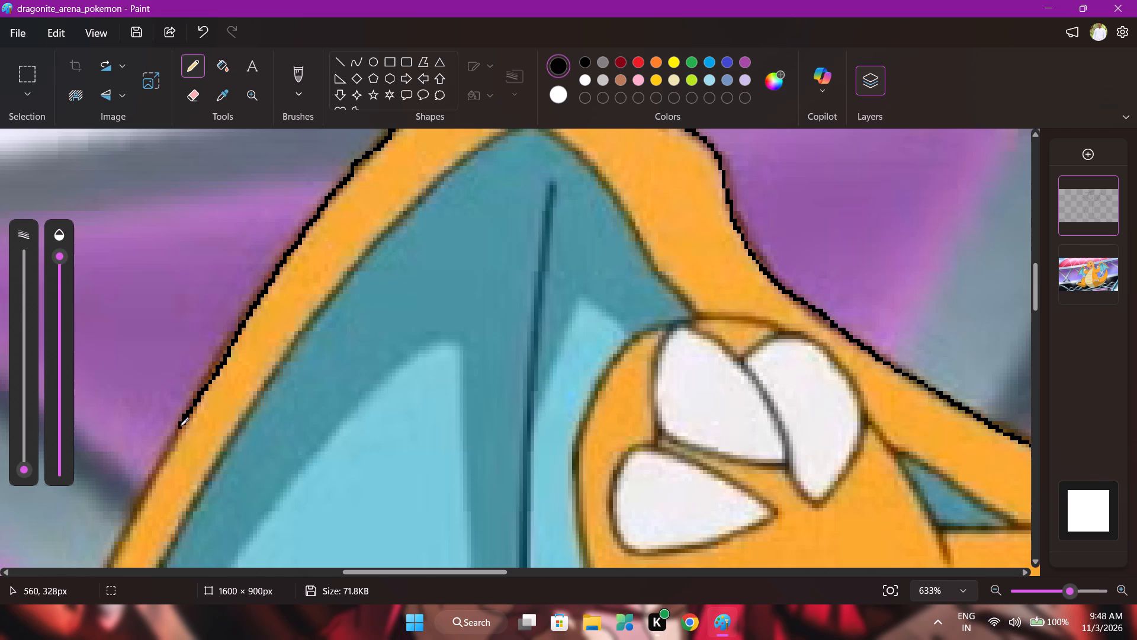
pyautogui.moveTo(180, 426); pyautogui.dragTo(144, 488)
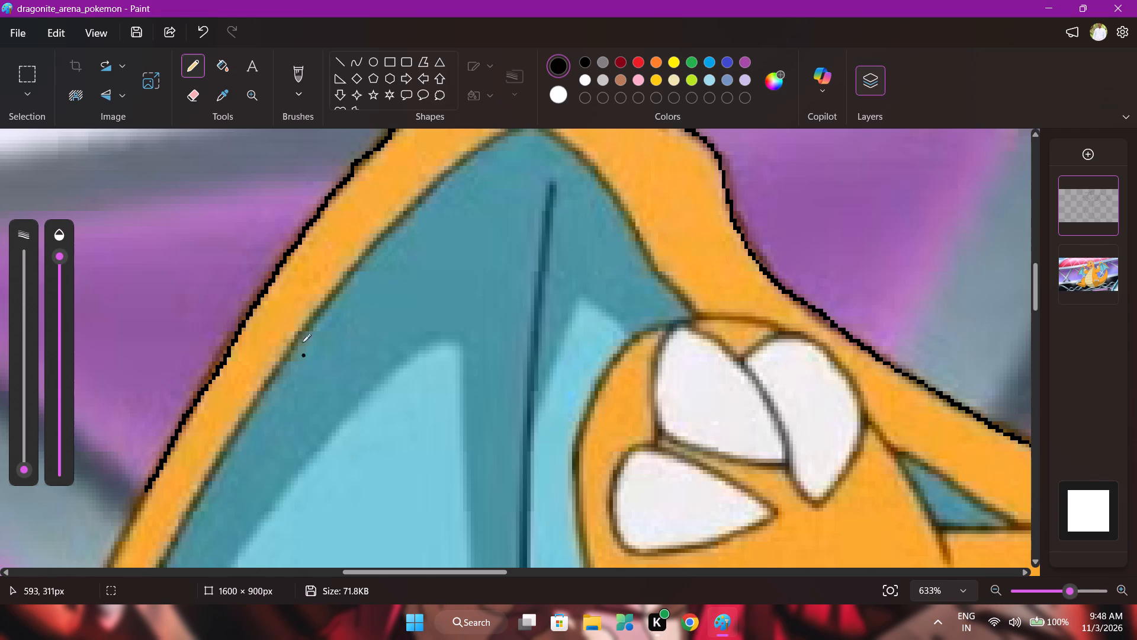
# Trace the rest of the wing's outer edge in black pencil from the dark diagonal beam down to the orange border's pointed lower end.
pyautogui.scroll(-3, 300, 336)
pyautogui.scroll(-1, 254, 392)
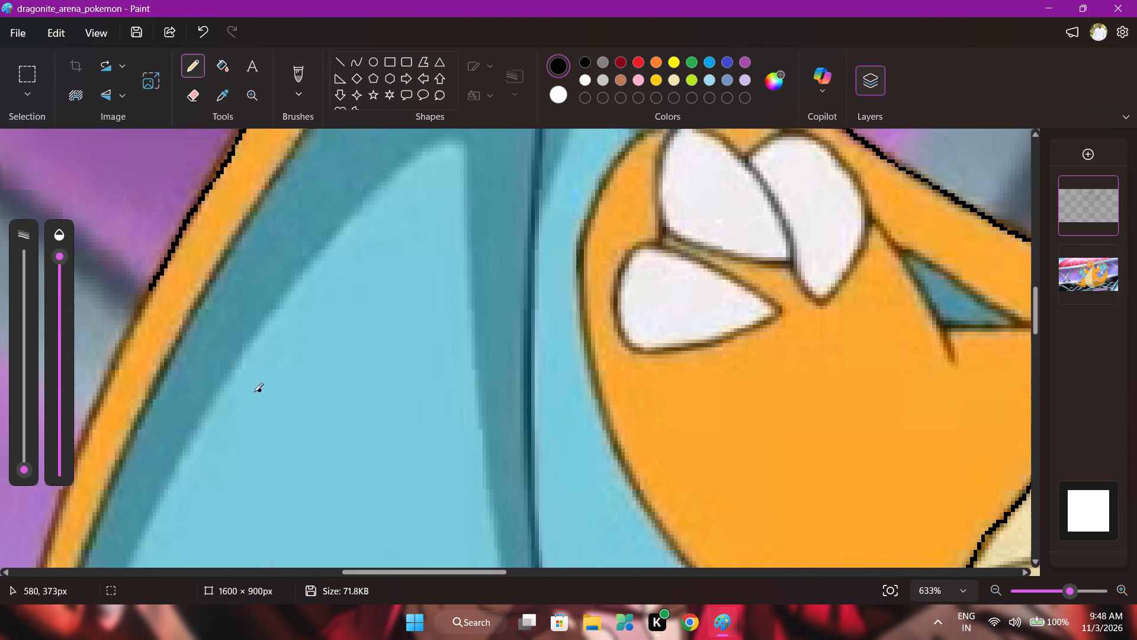
pyautogui.scroll(-1, 254, 392)
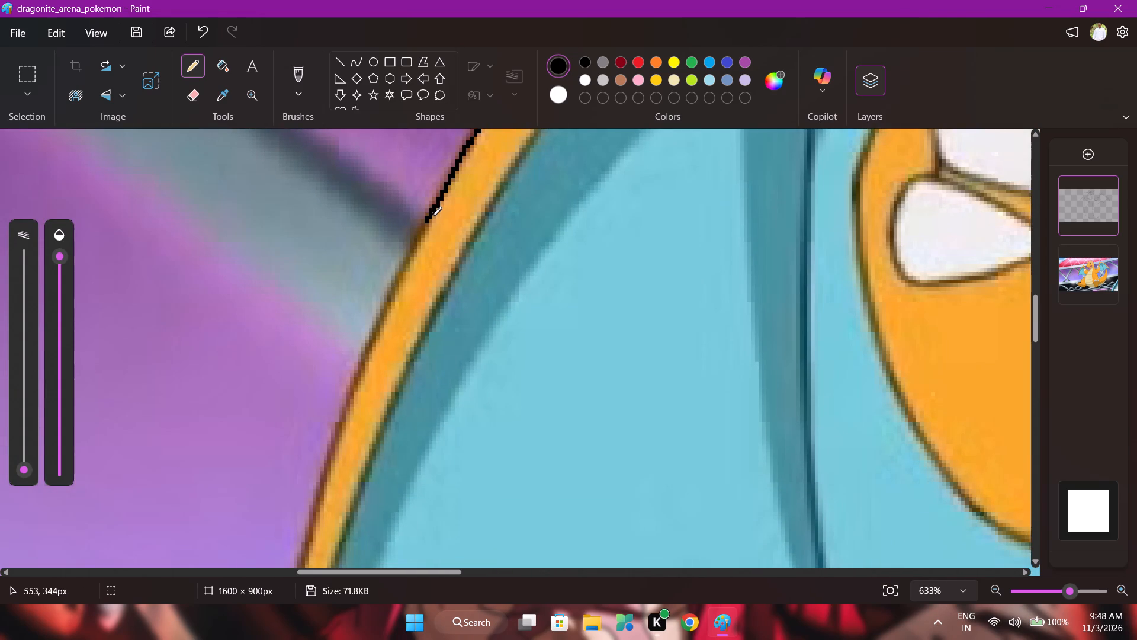
pyautogui.moveTo(429, 216); pyautogui.dragTo(415, 242)
pyautogui.moveTo(415, 242); pyautogui.dragTo(369, 345)
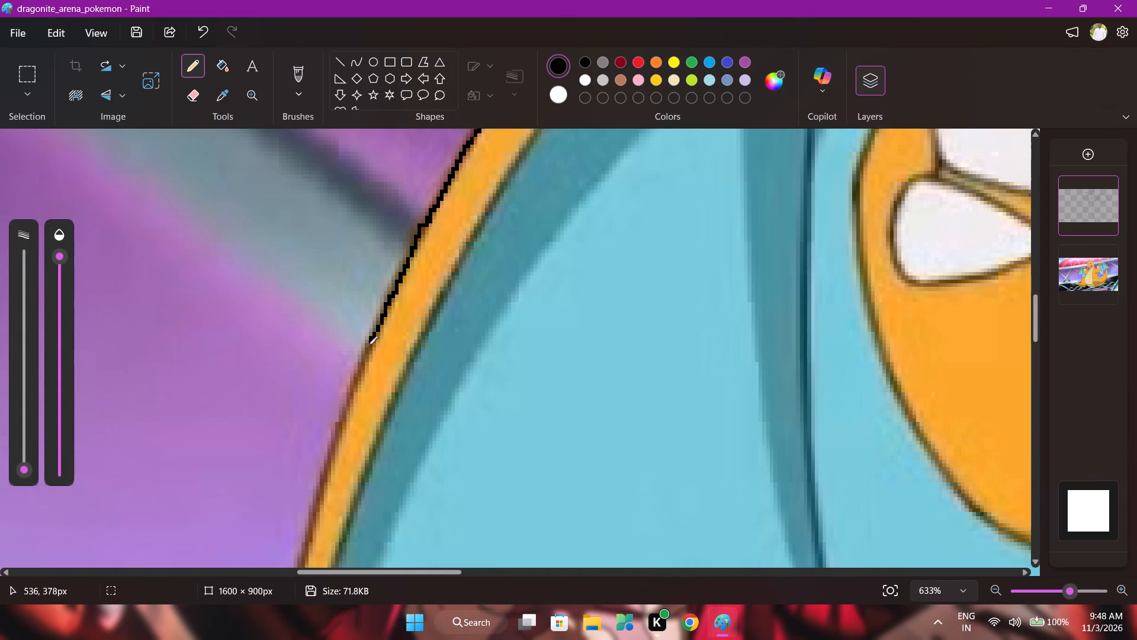
pyautogui.moveTo(369, 345); pyautogui.dragTo(328, 473)
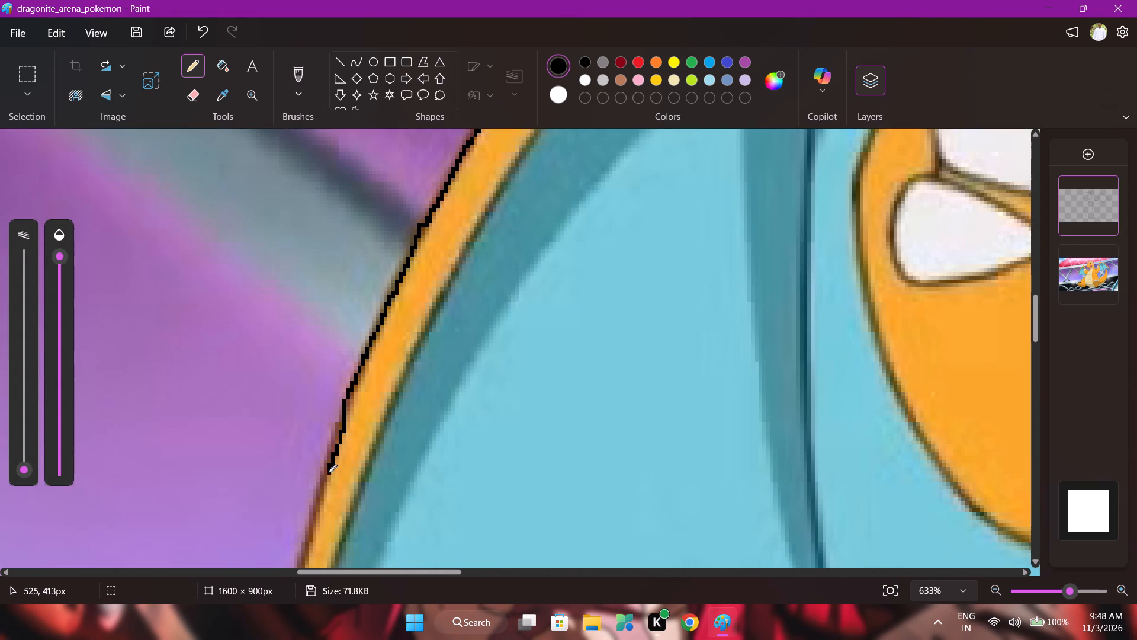
pyautogui.moveTo(328, 473); pyautogui.dragTo(300, 561)
pyautogui.scroll(-4, 294, 538)
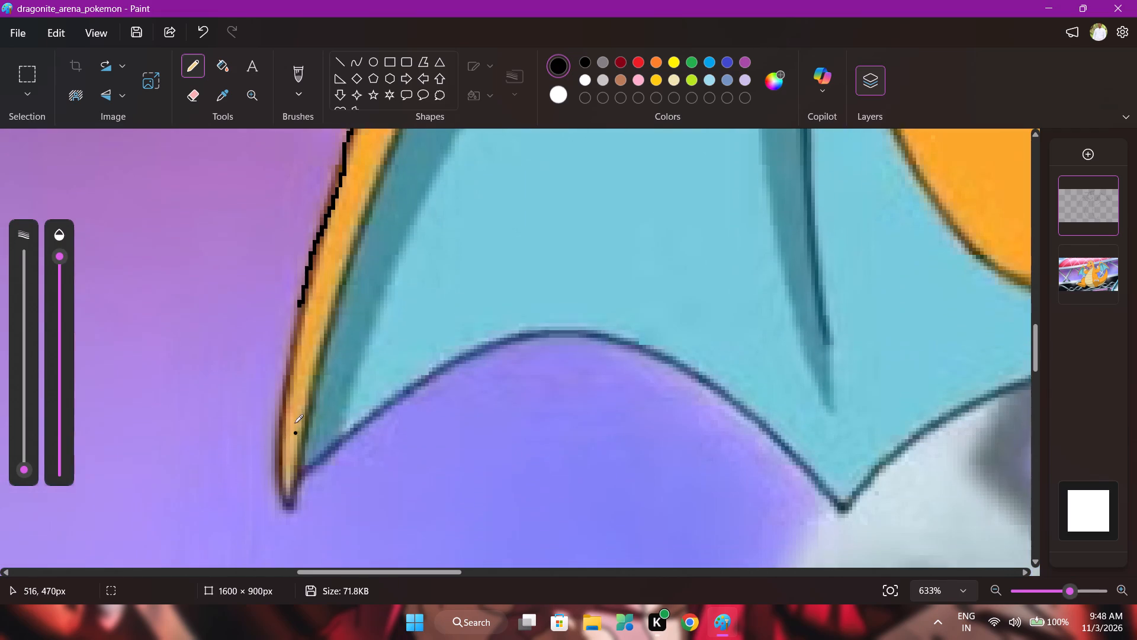
pyautogui.moveTo(304, 287); pyautogui.dragTo(293, 324)
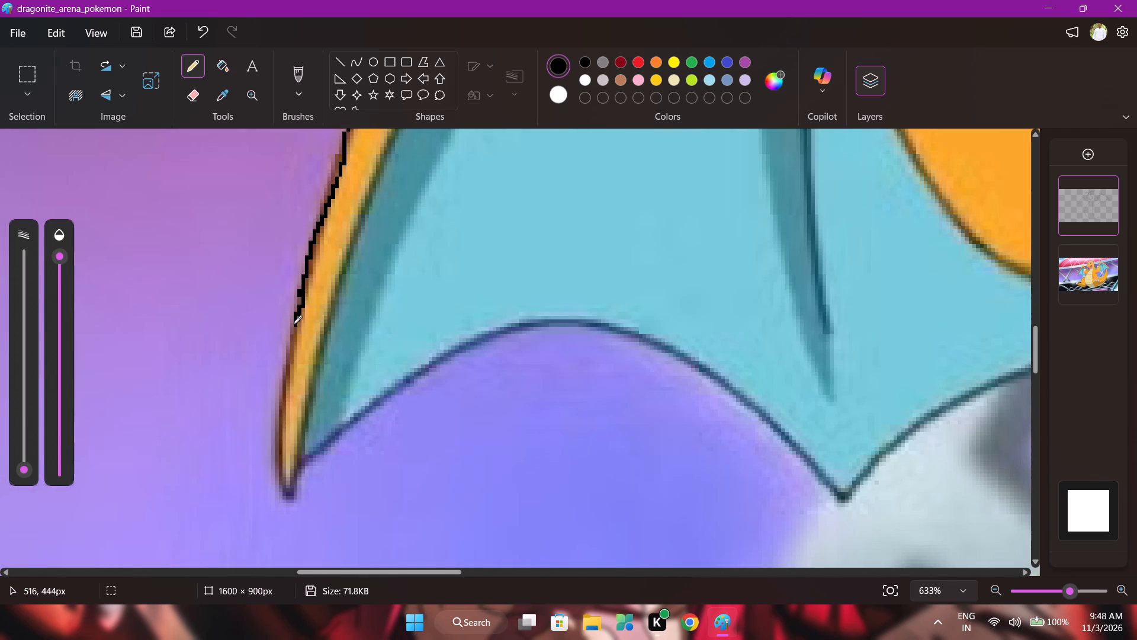
pyautogui.moveTo(293, 324); pyautogui.dragTo(281, 439)
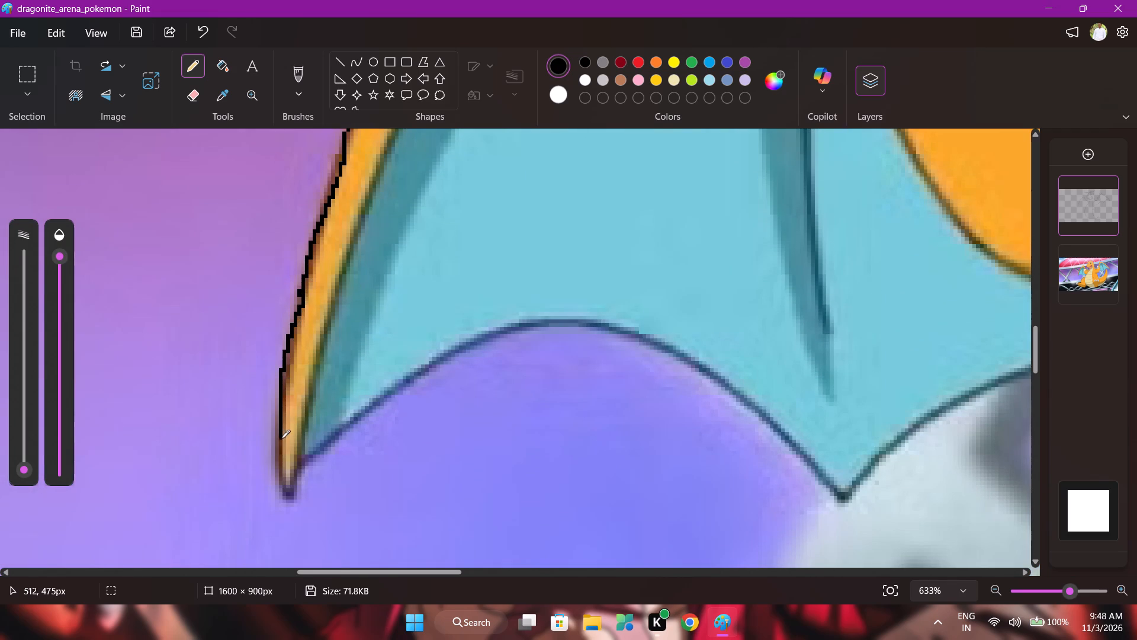
pyautogui.moveTo(281, 439); pyautogui.dragTo(287, 496)
# Trace the inner edge of the wing's orange border in black pencil from its pointed lower end up past the dark diagonal beam.
pyautogui.moveTo(287, 496); pyautogui.dragTo(299, 451)
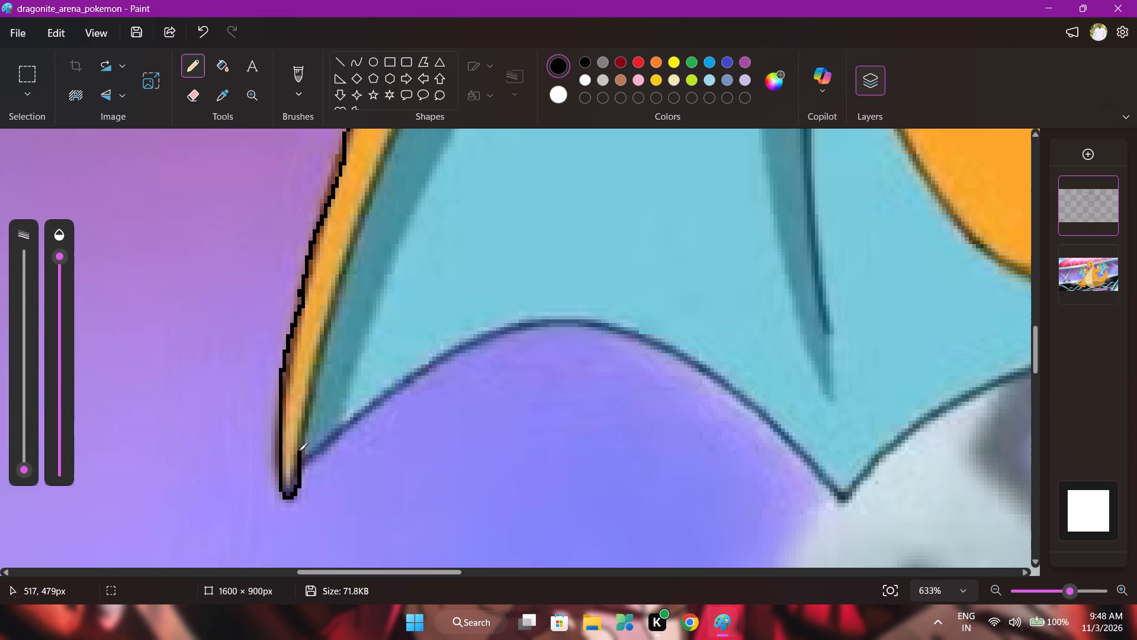
pyautogui.moveTo(299, 451); pyautogui.dragTo(323, 343)
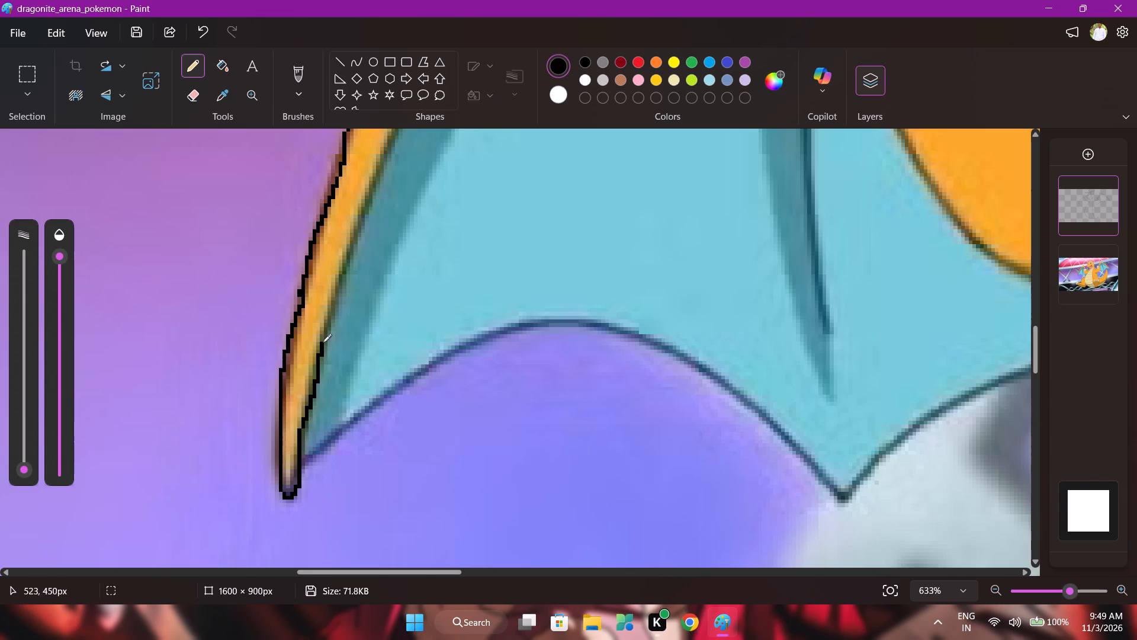
pyautogui.moveTo(323, 343); pyautogui.dragTo(356, 232)
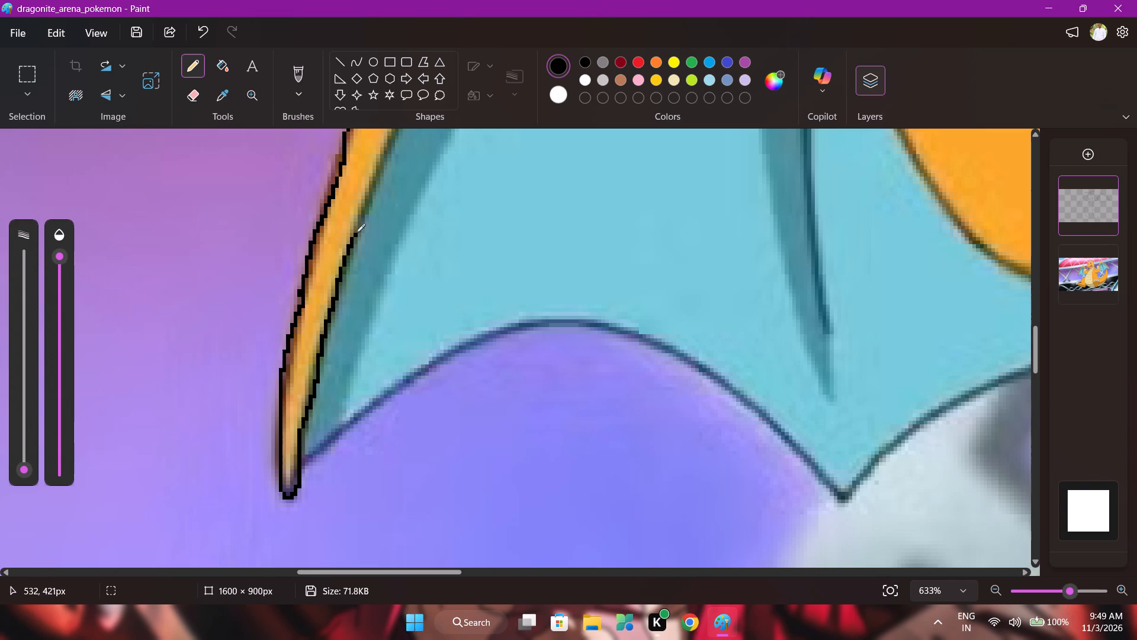
pyautogui.moveTo(356, 232); pyautogui.dragTo(392, 137)
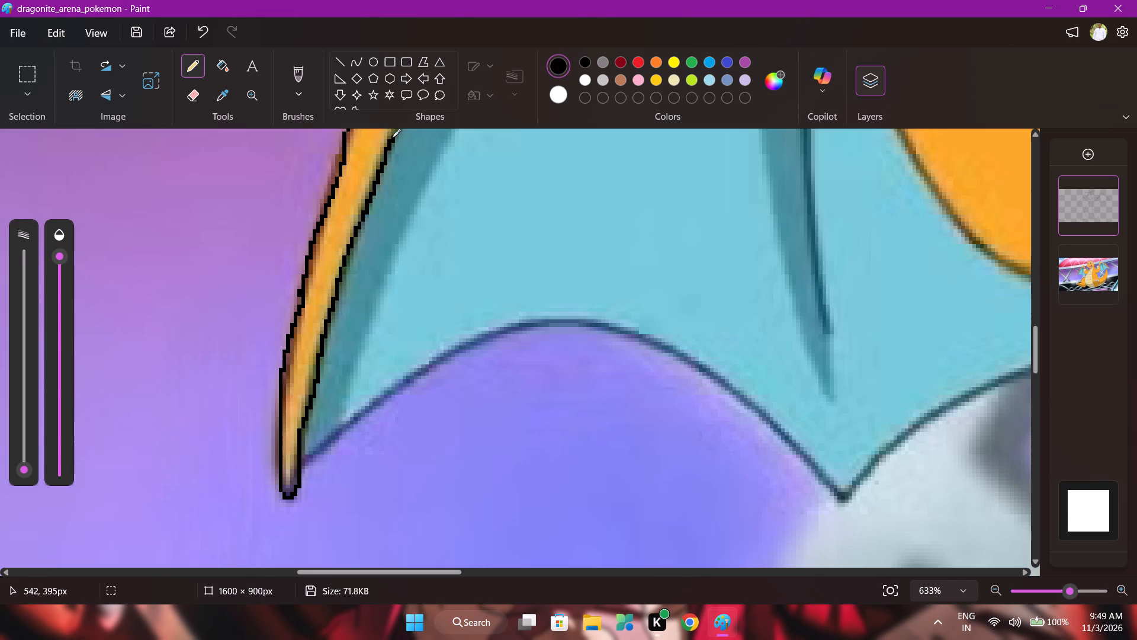
pyautogui.moveTo(392, 137); pyautogui.dragTo(393, 135)
pyautogui.scroll(5, 391, 145)
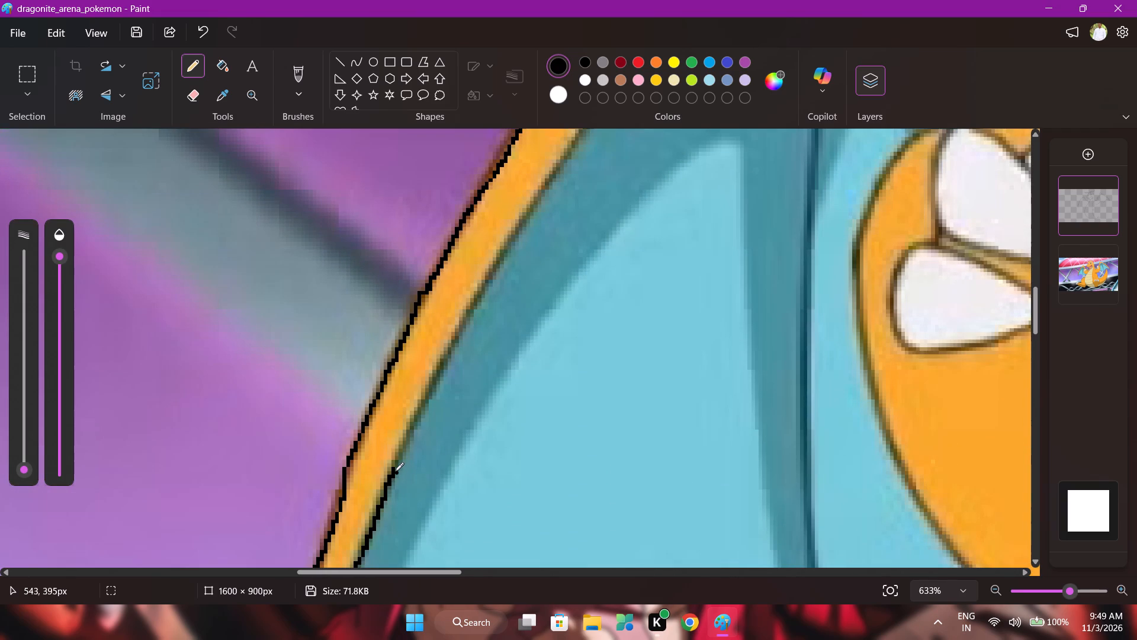
pyautogui.moveTo(393, 472); pyautogui.dragTo(417, 408)
pyautogui.moveTo(417, 408); pyautogui.dragTo(487, 277)
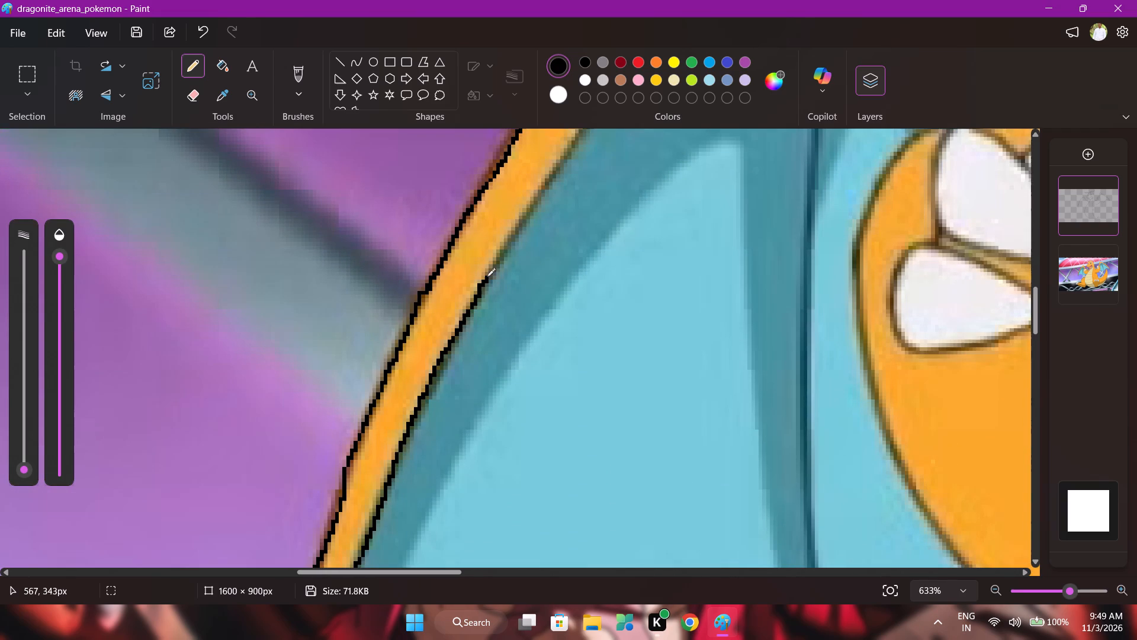
pyautogui.moveTo(487, 277); pyautogui.dragTo(557, 170)
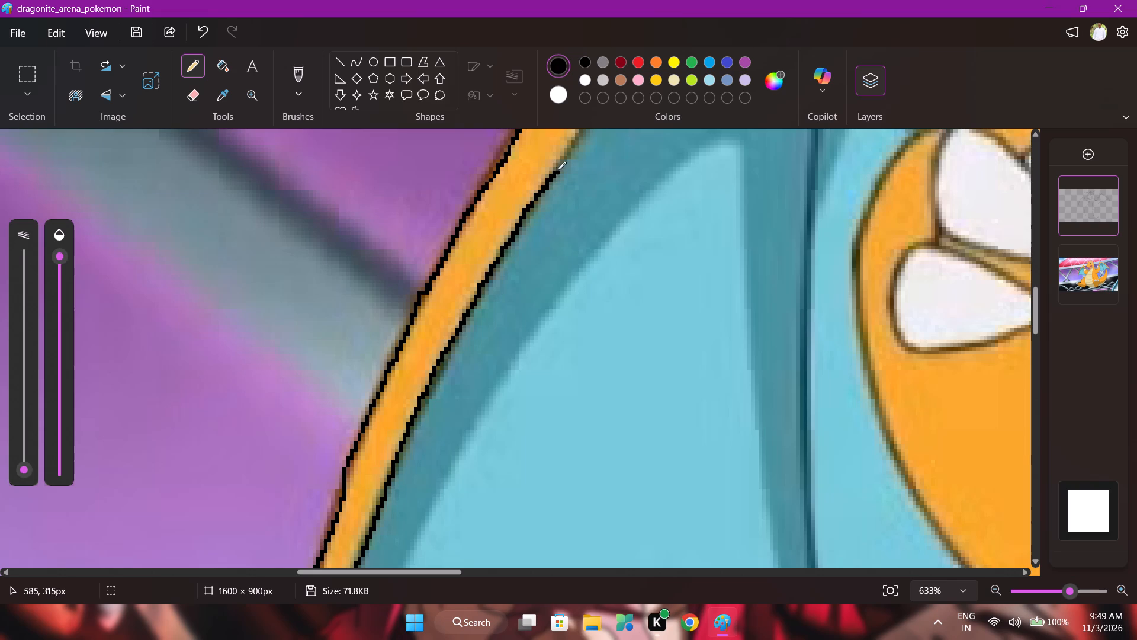
pyautogui.moveTo(557, 170); pyautogui.dragTo(584, 135)
# Erase the stray upper end of the line on the orange border's inner edge.
pyautogui.scroll(3, 573, 274)
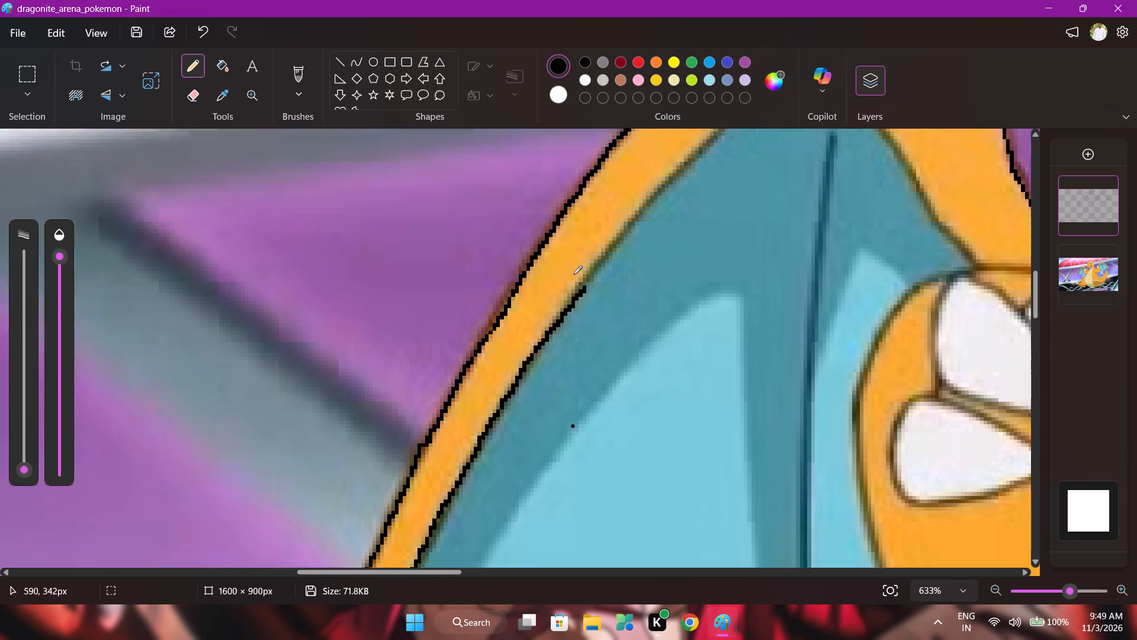
pyautogui.scroll(2, 573, 274)
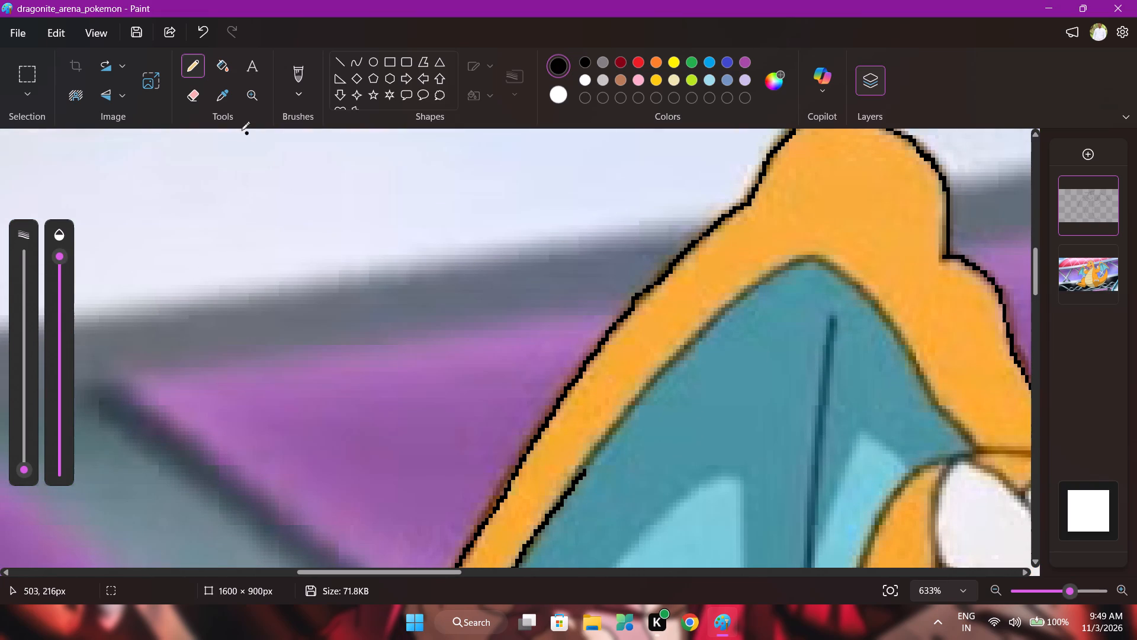
pyautogui.click(198, 96)
pyautogui.click(582, 481)
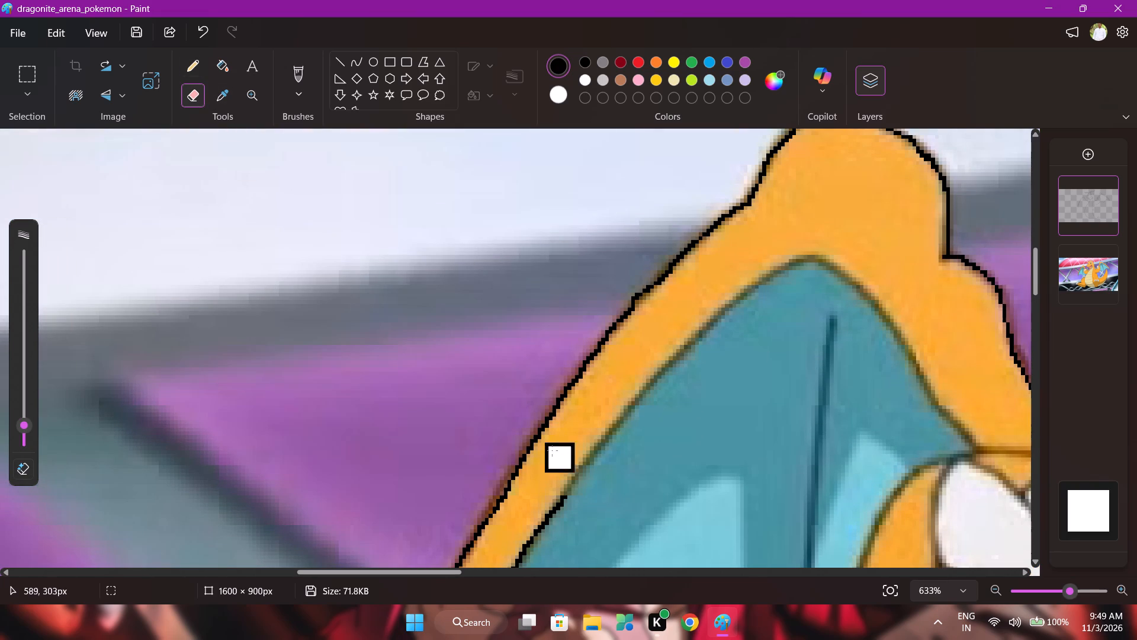
# Continue the border's inner edge in black pencil from the erased spot up to the peak of the teal wing membrane.
pyautogui.click(191, 61)
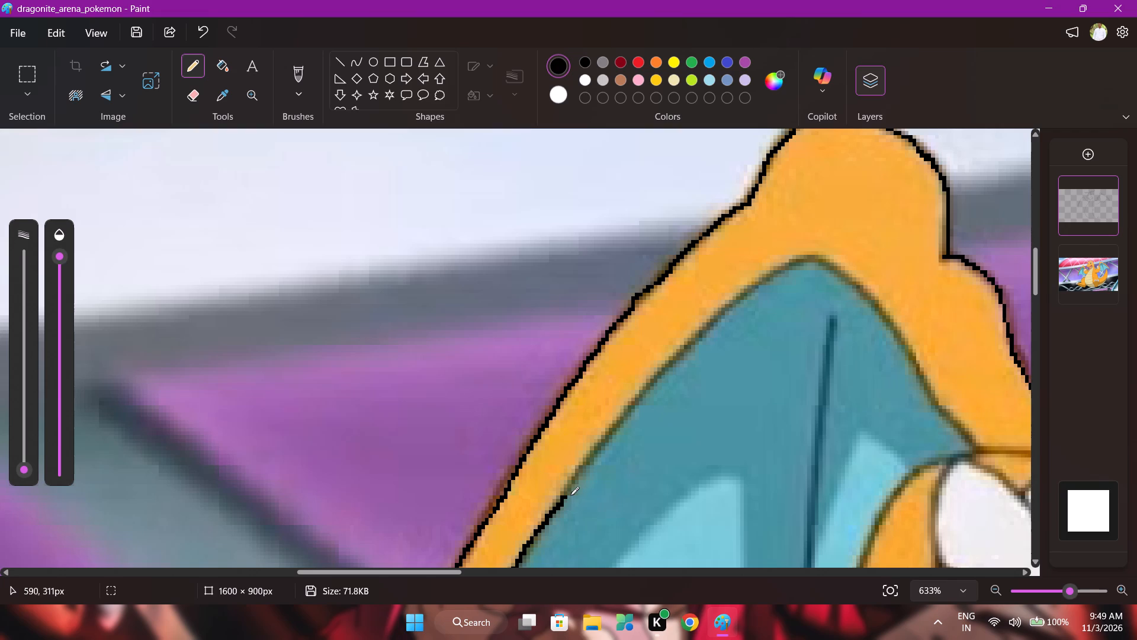
pyautogui.moveTo(564, 497); pyautogui.dragTo(596, 451)
pyautogui.moveTo(596, 451); pyautogui.dragTo(690, 344)
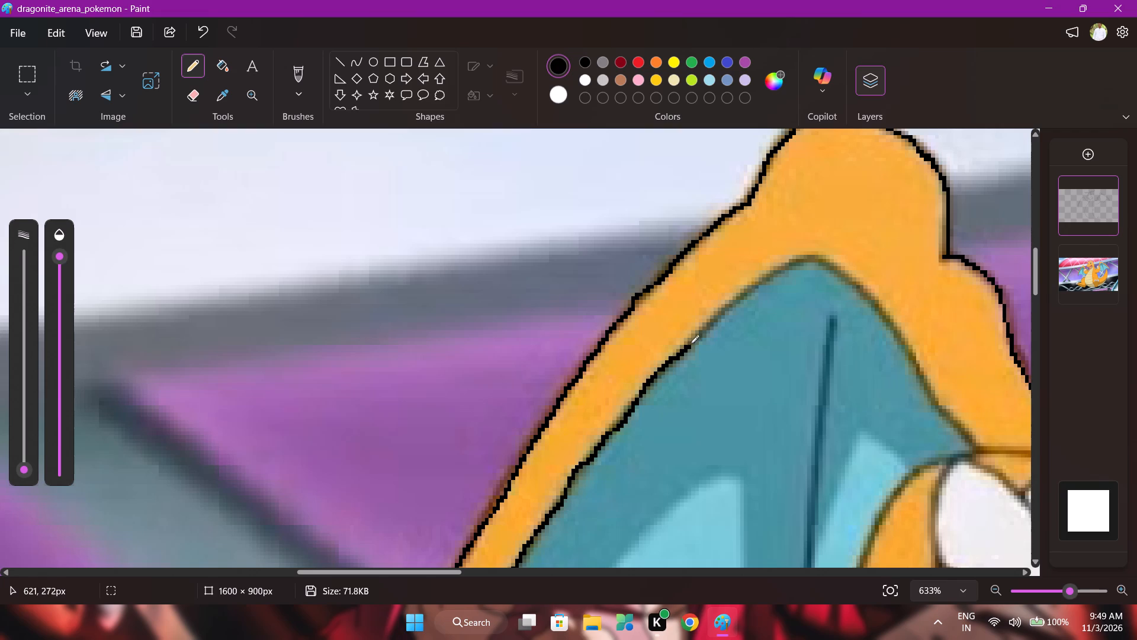
pyautogui.moveTo(690, 344); pyautogui.dragTo(804, 257)
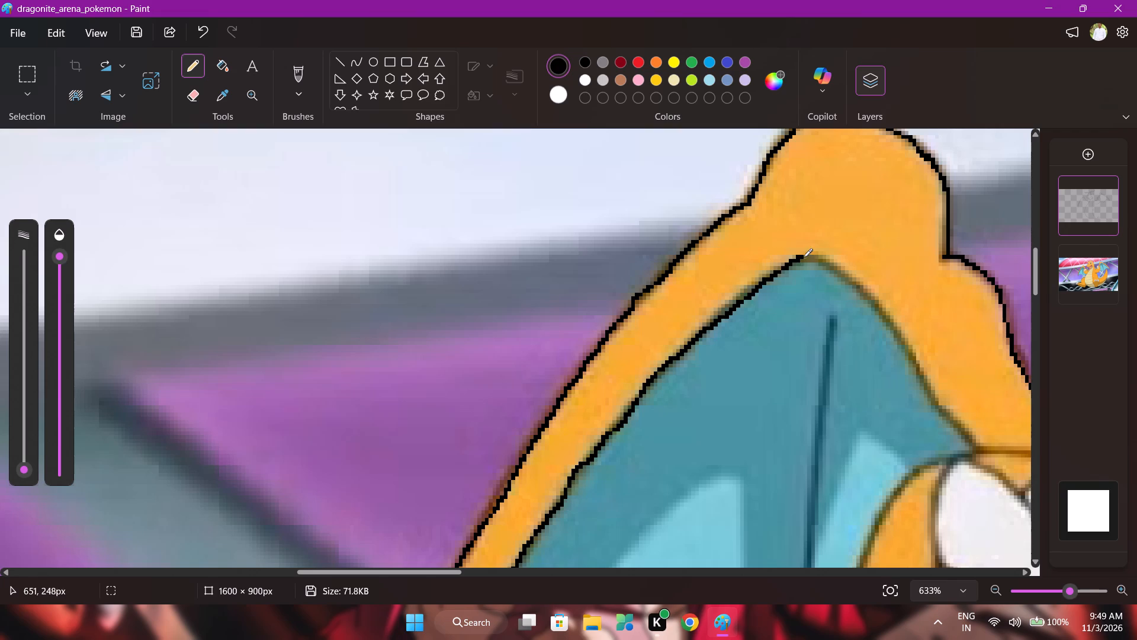
pyautogui.moveTo(804, 257); pyautogui.dragTo(841, 263)
# Erase the line's overshoot just past the peak of the teal membrane.
pyautogui.click(195, 96)
pyautogui.click(840, 257)
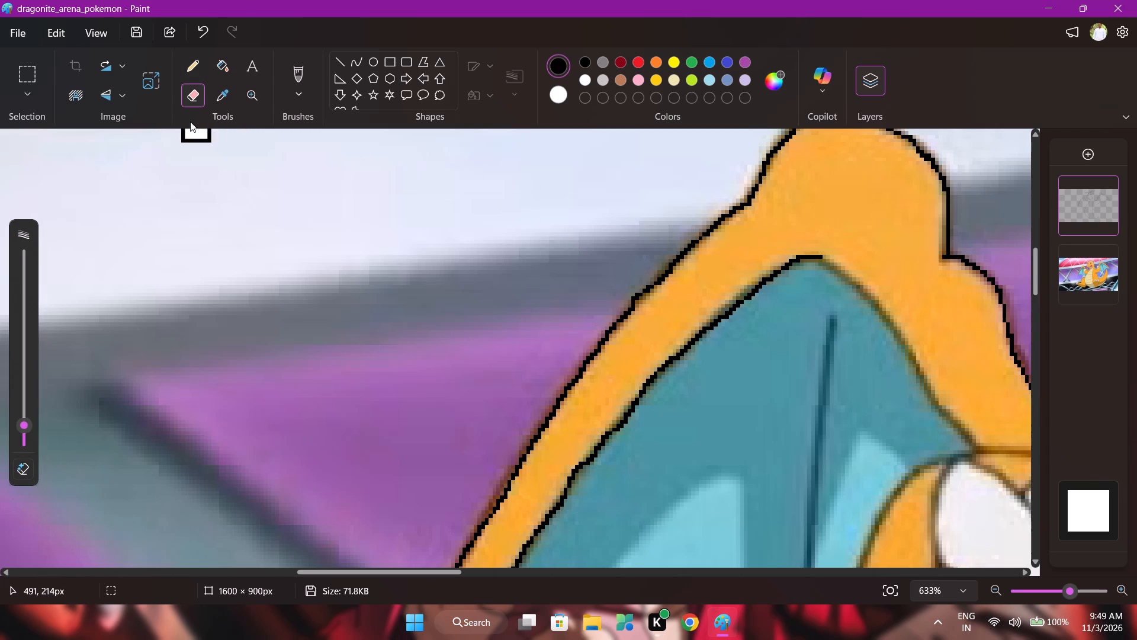
# Trace the border's inner edge in black pencil from the membrane's peak down its other side to the clawed hand.
pyautogui.click(191, 72)
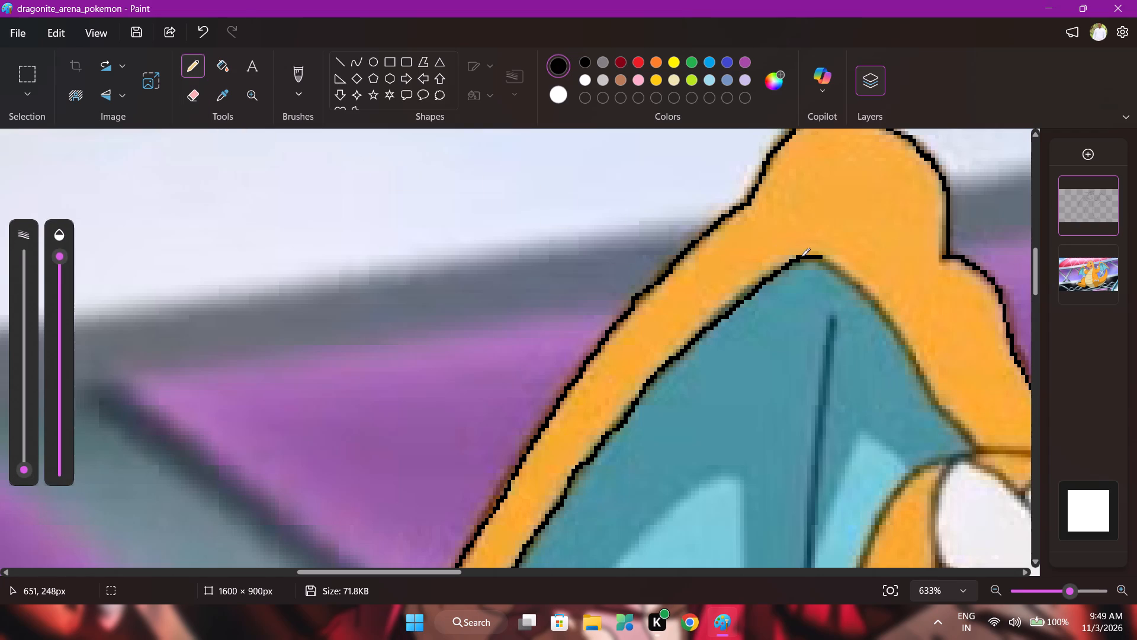
pyautogui.moveTo(801, 257); pyautogui.dragTo(854, 283)
pyautogui.moveTo(854, 283); pyautogui.dragTo(907, 345)
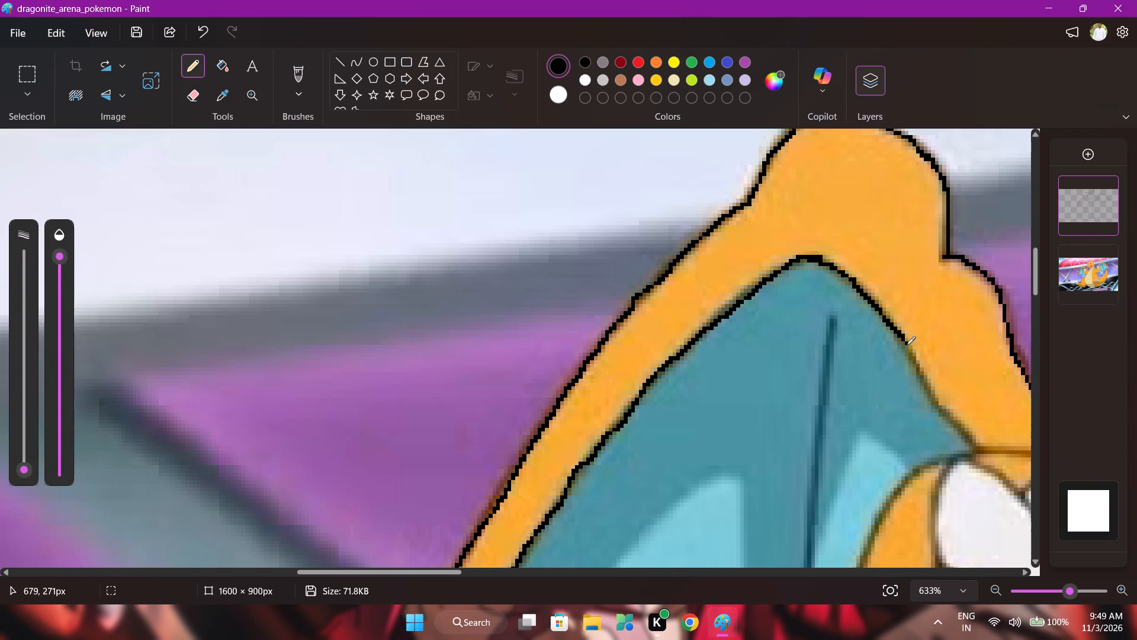
pyautogui.moveTo(907, 345); pyautogui.dragTo(972, 438)
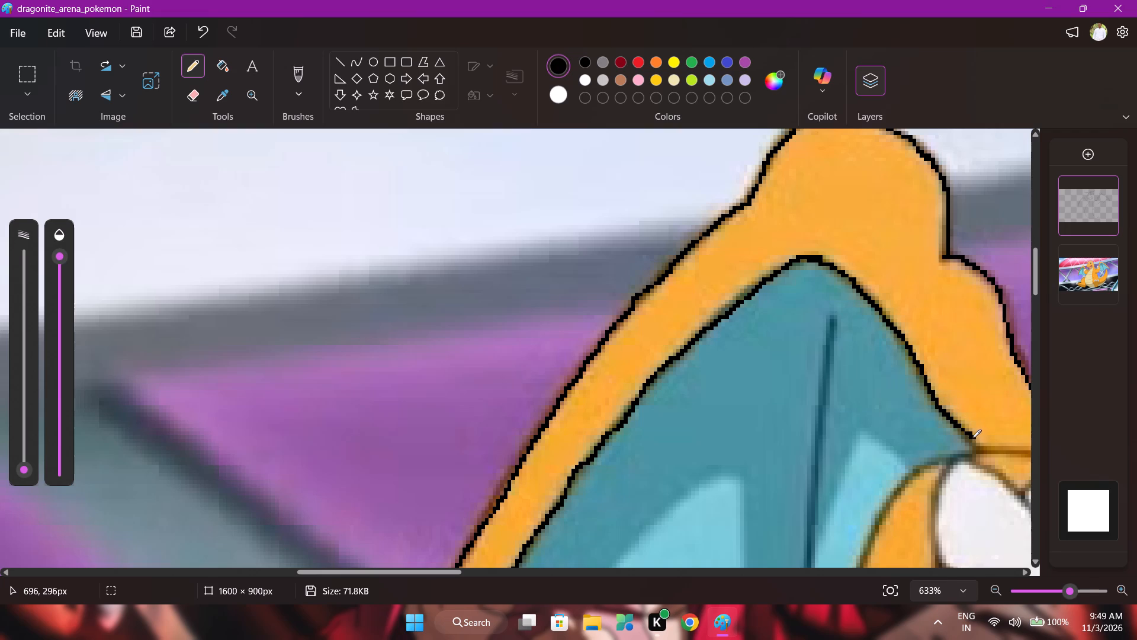
pyautogui.moveTo(972, 438); pyautogui.dragTo(979, 451)
# Trace the clawed hand's upper outline in black pencil from the border's inner line over the white claws to the small teal gap's corner.
pyautogui.keyDown('ctrl'); pyautogui.scroll(-3, 751, 537); pyautogui.keyUp('ctrl')
pyautogui.scroll(-1, 860, 514)
pyautogui.scroll(-1, 916, 441)
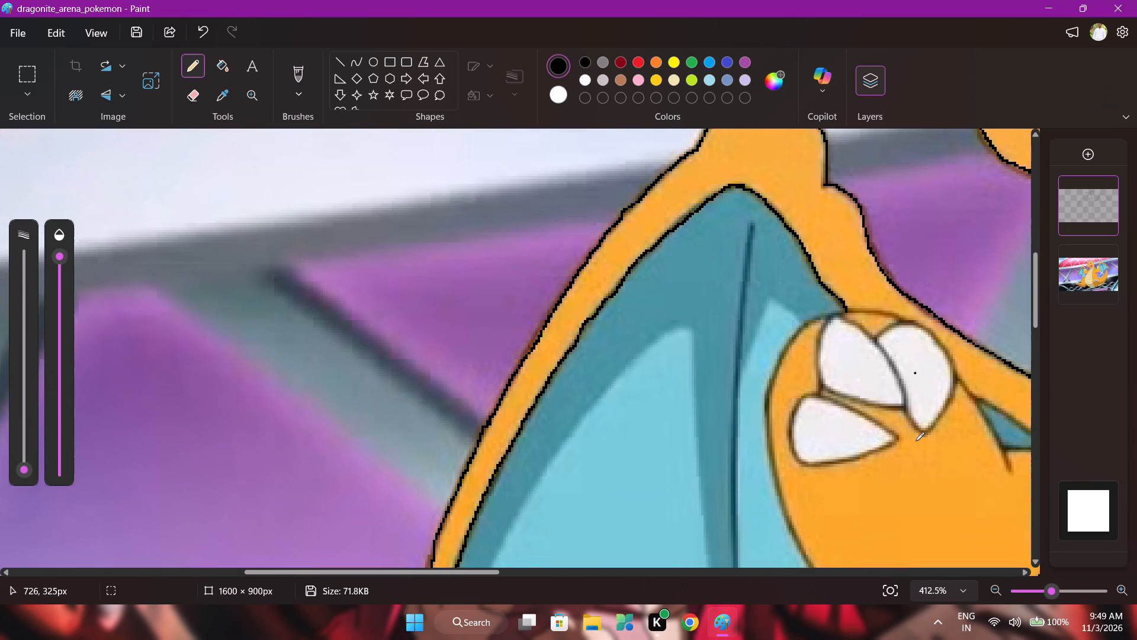
pyautogui.hscroll(-1, 904, 428)
pyautogui.keyDown('ctrl'); pyautogui.scroll(-3, 892, 428); pyautogui.keyUp('ctrl')
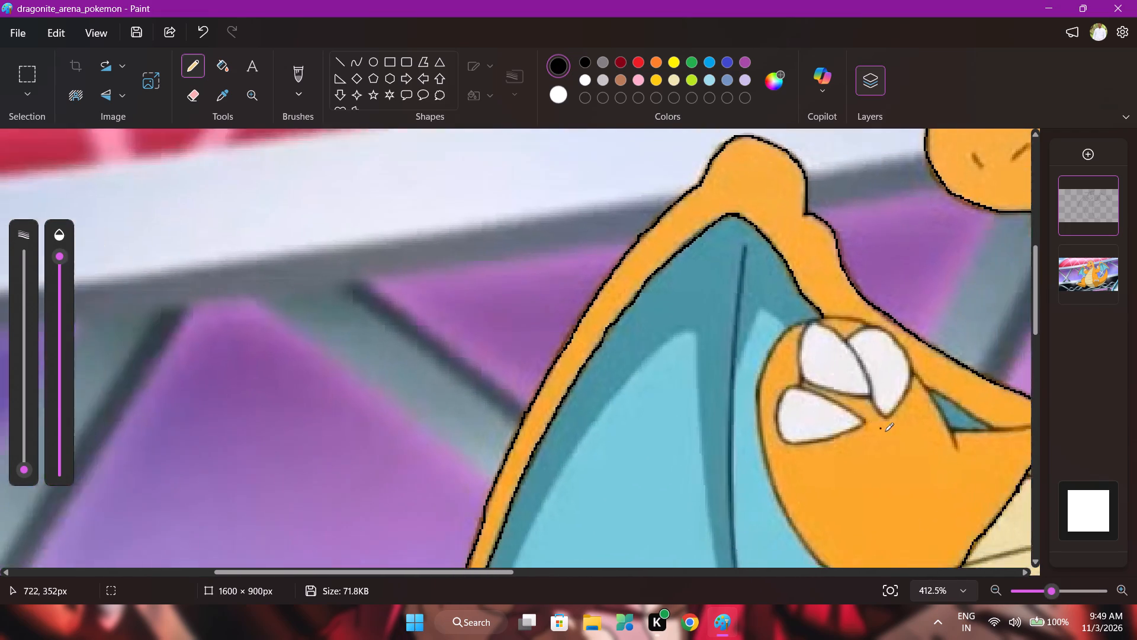
pyautogui.keyDown('ctrl'); pyautogui.scroll(-1, 885, 431); pyautogui.keyUp('ctrl')
pyautogui.keyDown('ctrl'); pyautogui.scroll(5, 918, 449); pyautogui.keyUp('ctrl')
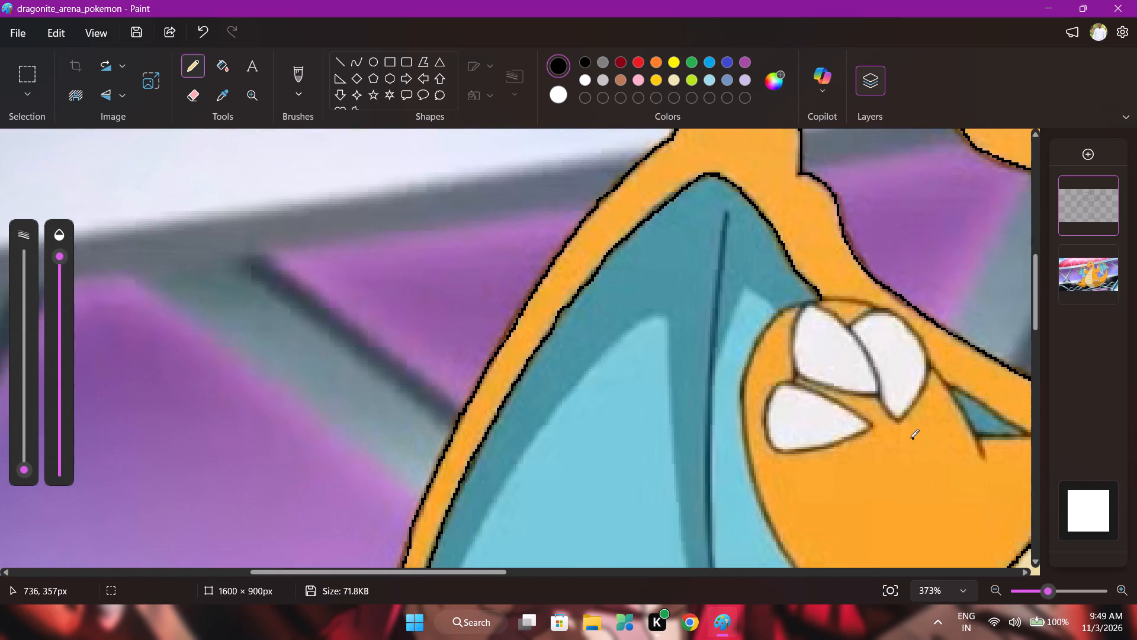
pyautogui.keyDown('ctrl'); pyautogui.scroll(4, 892, 431); pyautogui.keyUp('ctrl')
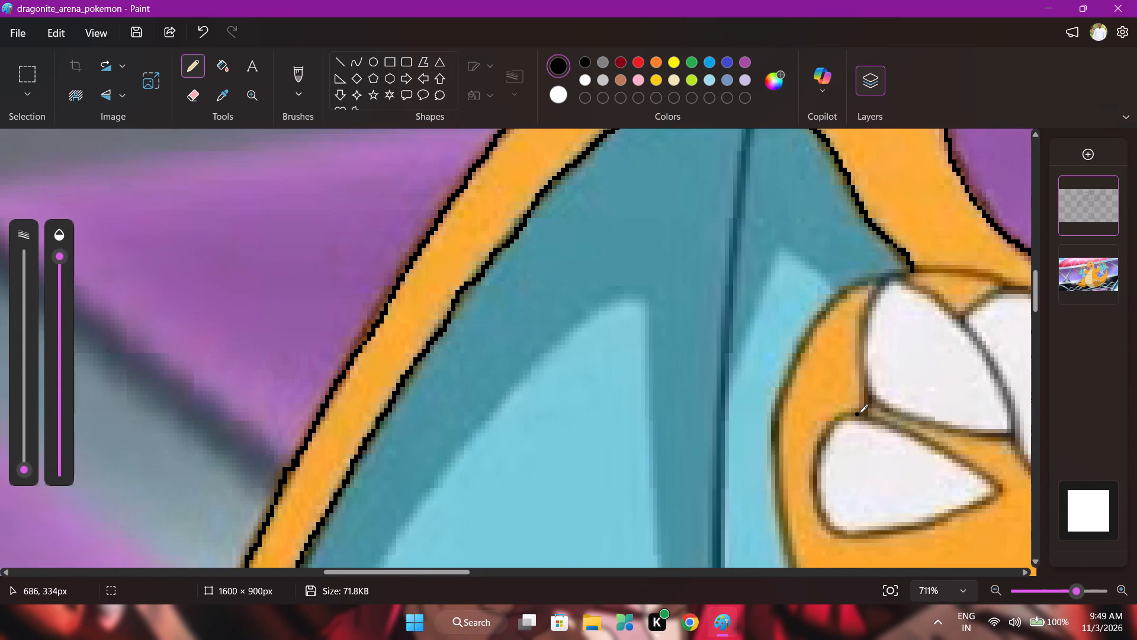
pyautogui.hscroll(-1, 859, 413)
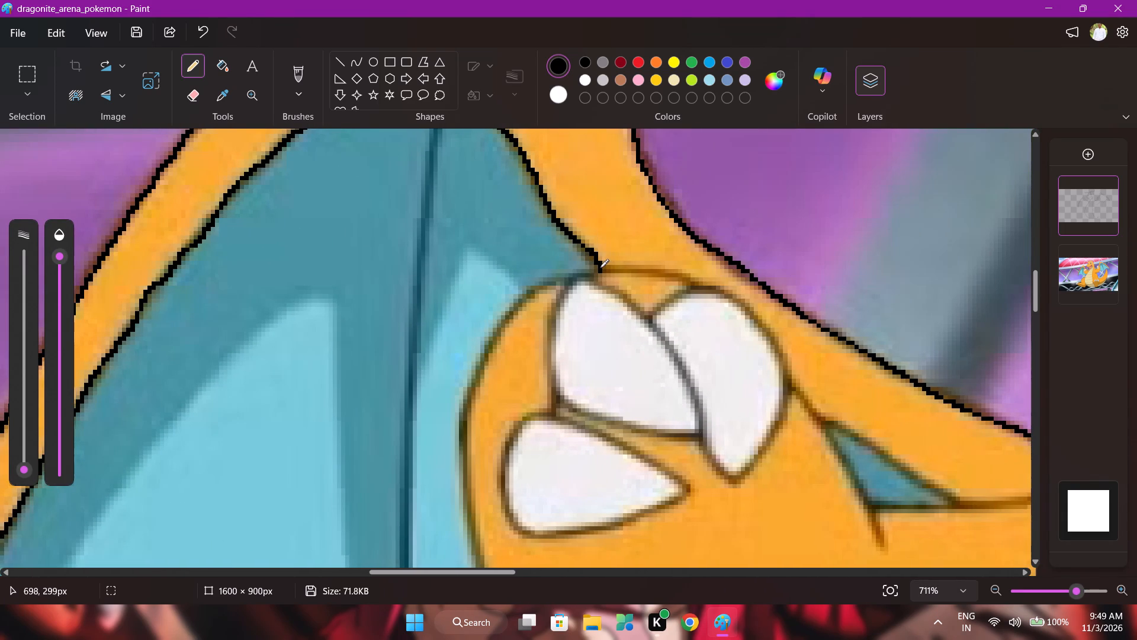
pyautogui.moveTo(601, 270); pyautogui.dragTo(672, 276)
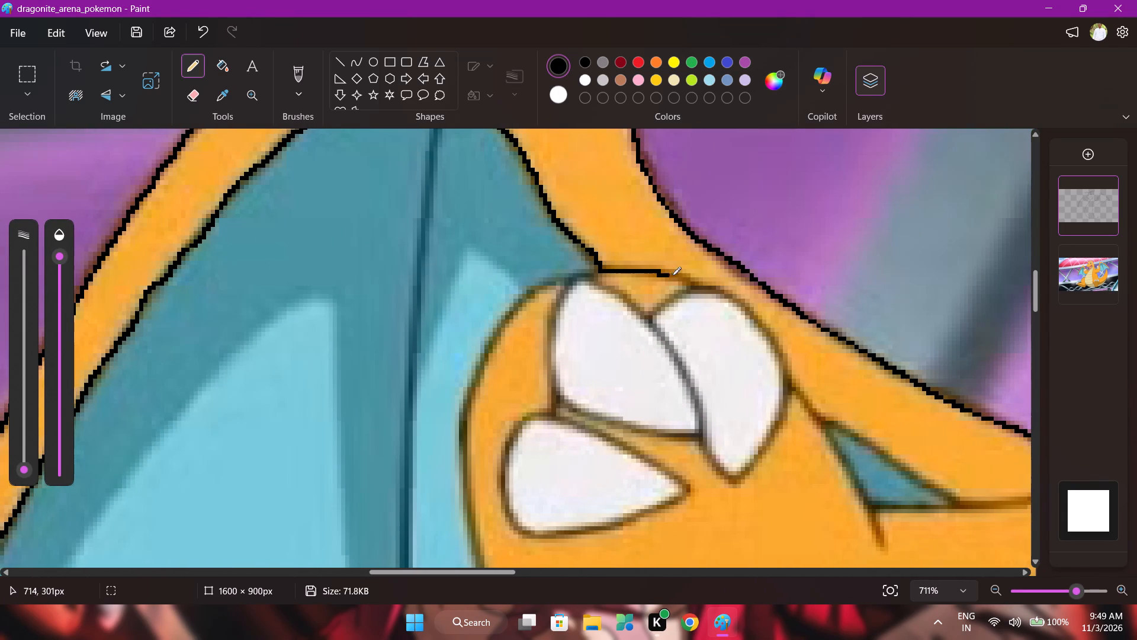
pyautogui.moveTo(672, 276); pyautogui.dragTo(752, 312)
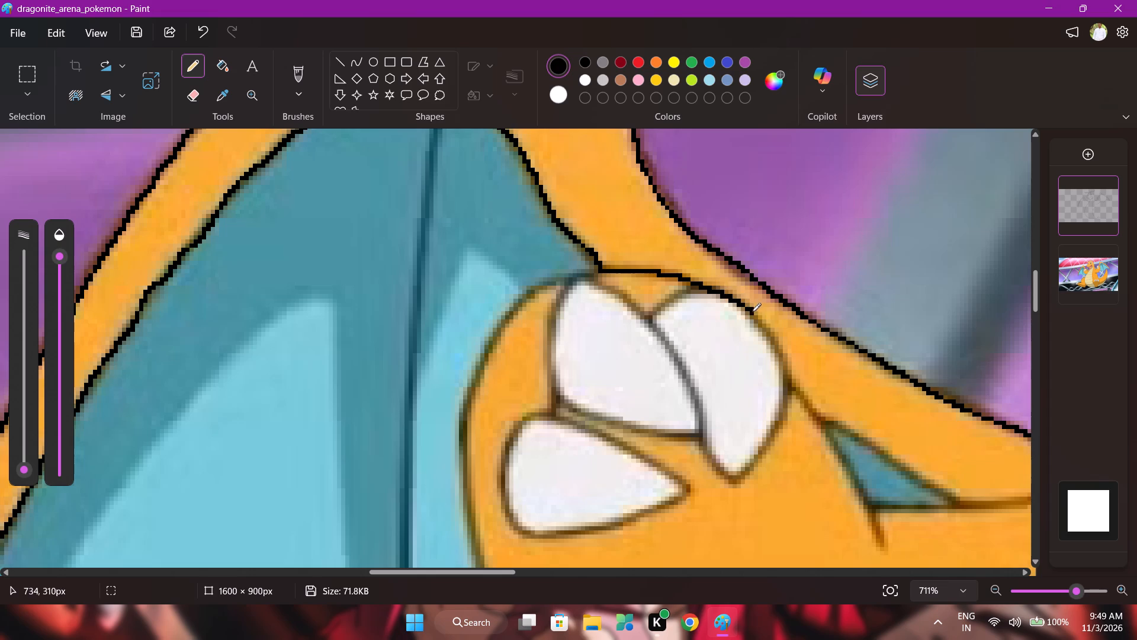
pyautogui.moveTo(752, 312); pyautogui.dragTo(792, 381)
pyautogui.moveTo(792, 381); pyautogui.dragTo(829, 427)
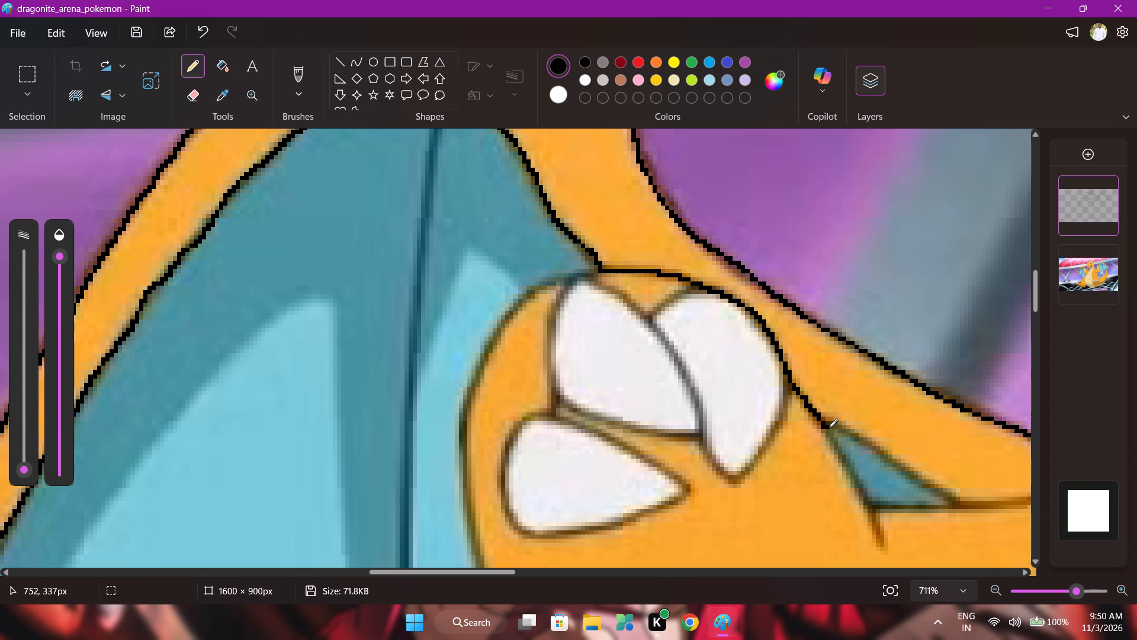
# Trace the orange border's lower edge in black pencil along the small teal gap's upper side and on to the cream belly's outline.
pyautogui.moveTo(829, 427); pyautogui.dragTo(922, 476)
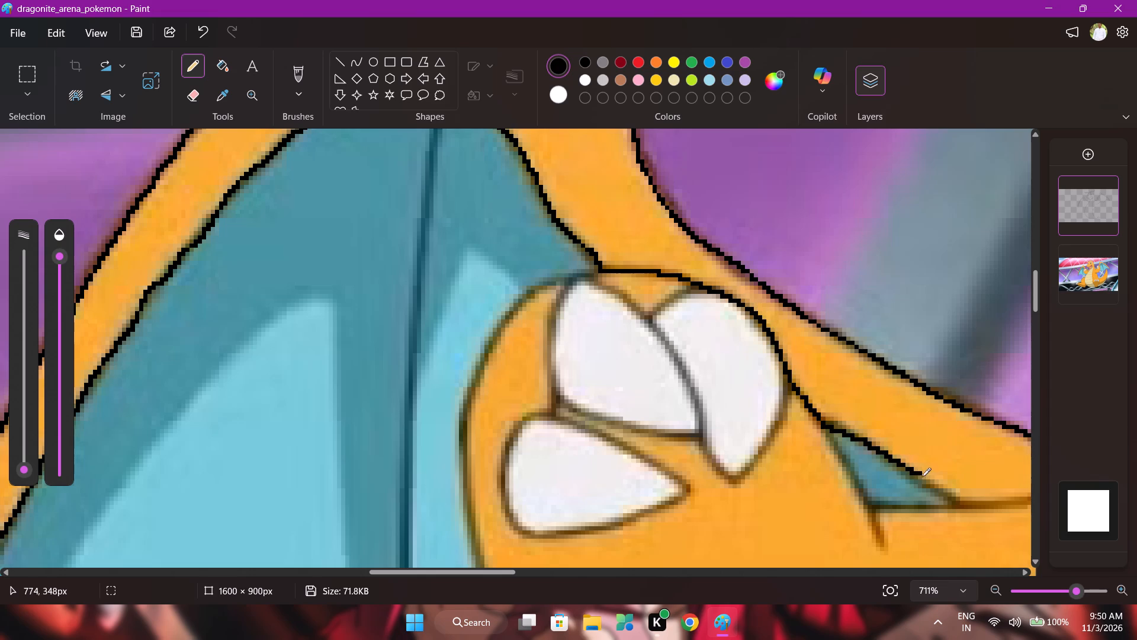
pyautogui.moveTo(922, 476); pyautogui.dragTo(957, 507)
pyautogui.hscroll(-1, 941, 503)
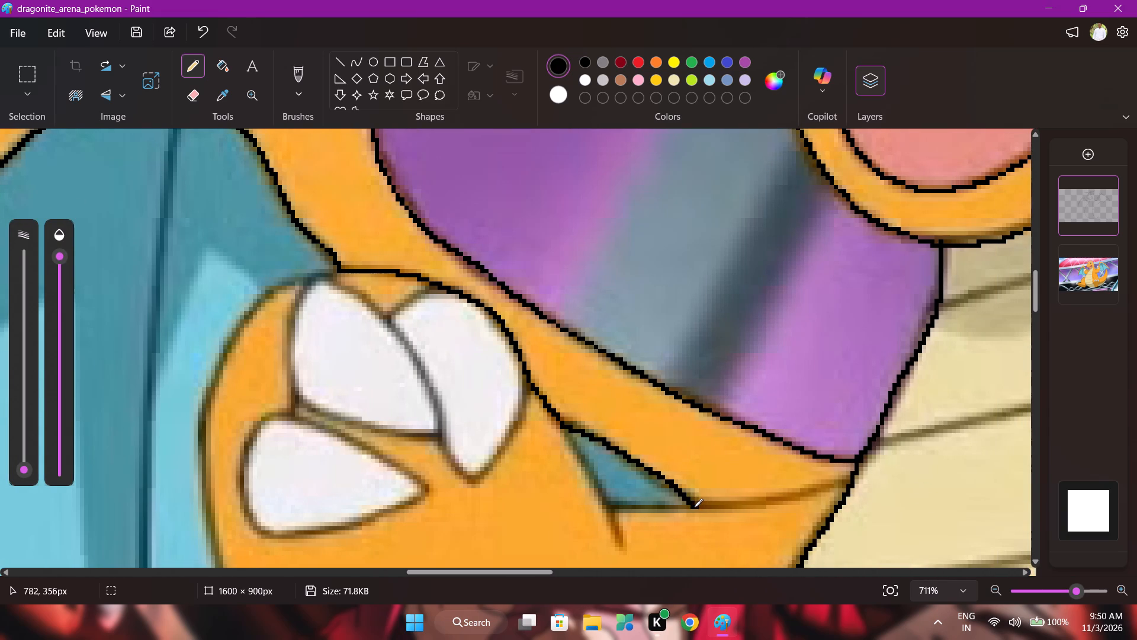
pyautogui.moveTo(693, 507); pyautogui.dragTo(797, 495)
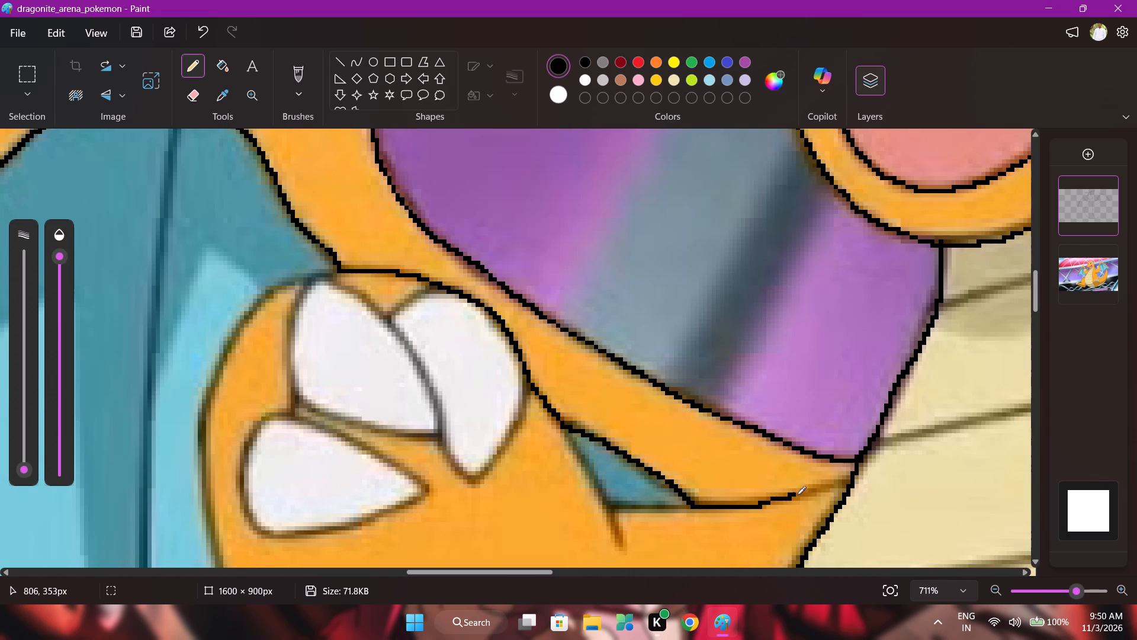
pyautogui.moveTo(797, 495); pyautogui.dragTo(853, 479)
# Trace the small teal gap's lower and hand-side edges in black pencil, including the short crease running below the gap into the orange arm.
pyautogui.moveTo(698, 505); pyautogui.dragTo(638, 504)
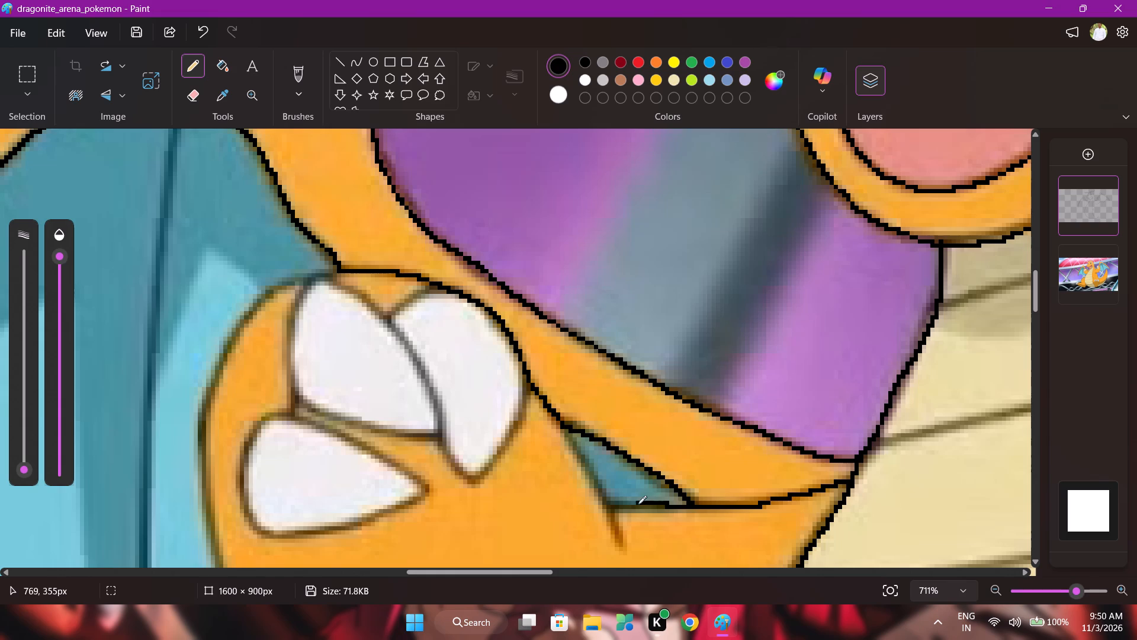
pyautogui.moveTo(638, 504); pyautogui.dragTo(606, 506)
pyautogui.moveTo(621, 546); pyautogui.dragTo(620, 544)
pyautogui.moveTo(620, 544); pyautogui.dragTo(590, 477)
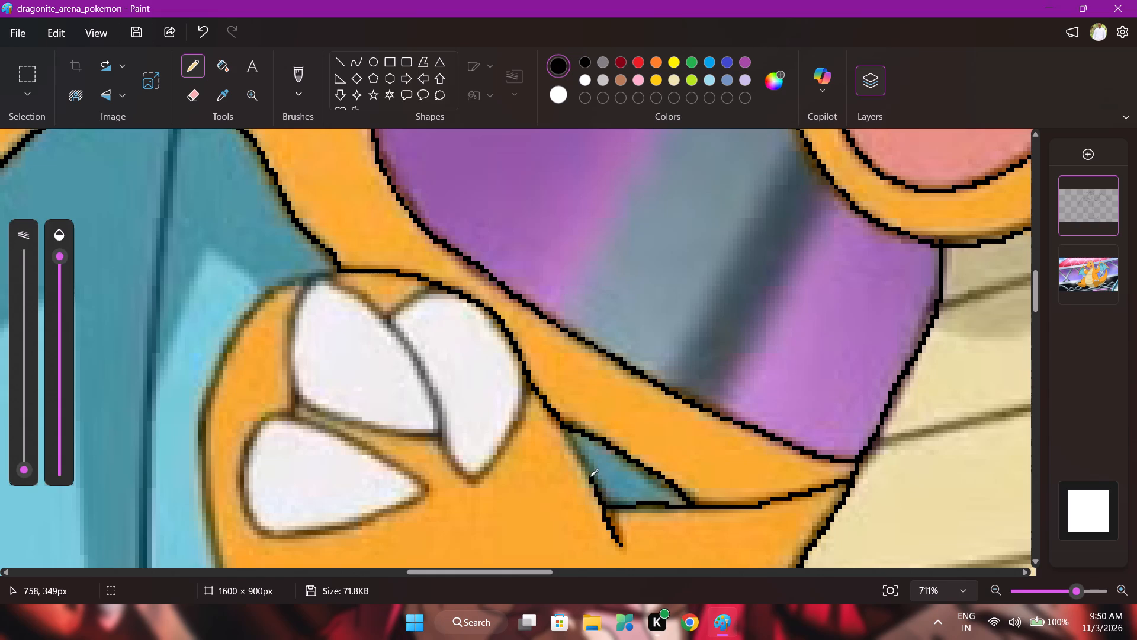
pyautogui.moveTo(590, 477); pyautogui.dragTo(557, 421)
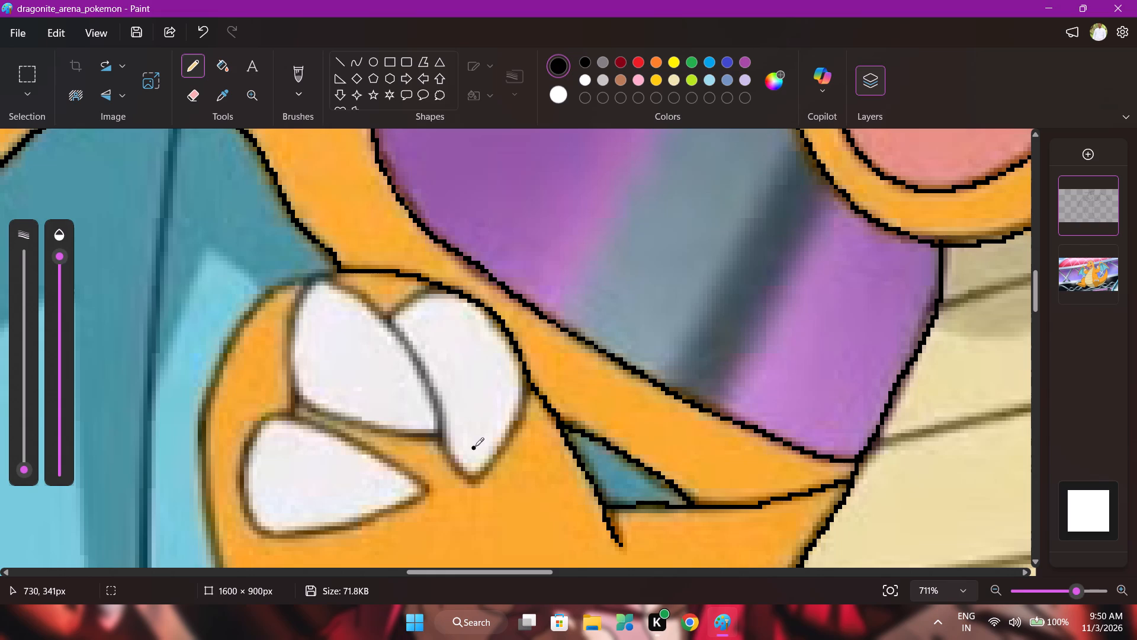
# Trace the clawed hand's outer outline in black pencil from the wing border's inner line around the knuckle and down beside the lowest claw.
pyautogui.hscroll(1, 446, 436)
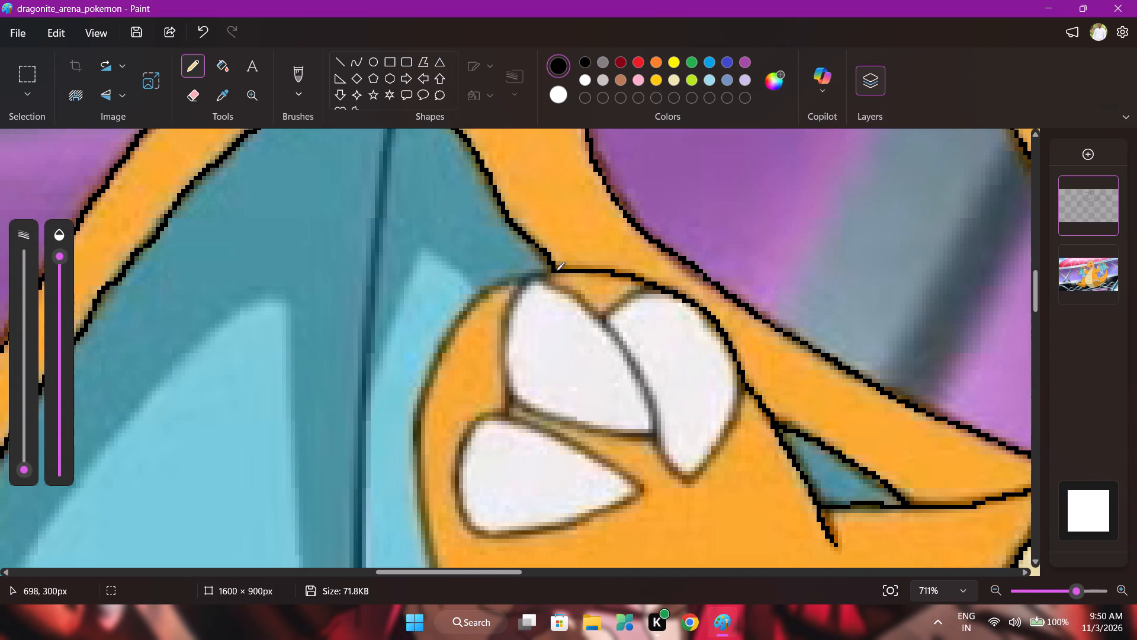
pyautogui.moveTo(556, 271); pyautogui.dragTo(474, 297)
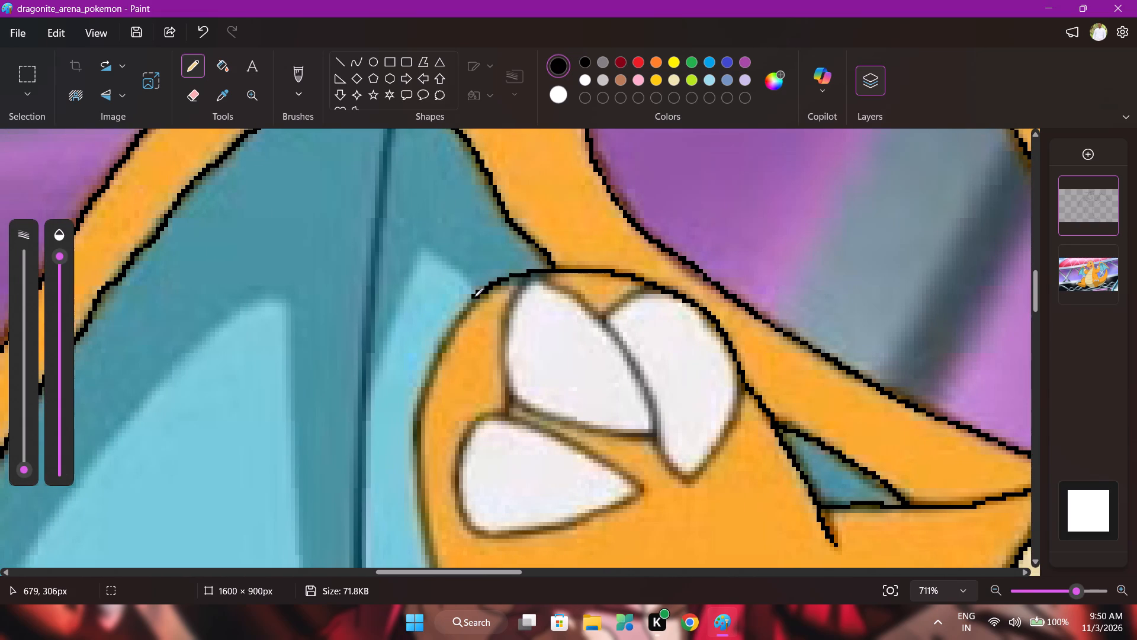
pyautogui.moveTo(474, 297); pyautogui.dragTo(428, 380)
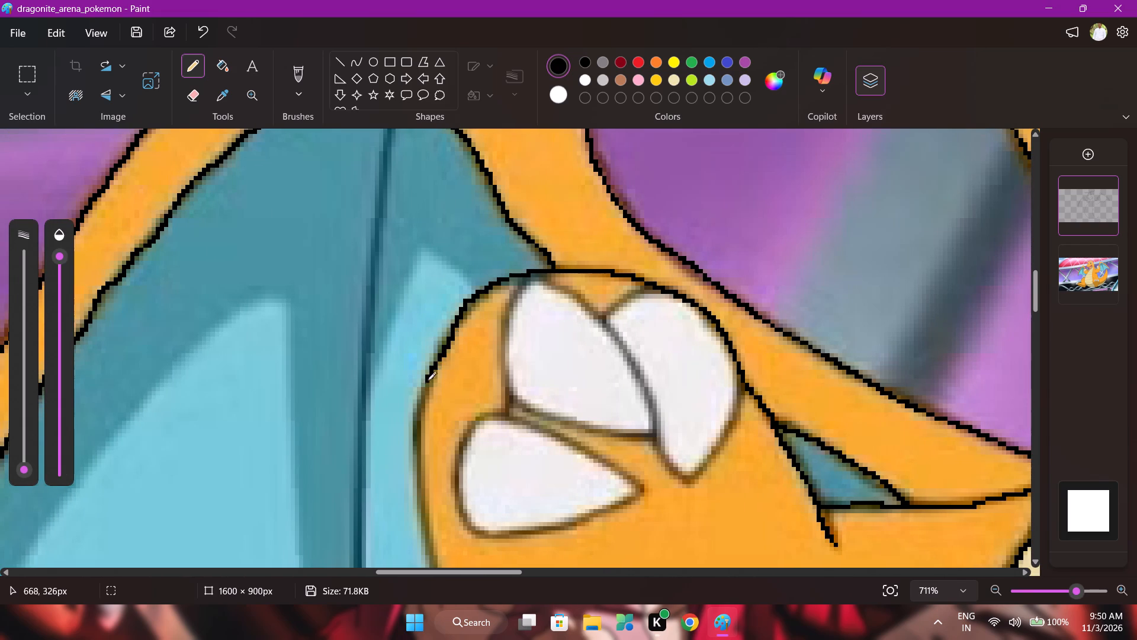
pyautogui.moveTo(428, 380); pyautogui.dragTo(421, 530)
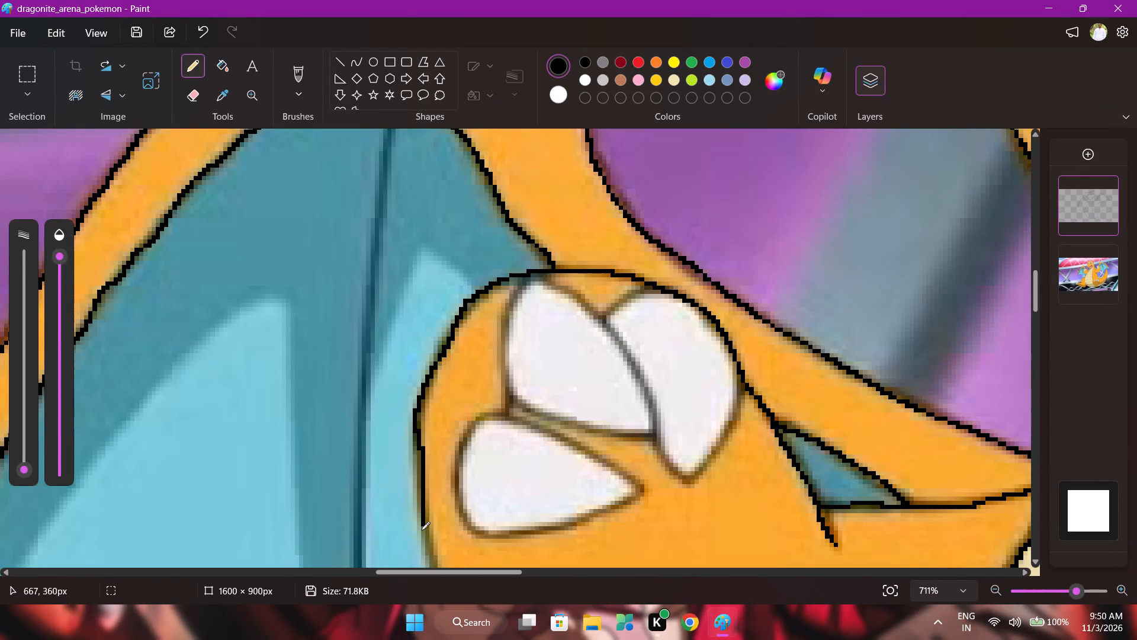
pyautogui.moveTo(421, 530); pyautogui.dragTo(429, 572)
# Outline the lowest white claw of the hand in black pencil as a closed shape.
pyautogui.moveTo(460, 452); pyautogui.dragTo(496, 418)
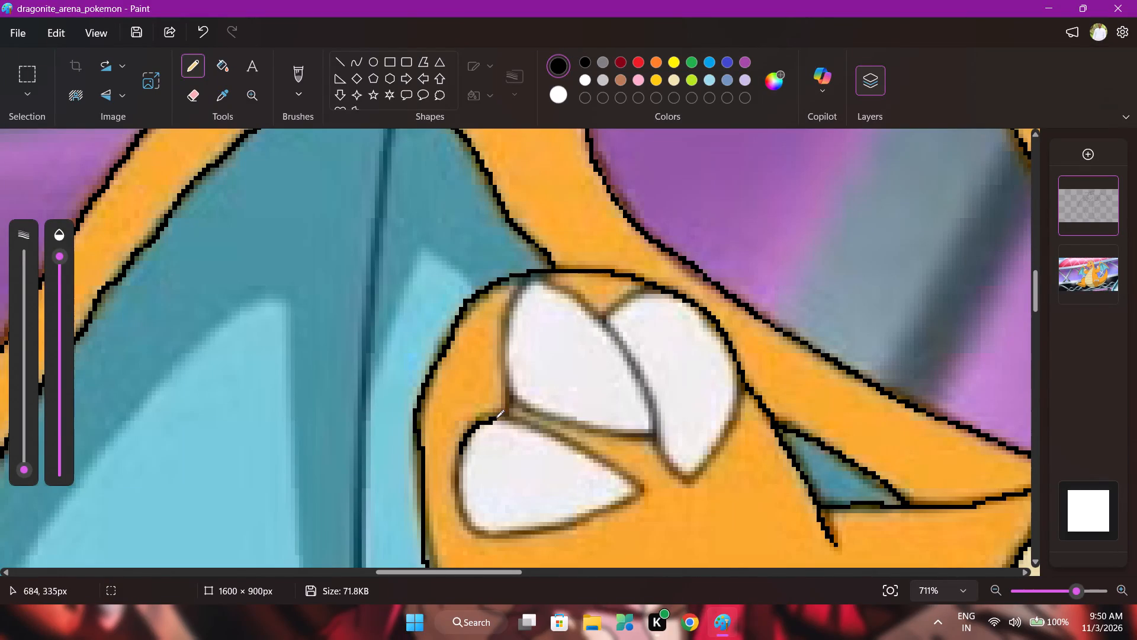
pyautogui.moveTo(496, 418); pyautogui.dragTo(611, 471)
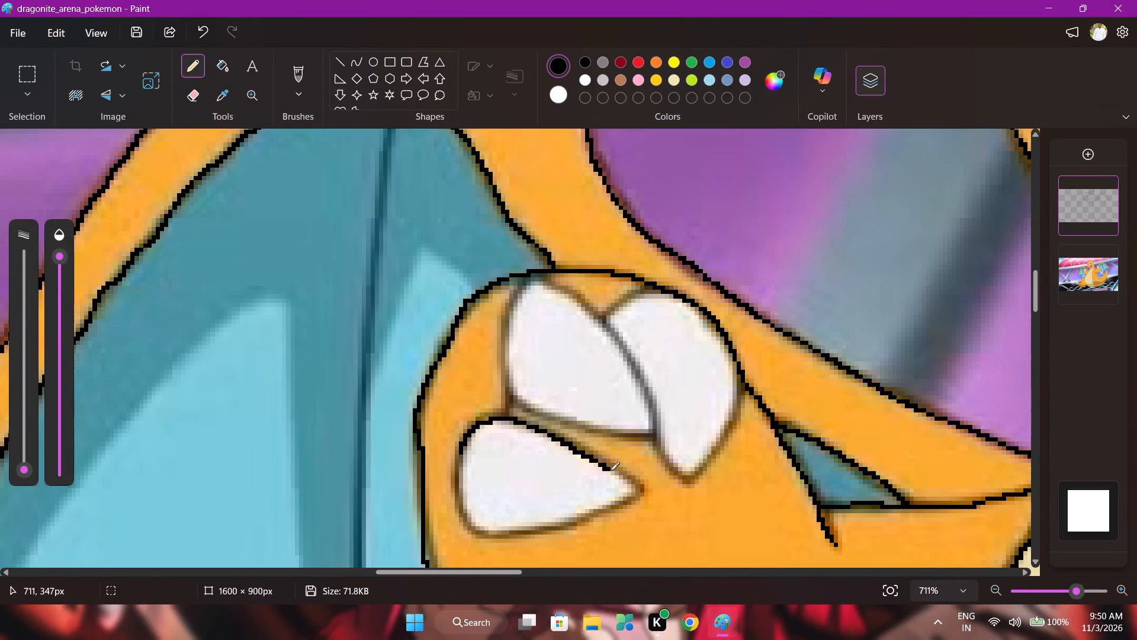
pyautogui.moveTo(611, 471); pyautogui.dragTo(573, 524)
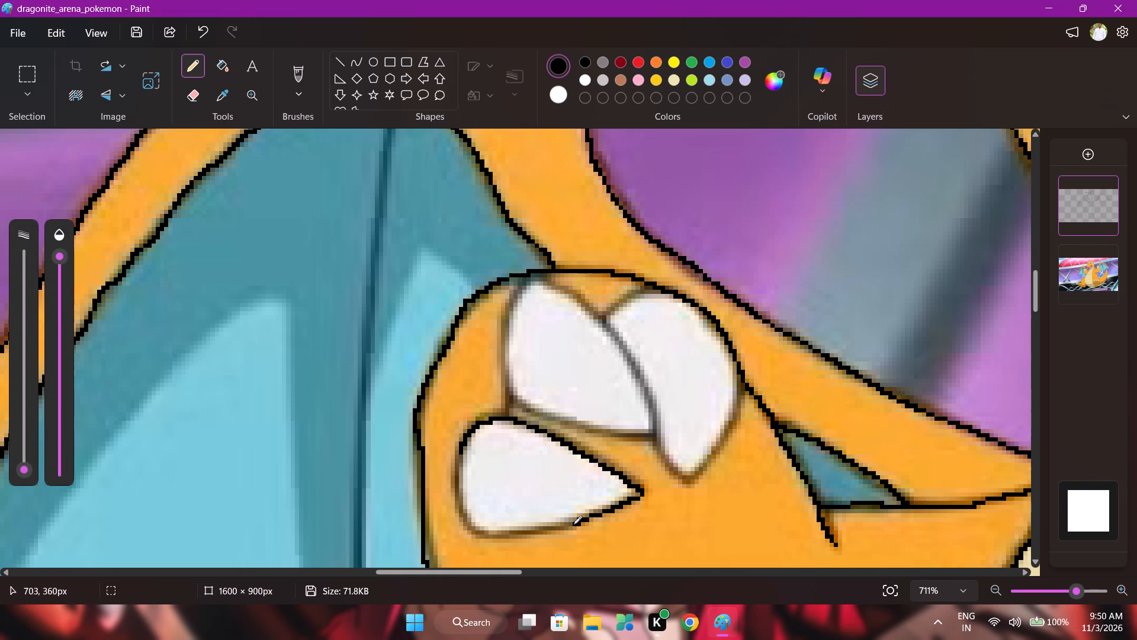
pyautogui.moveTo(573, 524); pyautogui.dragTo(470, 525)
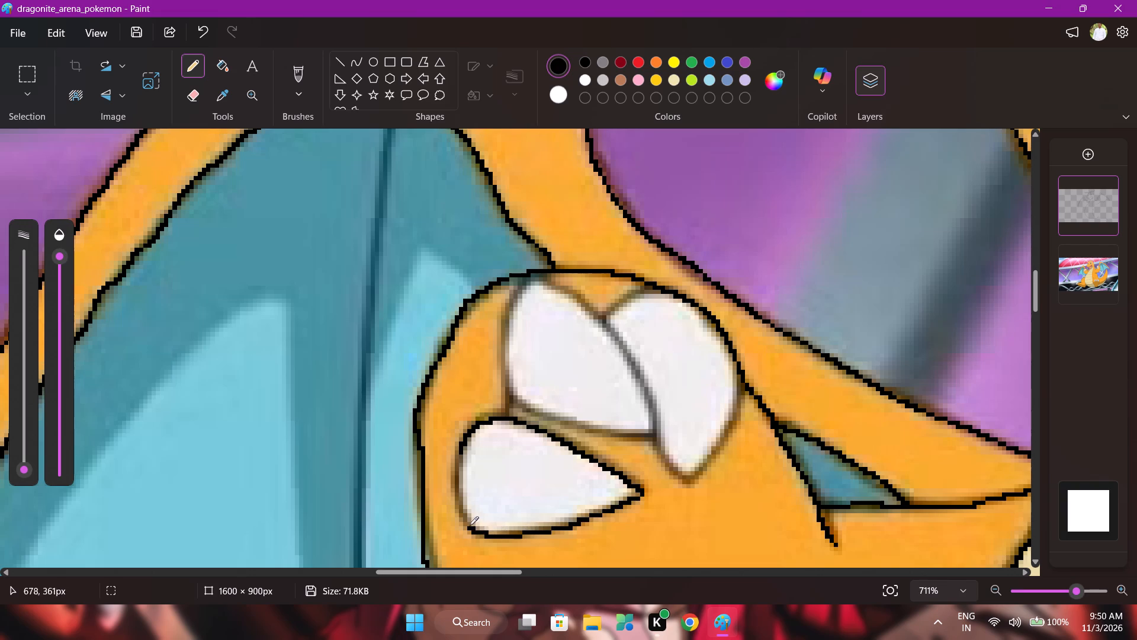
pyautogui.moveTo(470, 525); pyautogui.dragTo(460, 447)
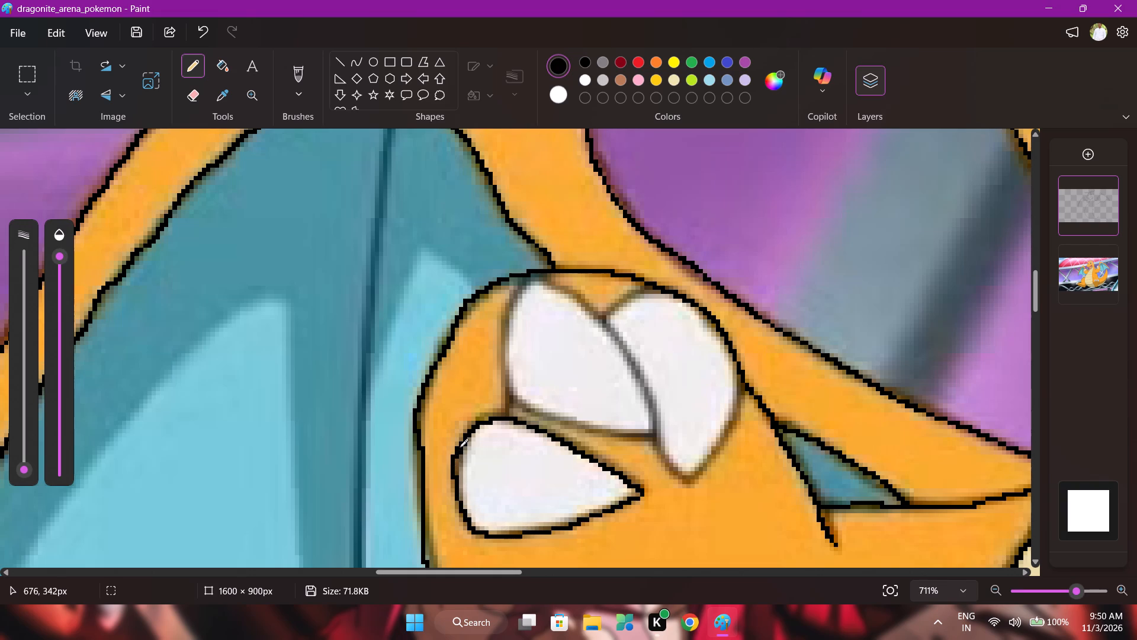
pyautogui.moveTo(460, 447); pyautogui.dragTo(462, 444)
# Outline the middle white claw in black pencil all the way around, joining its top to the hand's upper outline.
pyautogui.moveTo(526, 286); pyautogui.dragTo(507, 313)
pyautogui.moveTo(507, 313); pyautogui.dragTo(548, 423)
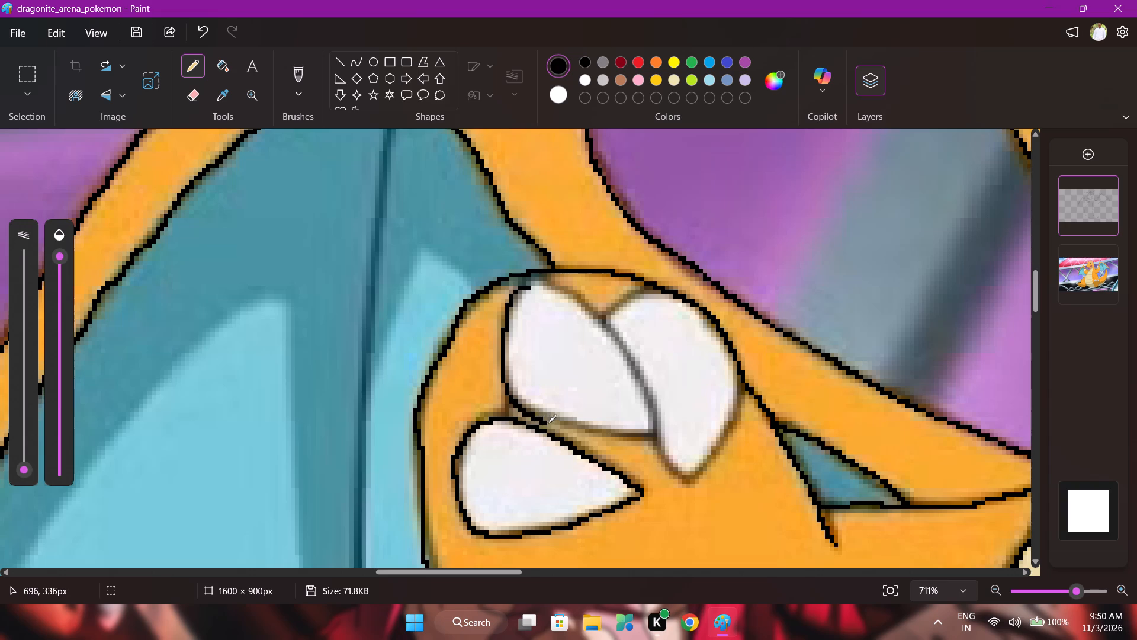
pyautogui.moveTo(548, 423); pyautogui.dragTo(653, 440)
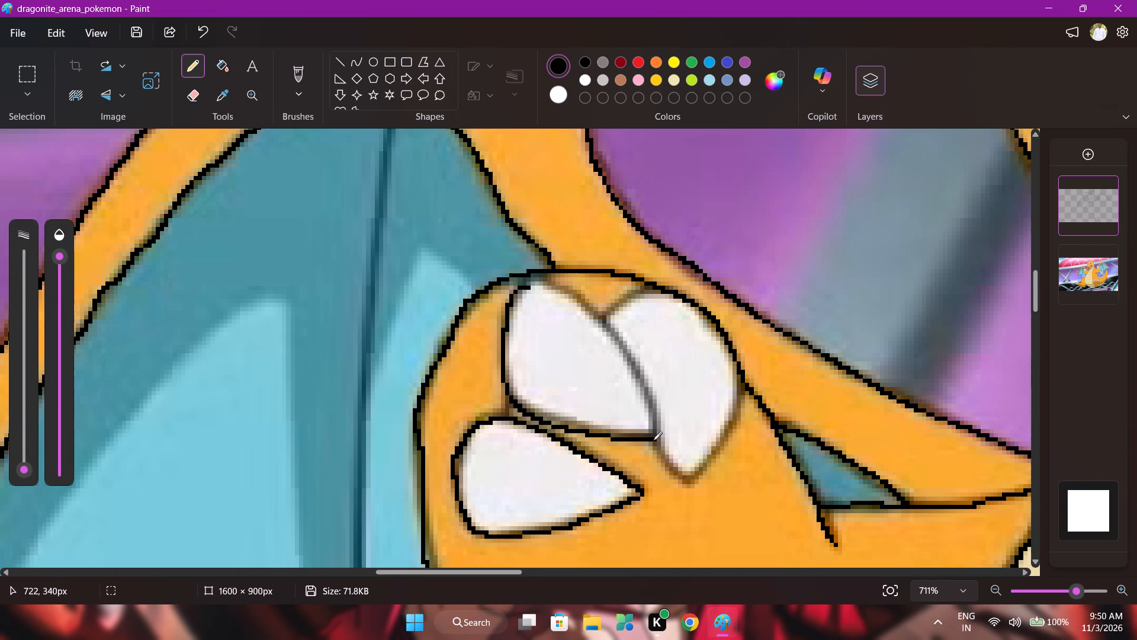
pyautogui.moveTo(653, 440); pyautogui.dragTo(635, 370)
pyautogui.moveTo(635, 370); pyautogui.dragTo(550, 283)
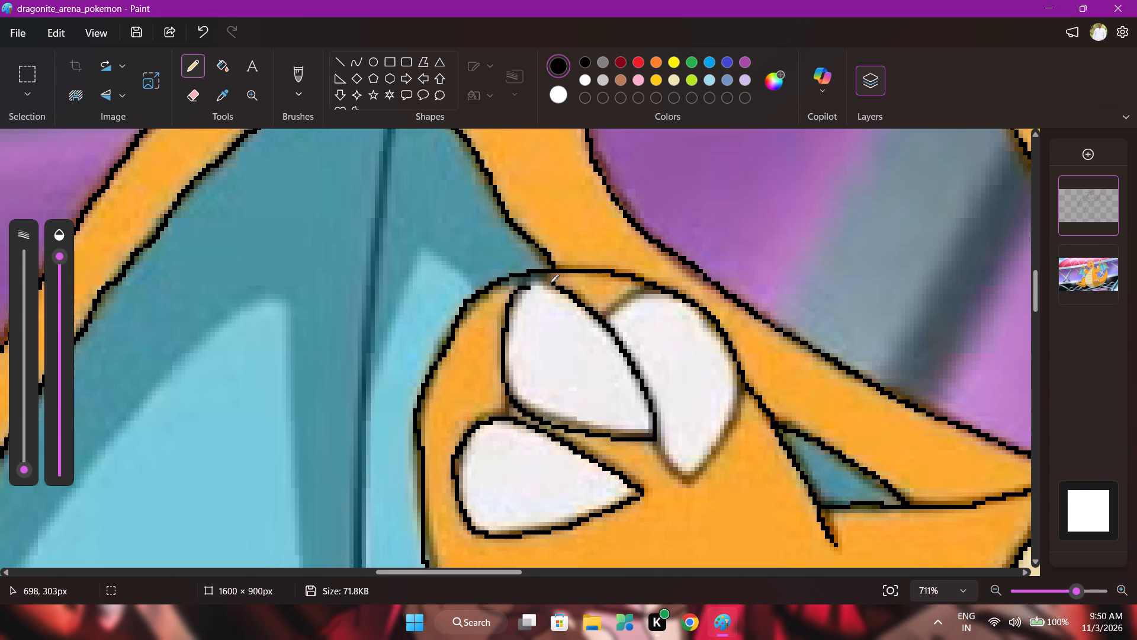
pyautogui.moveTo(550, 283); pyautogui.dragTo(505, 340)
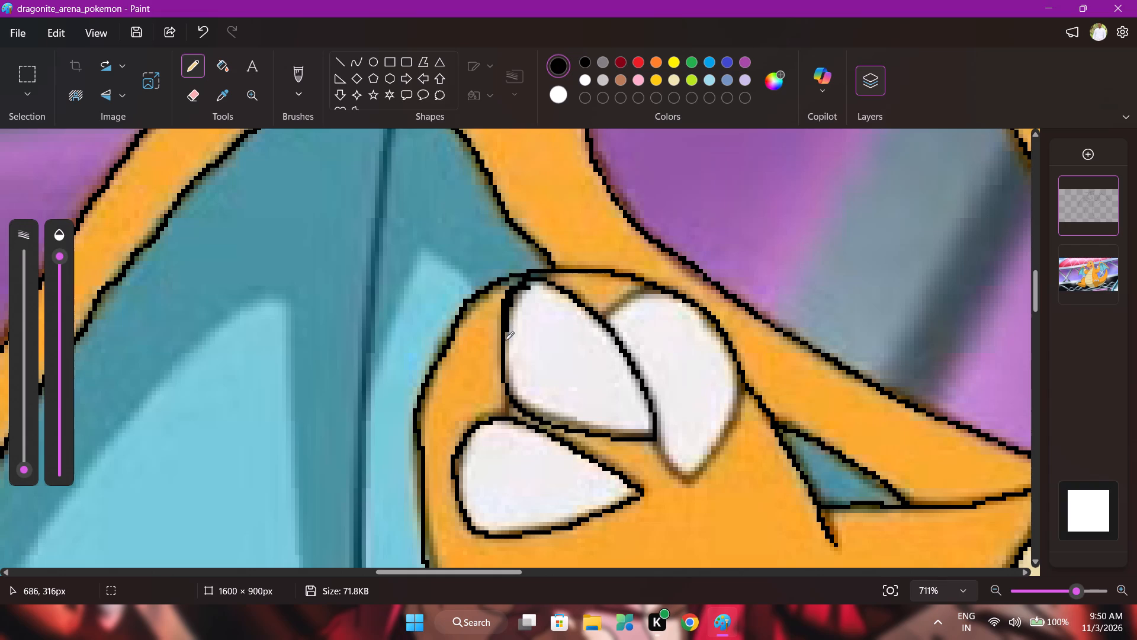
pyautogui.moveTo(505, 340); pyautogui.dragTo(505, 341)
# Trace the remaining edges of the white claw nearest the teal gap in black pencil, from the middle claw around its tip to the hand's outline.
pyautogui.moveTo(600, 320); pyautogui.dragTo(622, 304)
pyautogui.moveTo(622, 304); pyautogui.dragTo(660, 291)
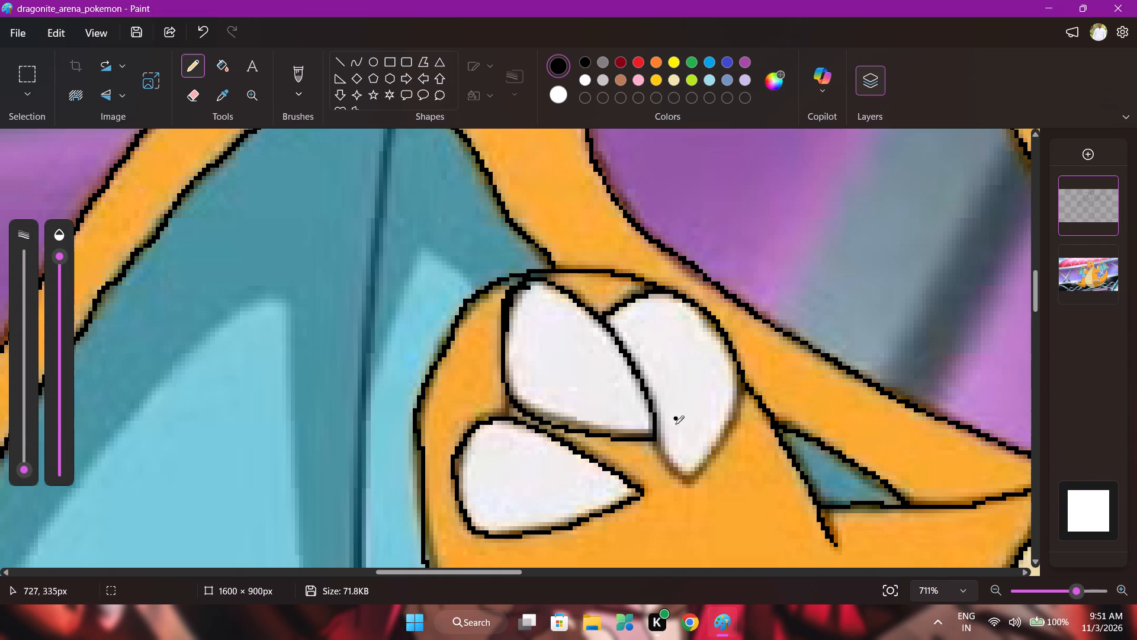
pyautogui.moveTo(653, 439); pyautogui.dragTo(671, 469)
pyautogui.moveTo(671, 469); pyautogui.dragTo(714, 460)
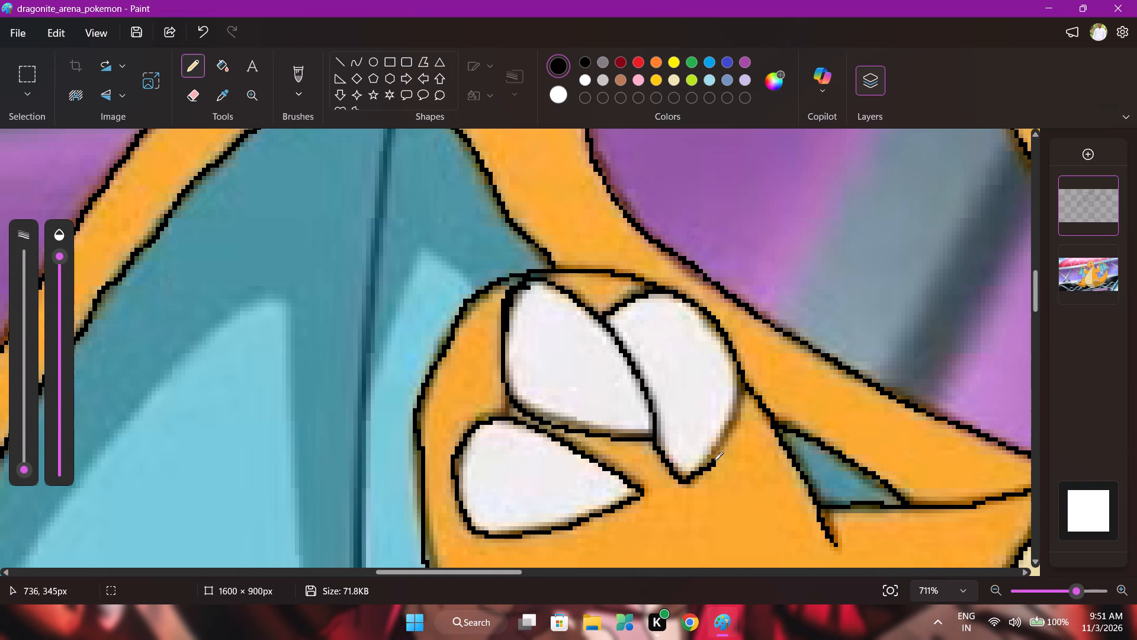
pyautogui.moveTo(714, 460); pyautogui.dragTo(744, 382)
# Erase the stray end of the hand's outer outline just below the lowest claw.
pyautogui.scroll(-2, 744, 382)
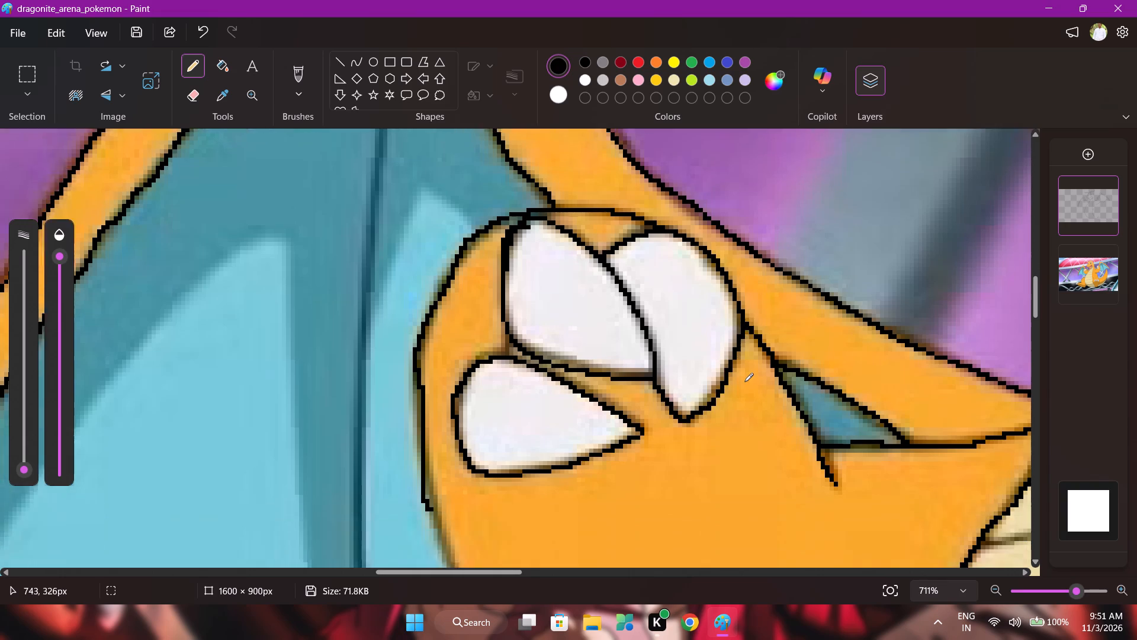
pyautogui.scroll(-2, 744, 382)
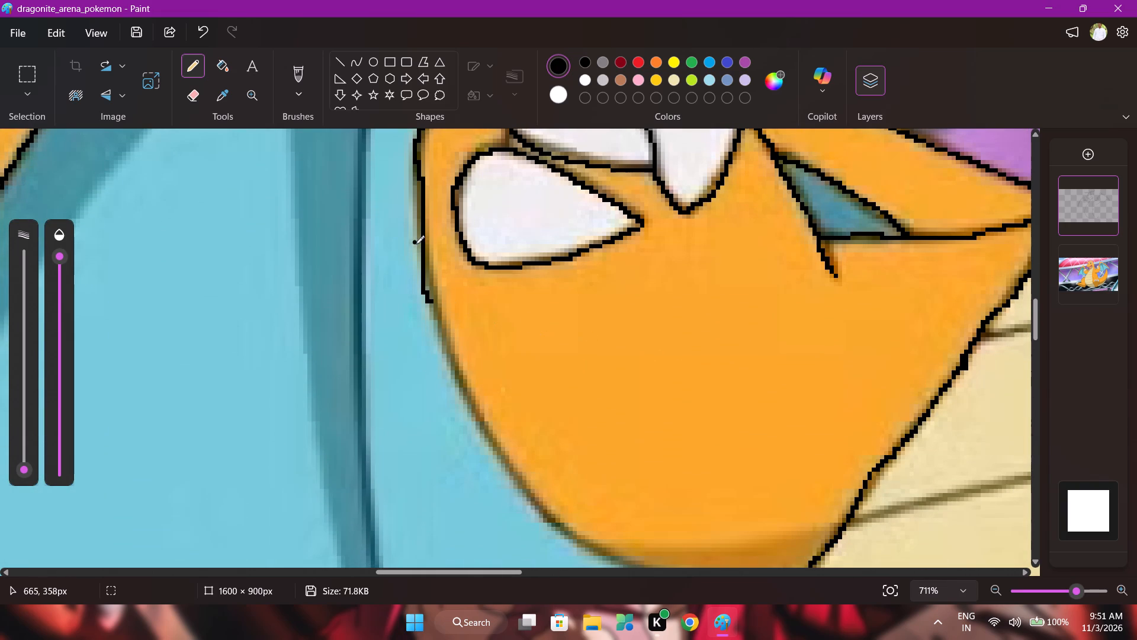
pyautogui.click(189, 89)
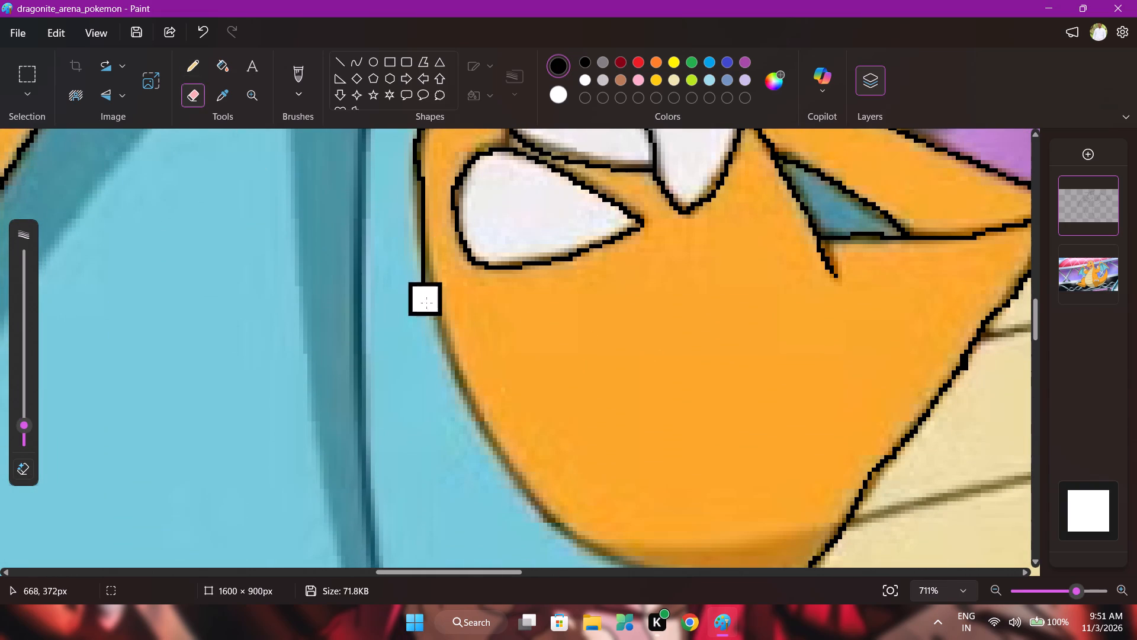
pyautogui.click(429, 292)
# Trace the orange arm's outer outline in black pencil from below the lowest claw around its rounded underside to the cream belly's outline.
pyautogui.click(196, 66)
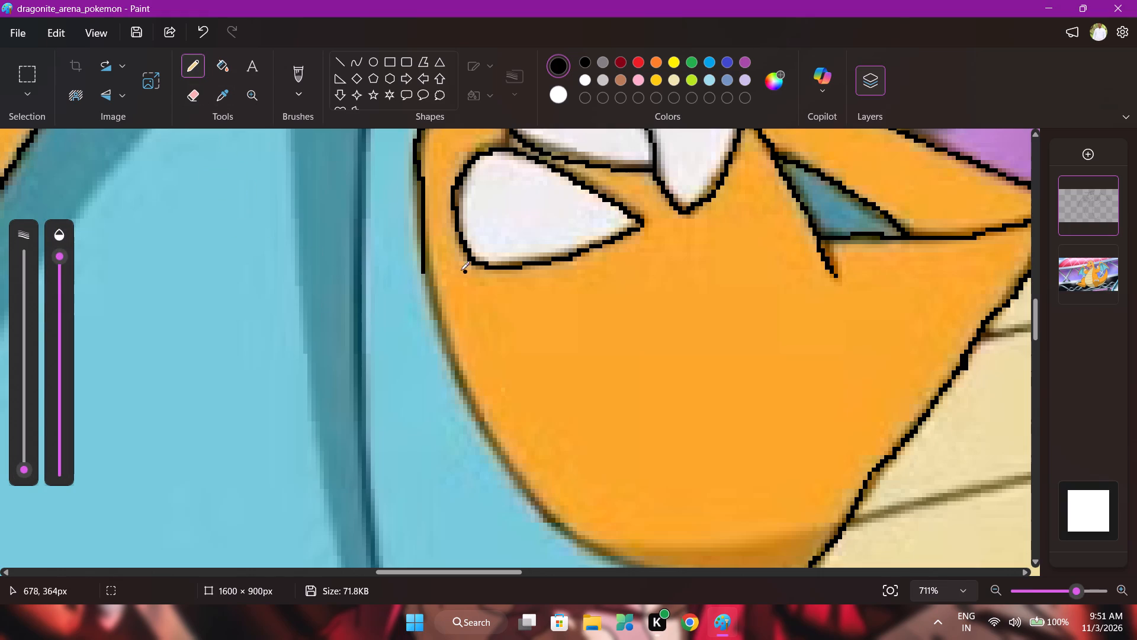
pyautogui.moveTo(421, 270); pyautogui.dragTo(447, 337)
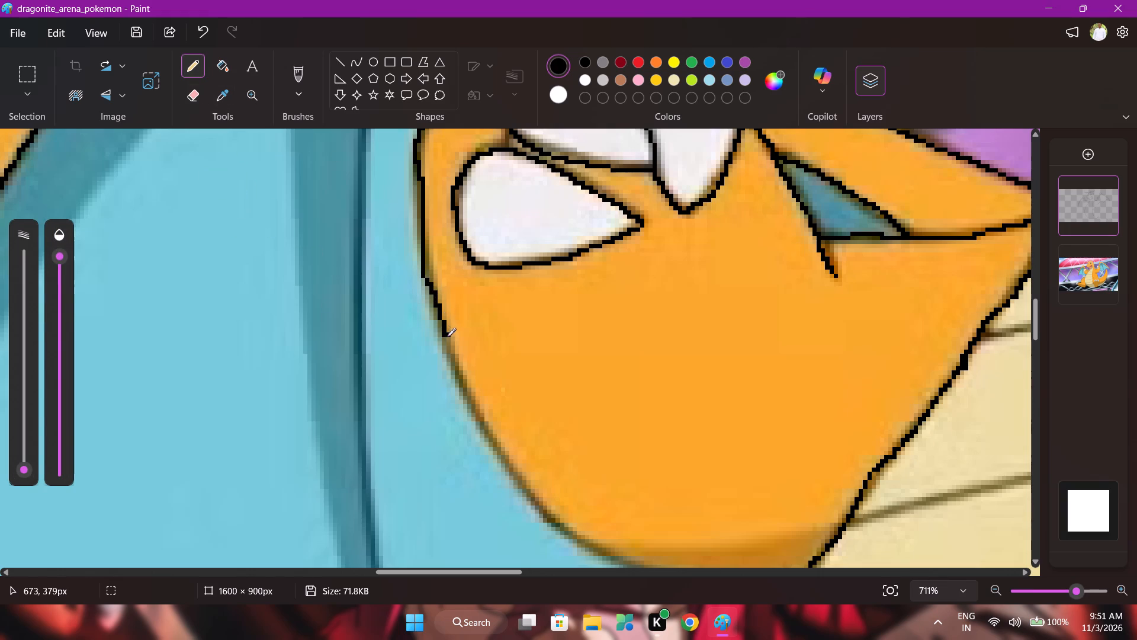
pyautogui.moveTo(447, 337); pyautogui.dragTo(509, 468)
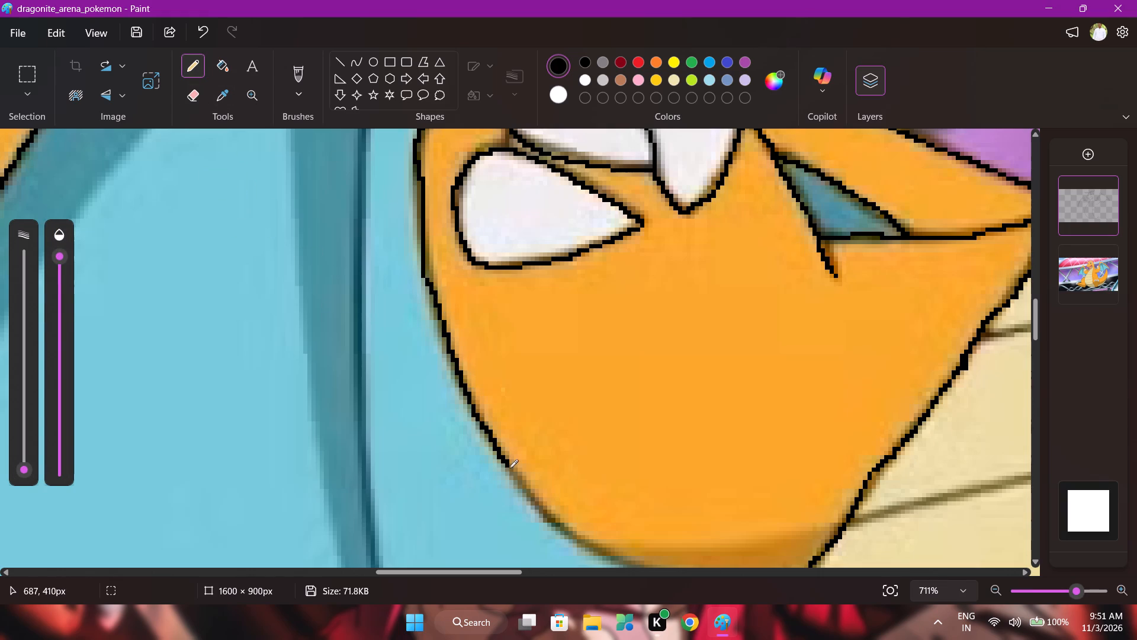
pyautogui.moveTo(509, 468); pyautogui.dragTo(628, 570)
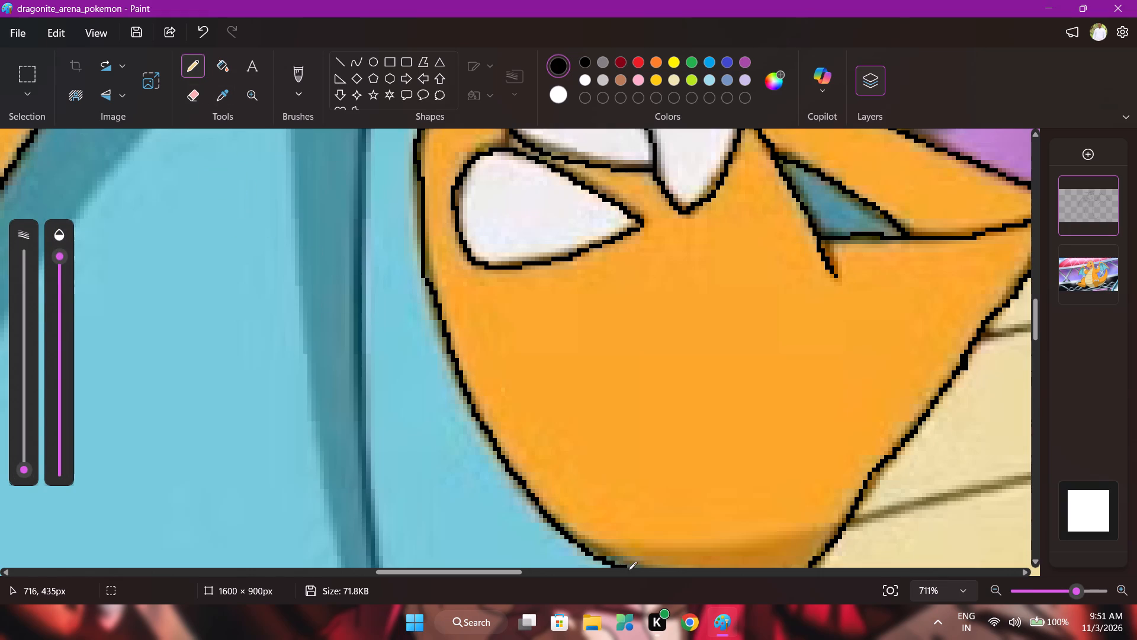
pyautogui.moveTo(628, 570); pyautogui.dragTo(628, 568)
pyautogui.scroll(-3, 622, 538)
pyautogui.moveTo(623, 366); pyautogui.dragTo(647, 369)
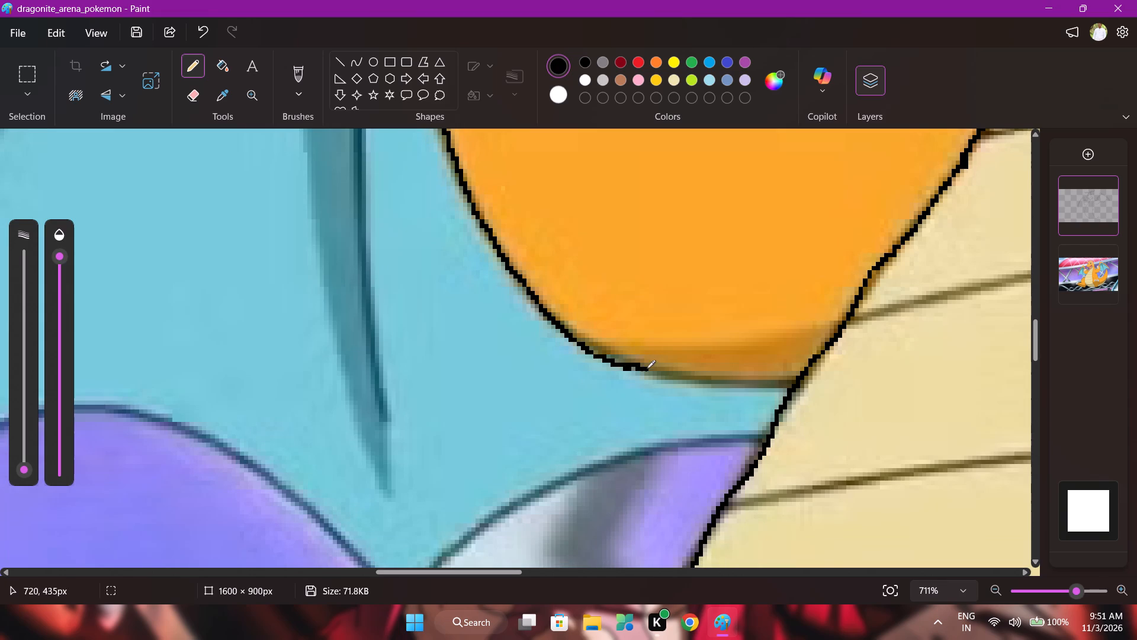
pyautogui.moveTo(647, 369); pyautogui.dragTo(786, 384)
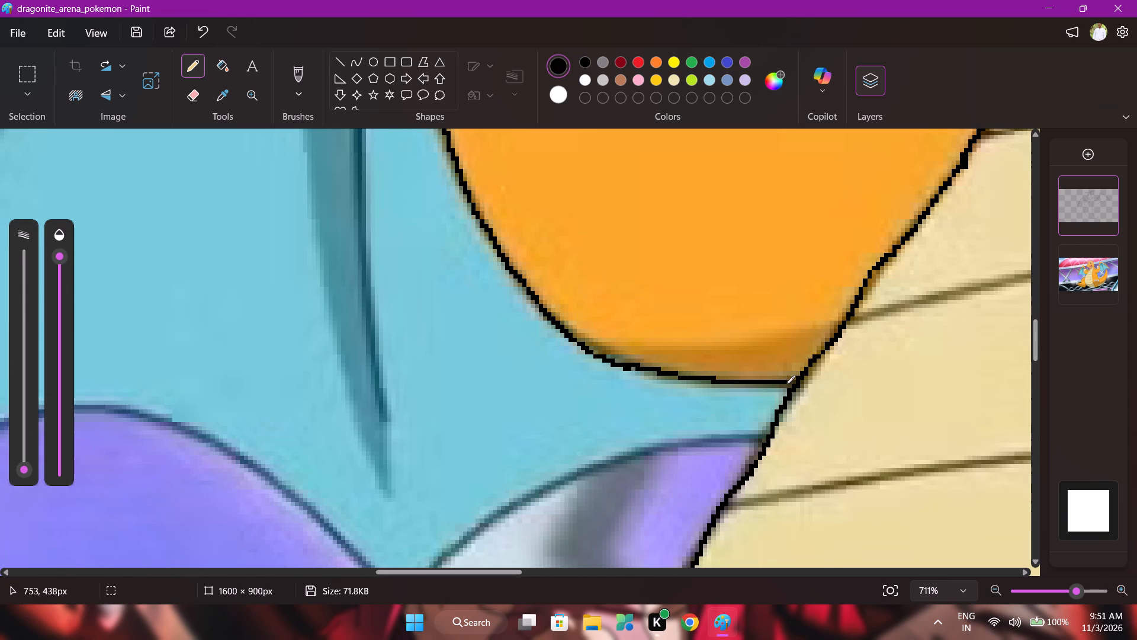
# Join the end of the orange arm's underside outline to the cream belly's outline in black pencil.
pyautogui.moveTo(786, 384); pyautogui.dragTo(798, 384)
# Trace the wing's first lower scallop in black pencil, from the inner edge near the wing tip over the arch to the middle point.
pyautogui.scroll(-1, 794, 385)
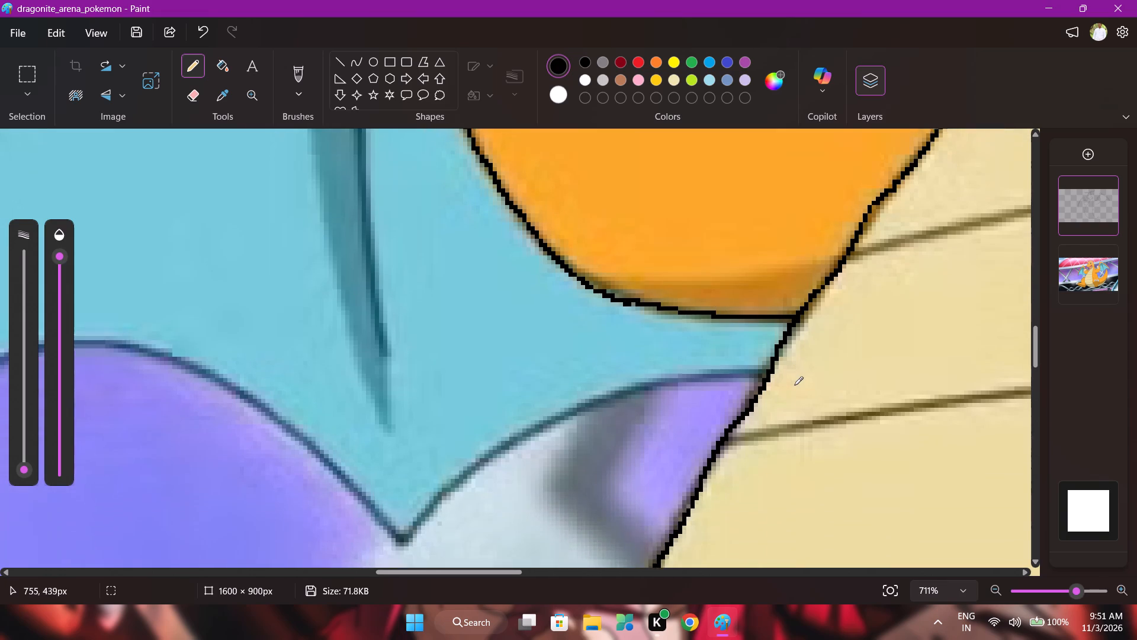
pyautogui.keyDown('ctrl'); pyautogui.scroll(-7, 794, 385); pyautogui.keyUp('ctrl')
pyautogui.keyDown('ctrl'); pyautogui.scroll(1, 781, 385); pyautogui.keyUp('ctrl')
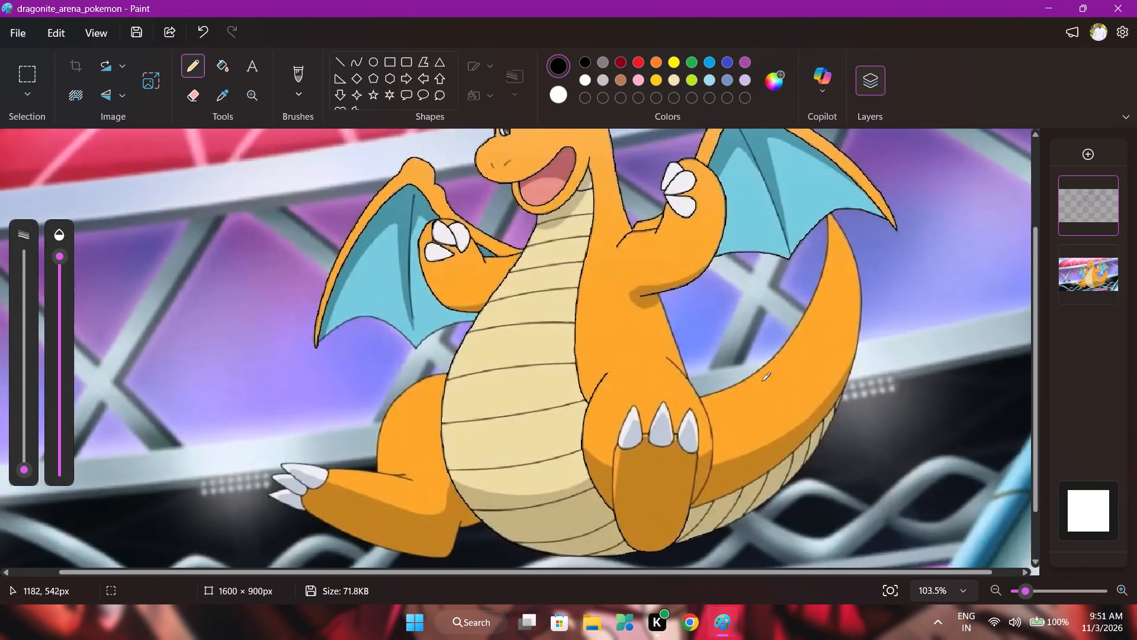
pyautogui.keyDown('ctrl'); pyautogui.scroll(6, 708, 370); pyautogui.keyUp('ctrl')
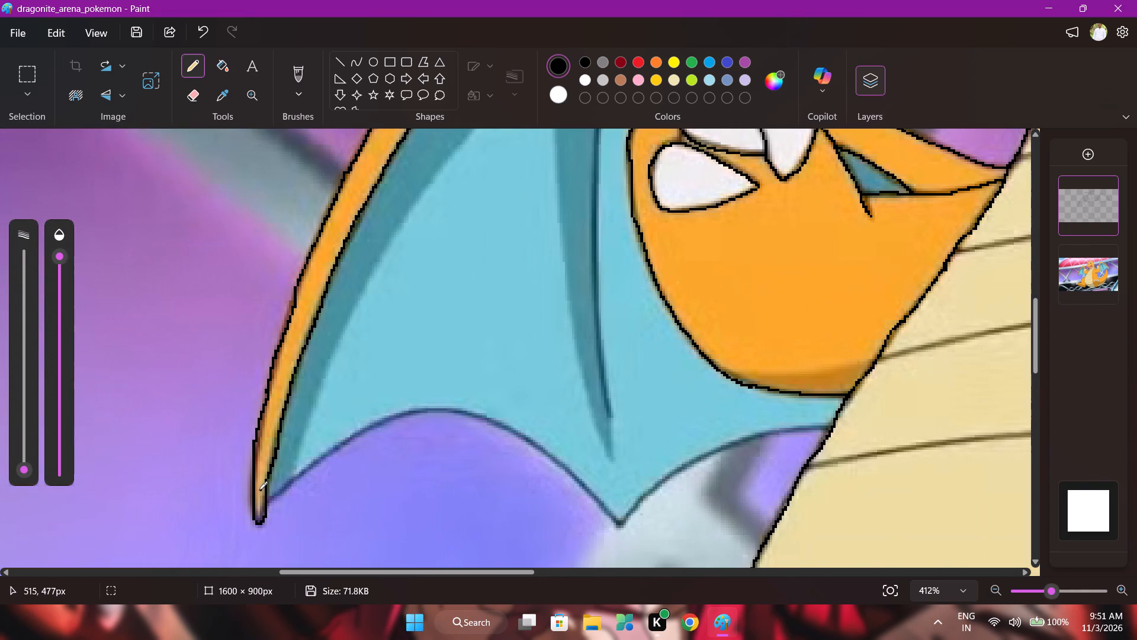
pyautogui.hscroll(2, 269, 507)
pyautogui.keyDown('ctrl'); pyautogui.scroll(2, 314, 511); pyautogui.keyUp('ctrl')
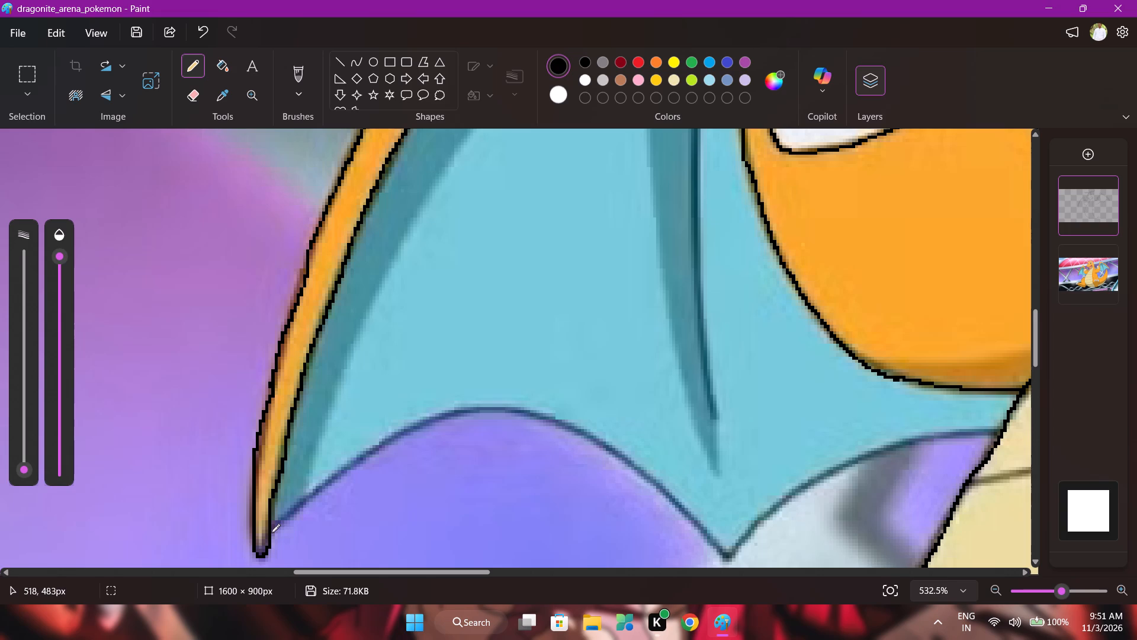
pyautogui.moveTo(271, 533); pyautogui.dragTo(316, 495)
pyautogui.moveTo(316, 495); pyautogui.dragTo(416, 428)
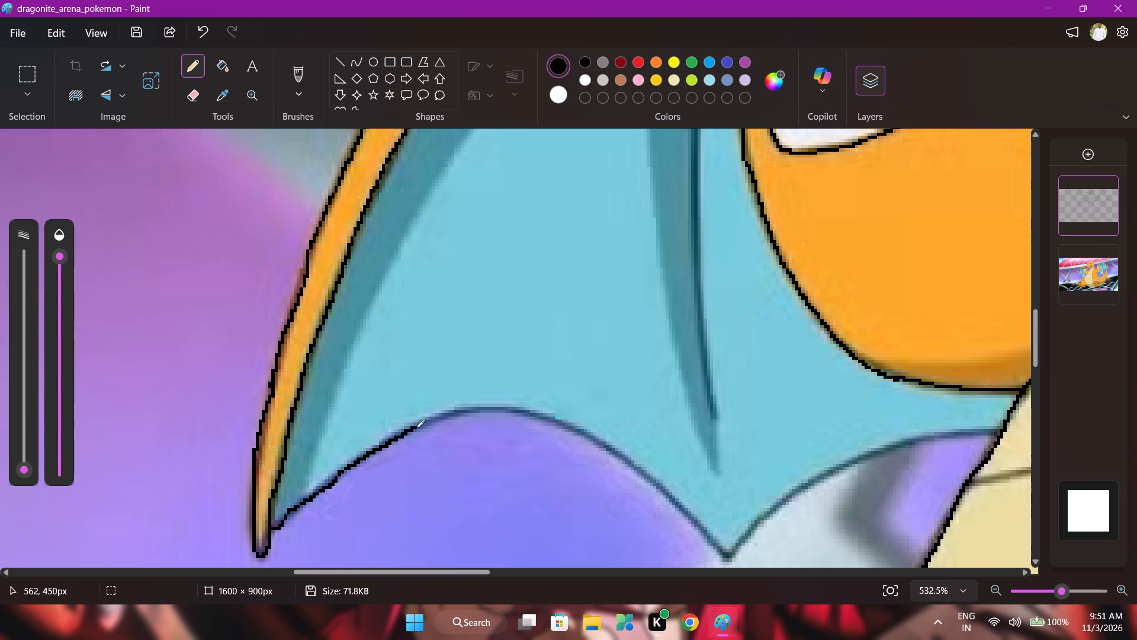
pyautogui.moveTo(416, 428); pyautogui.dragTo(551, 420)
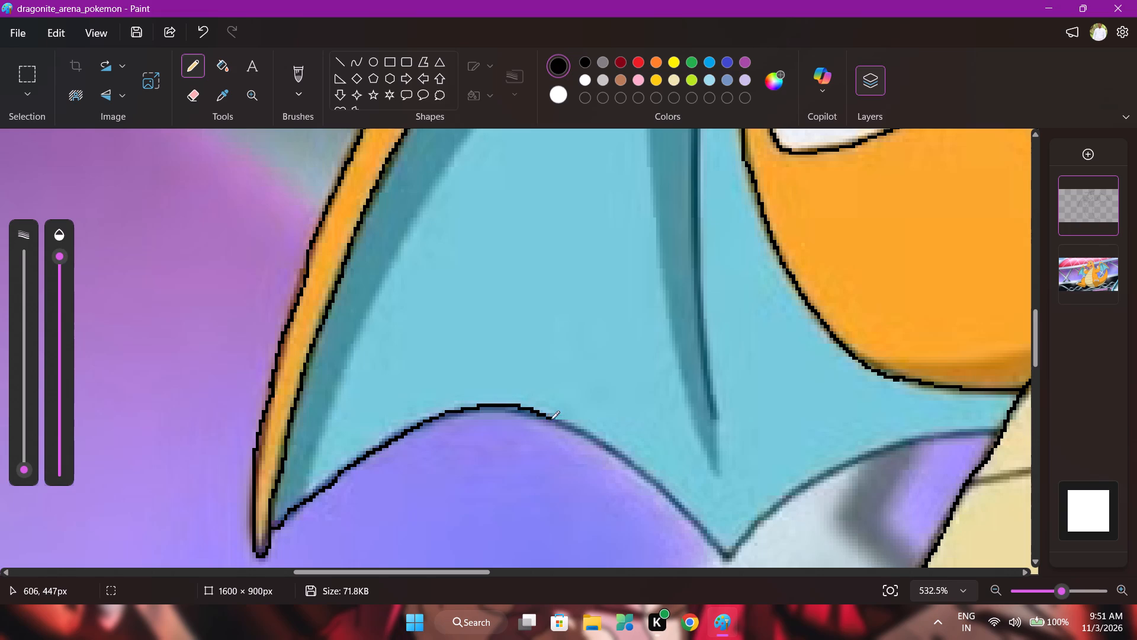
pyautogui.moveTo(551, 420); pyautogui.dragTo(668, 497)
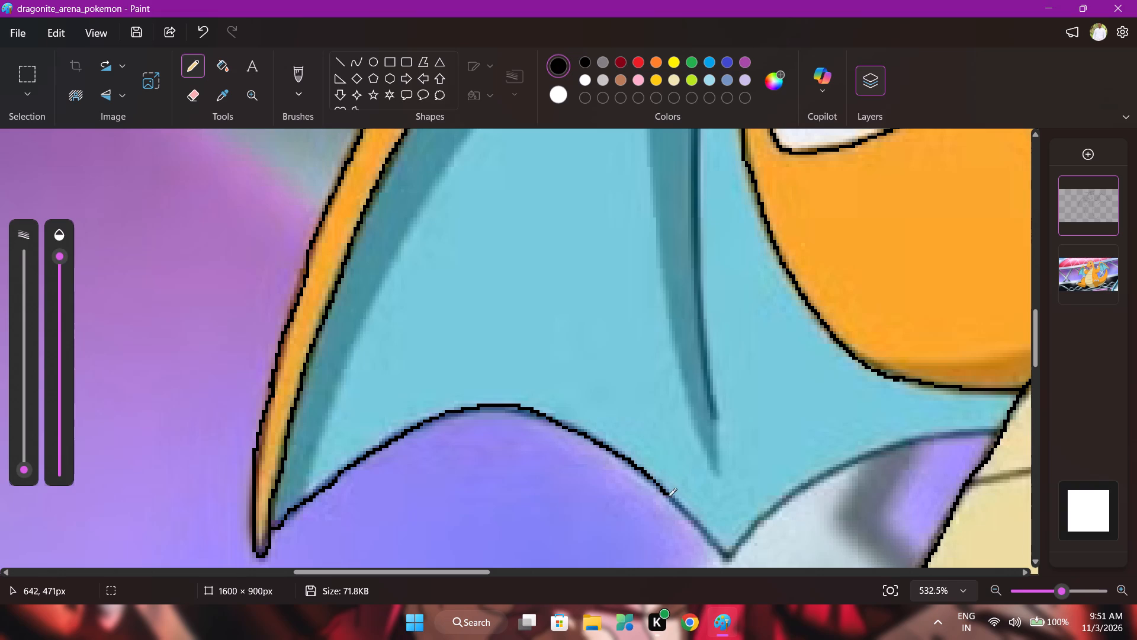
pyautogui.moveTo(668, 497); pyautogui.dragTo(727, 559)
pyautogui.moveTo(727, 559); pyautogui.dragTo(728, 561)
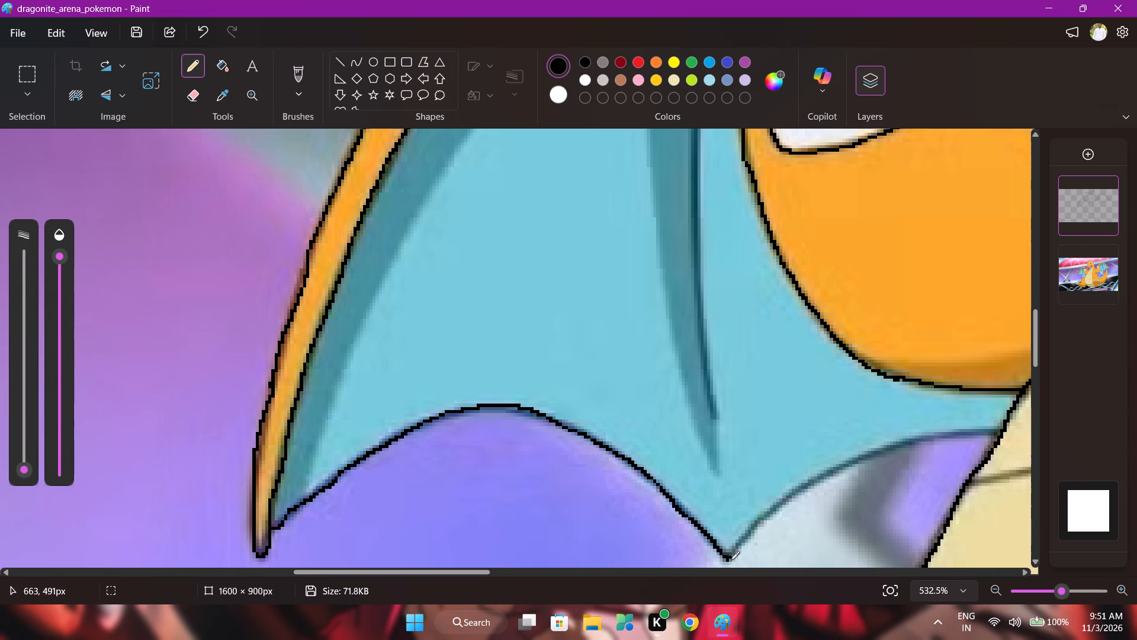
# Trace the wing's second lower scallop in black pencil, from the middle point up to the cream belly's outline.
pyautogui.moveTo(729, 558); pyautogui.dragTo(743, 546)
pyautogui.moveTo(743, 546); pyautogui.dragTo(846, 467)
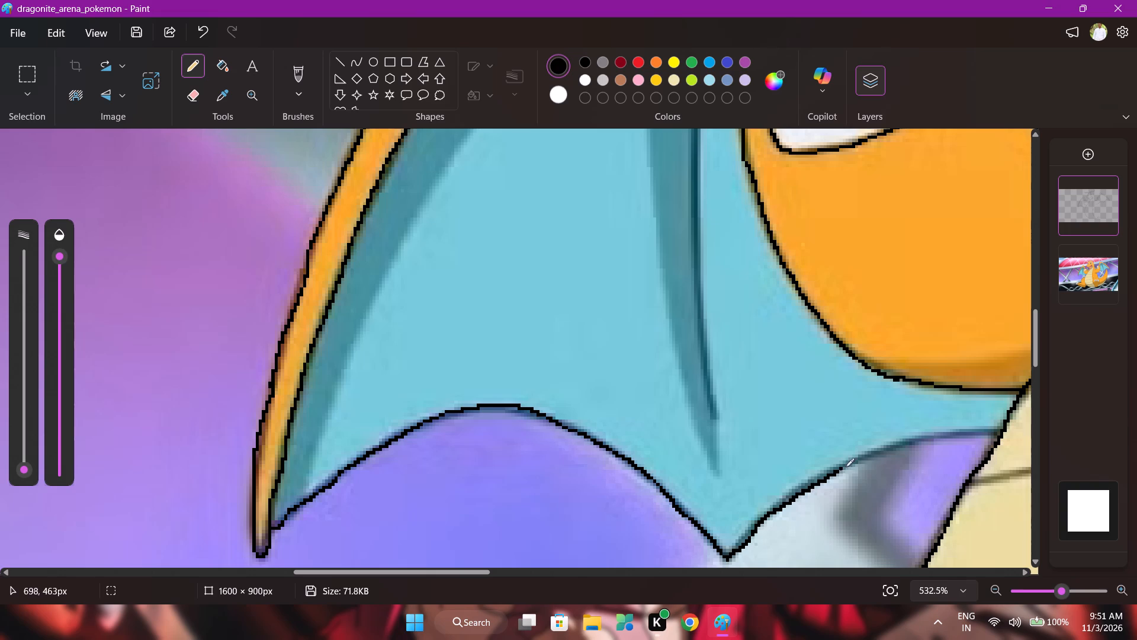
pyautogui.moveTo(846, 467); pyautogui.dragTo(1003, 432)
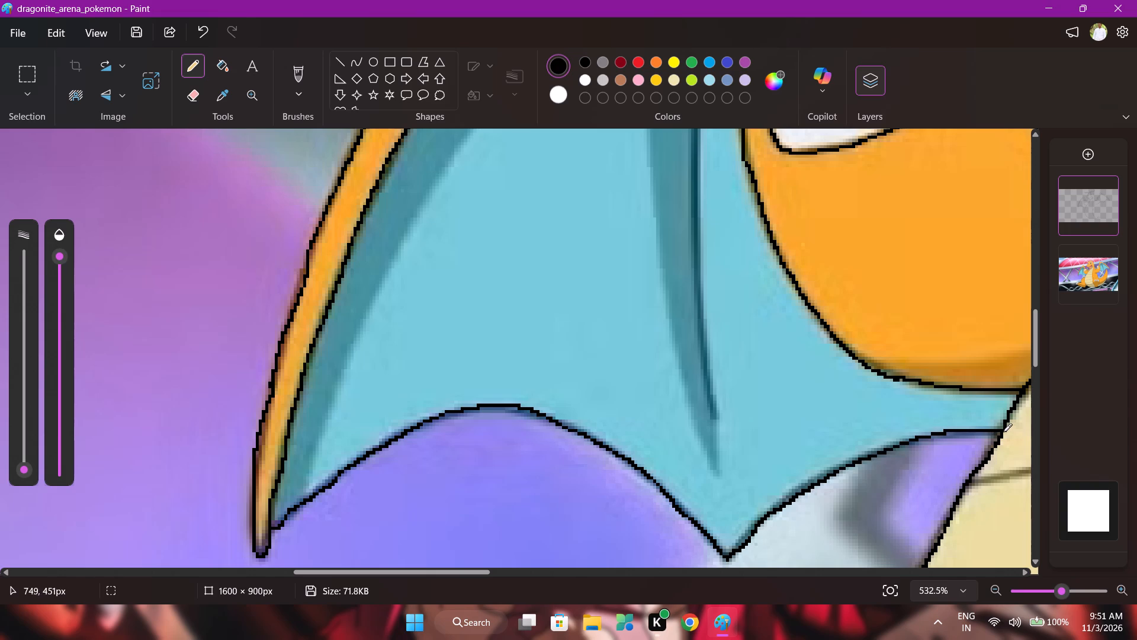
pyautogui.moveTo(1003, 432); pyautogui.dragTo(1004, 432)
# Trace the rounded outer outline of the orange thigh beneath the wing in black pencil, from the belly's outline down toward the lower leg.
pyautogui.keyDown('ctrl'); pyautogui.scroll(-7, 618, 550); pyautogui.keyUp('ctrl')
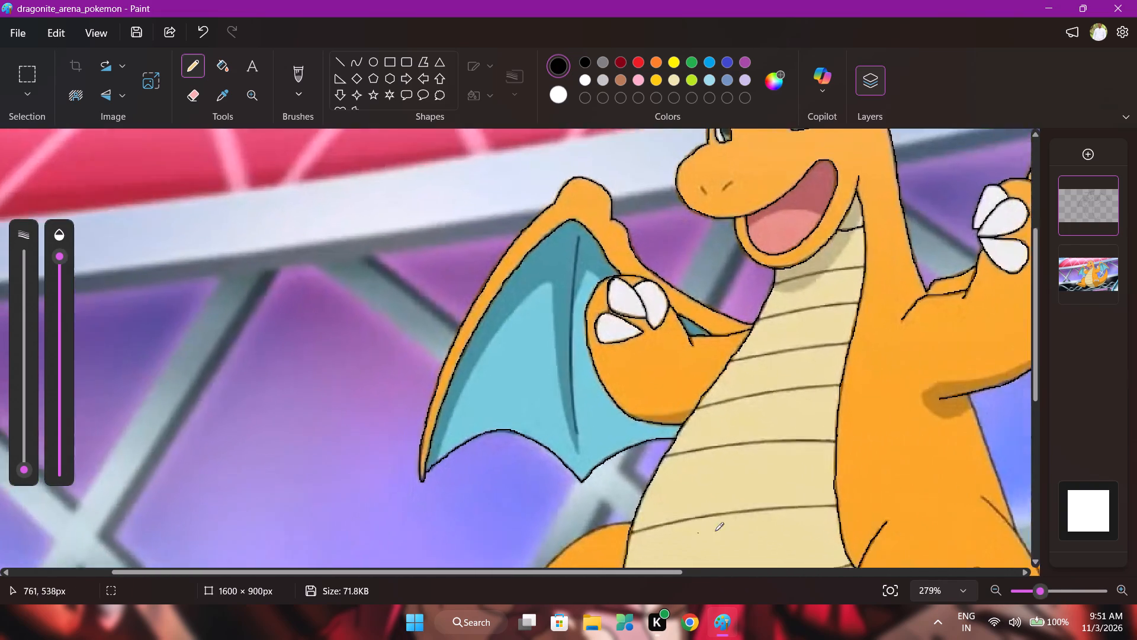
pyautogui.scroll(-3, 860, 505)
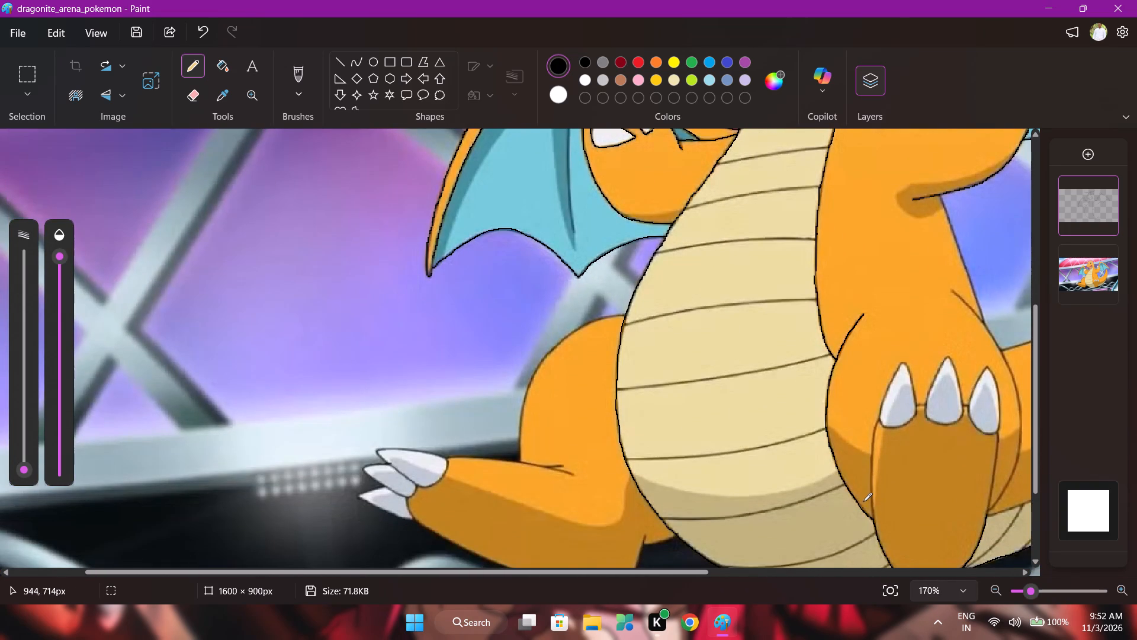
pyautogui.scroll(1, 863, 501)
pyautogui.scroll(-2, 863, 501)
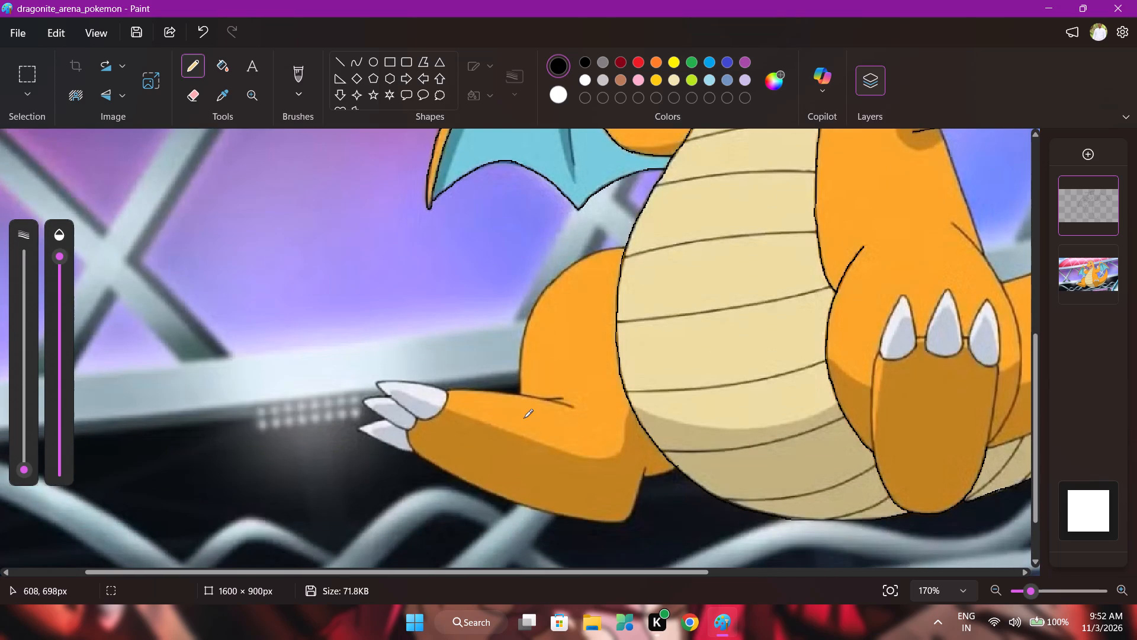
pyautogui.keyDown('ctrl'); pyautogui.scroll(6, 524, 418); pyautogui.keyUp('ctrl')
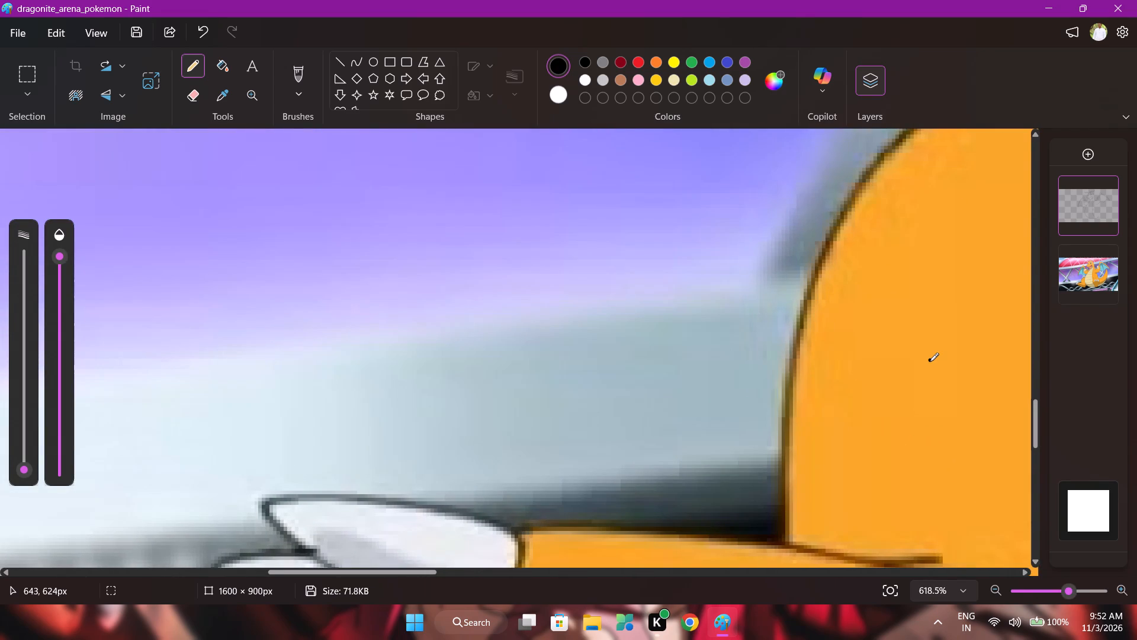
pyautogui.keyDown('ctrl'); pyautogui.scroll(-1, 930, 361); pyautogui.keyUp('ctrl')
pyautogui.hscroll(-1, 931, 361)
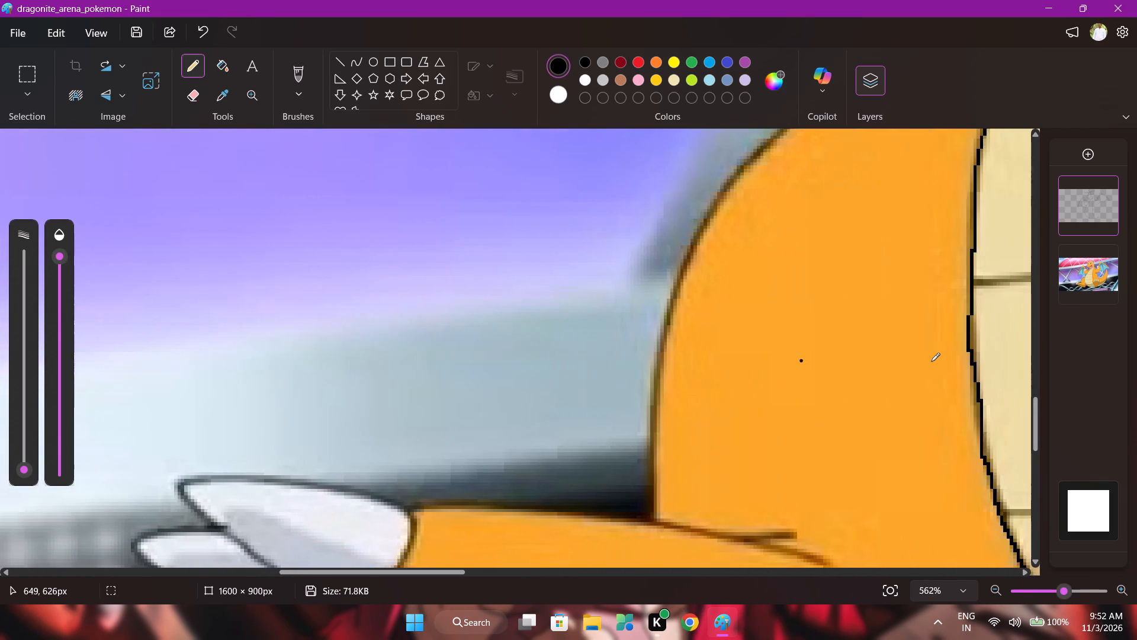
pyautogui.hscroll(-1, 931, 361)
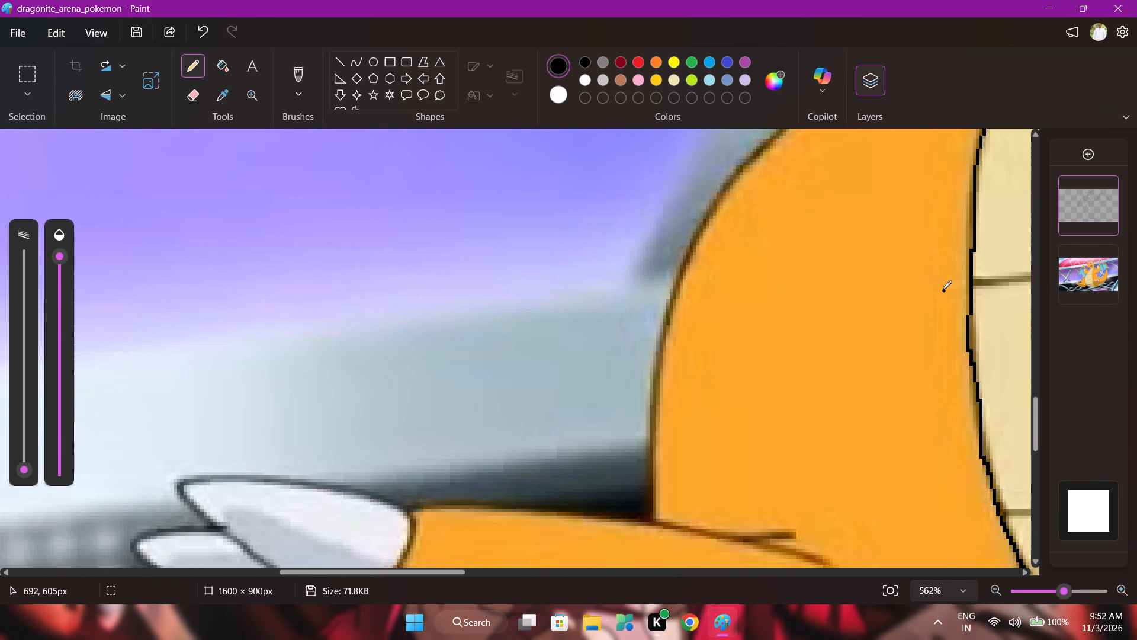
pyautogui.scroll(3, 943, 289)
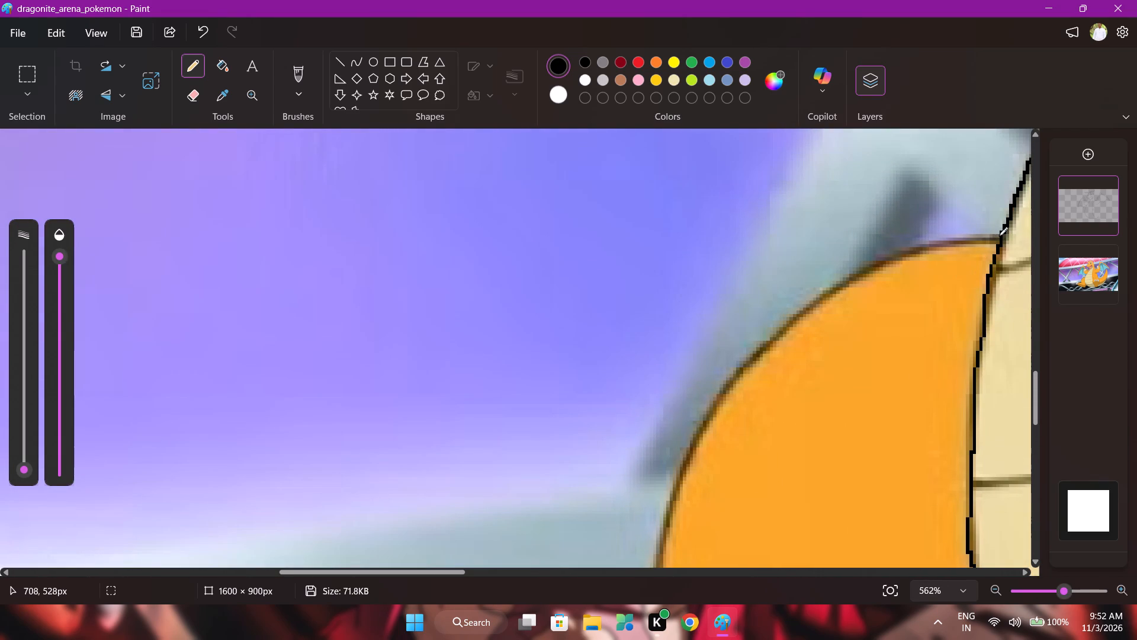
pyautogui.moveTo(1002, 238); pyautogui.dragTo(967, 241)
pyautogui.moveTo(967, 241); pyautogui.dragTo(827, 298)
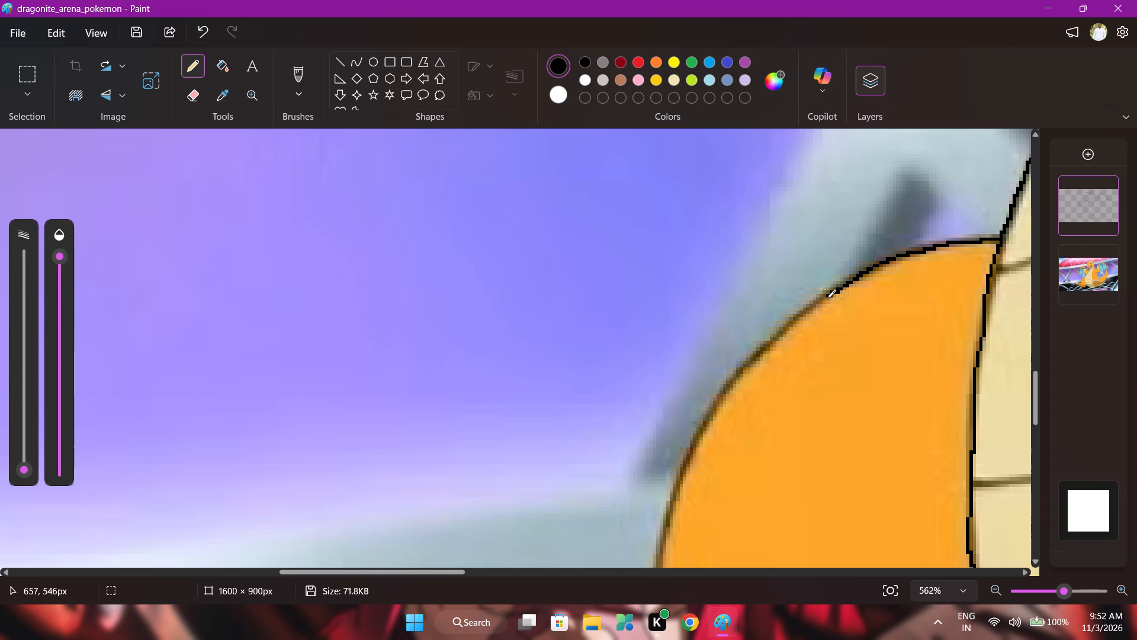
pyautogui.moveTo(827, 298); pyautogui.dragTo(725, 394)
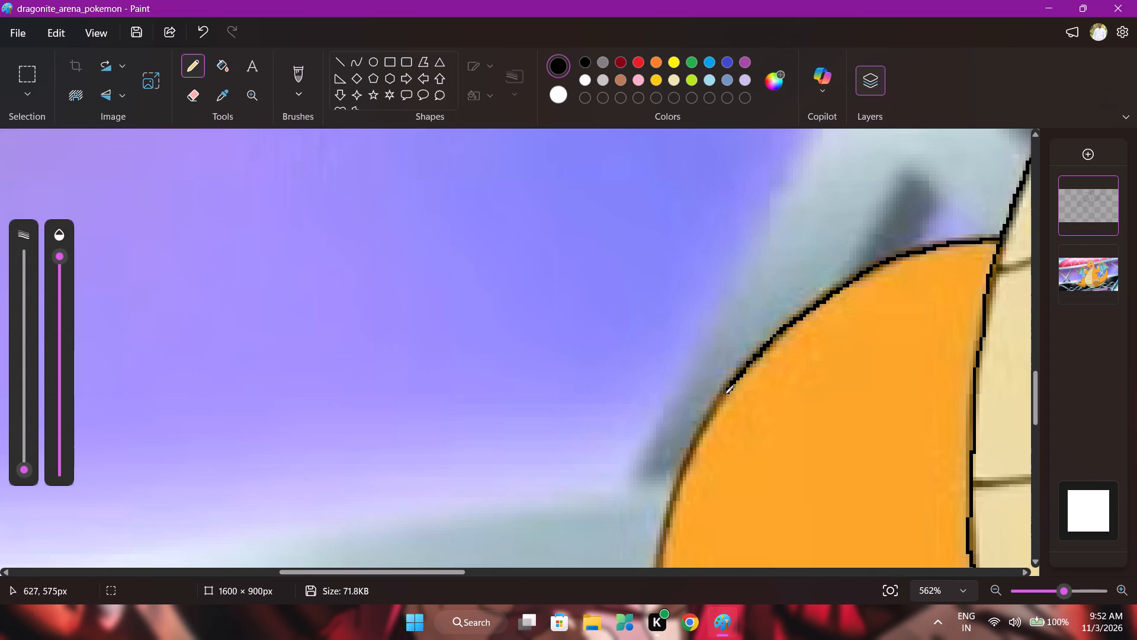
pyautogui.moveTo(725, 394); pyautogui.dragTo(659, 559)
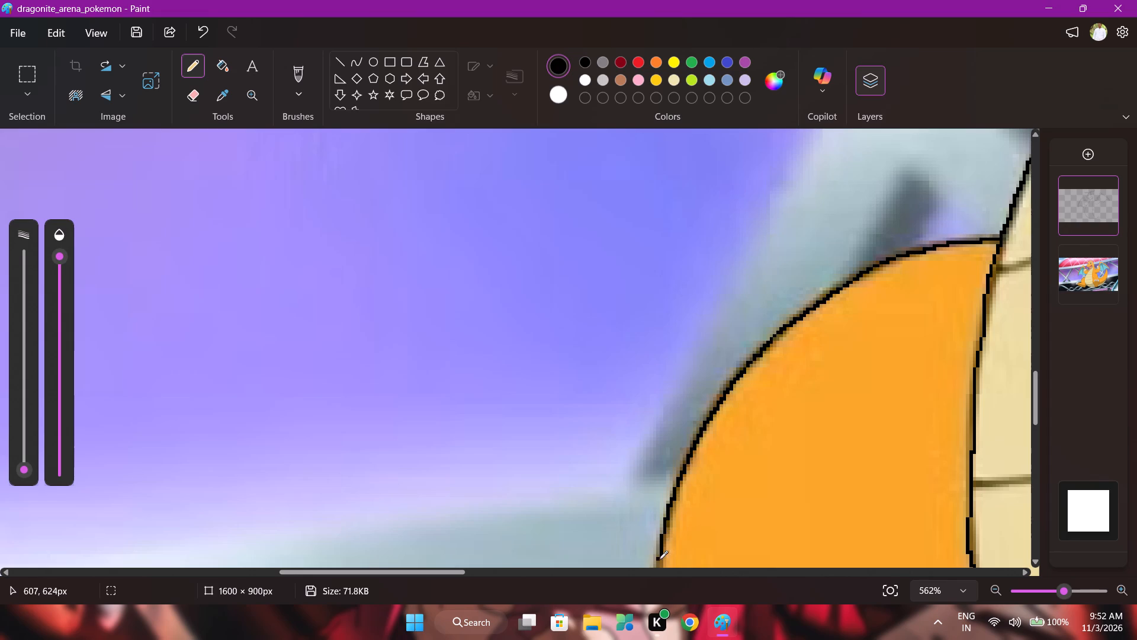
pyautogui.moveTo(659, 559); pyautogui.dragTo(659, 567)
pyautogui.scroll(-3, 656, 533)
pyautogui.moveTo(659, 358); pyautogui.dragTo(660, 479)
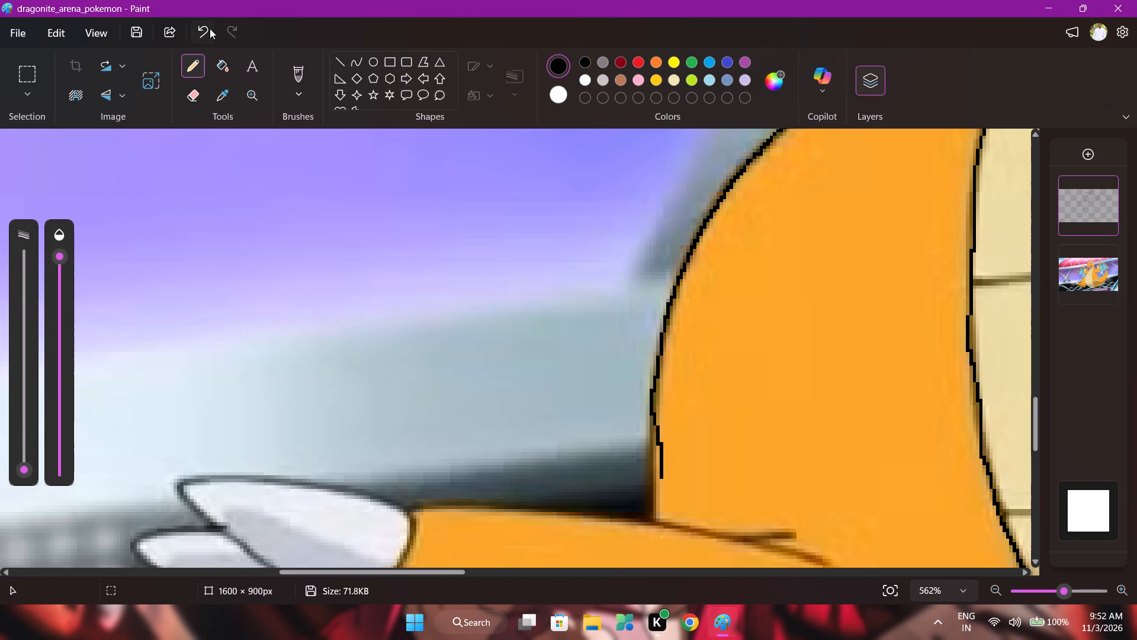
# Erase the stray lower end of the thigh's outline where it strays inside the orange area.
pyautogui.click(197, 87)
pyautogui.moveTo(820, 437); pyautogui.dragTo(560, 453)
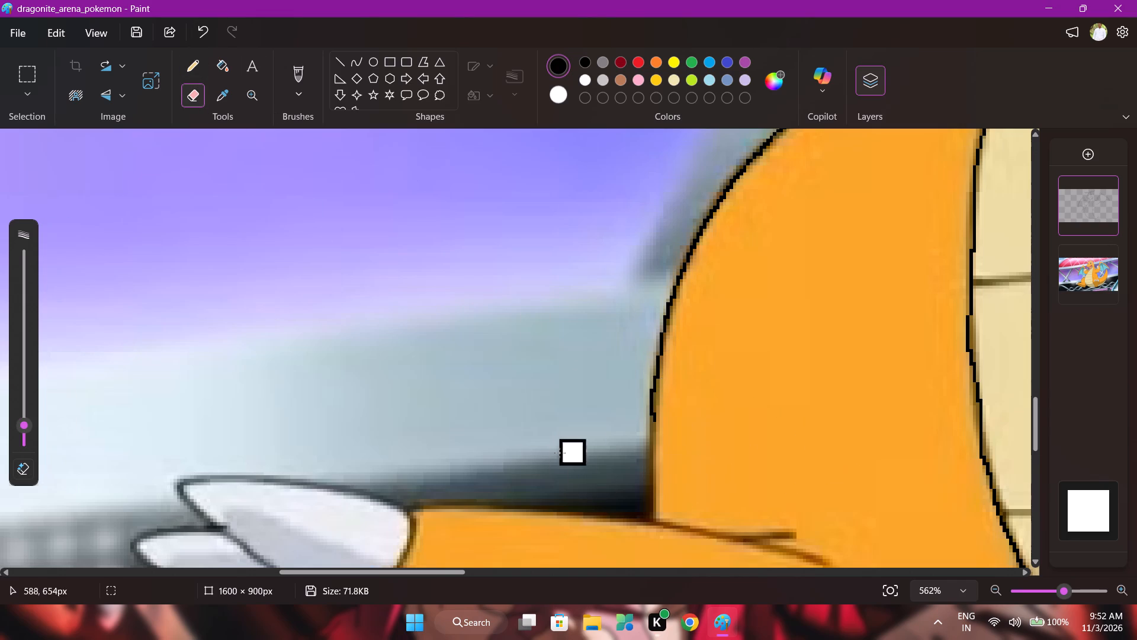
pyautogui.moveTo(560, 453); pyautogui.dragTo(828, 412)
# Retrace the lowest part of the thigh's outer outline in black pencil, down to the top edge of the lower leg.
pyautogui.click(192, 70)
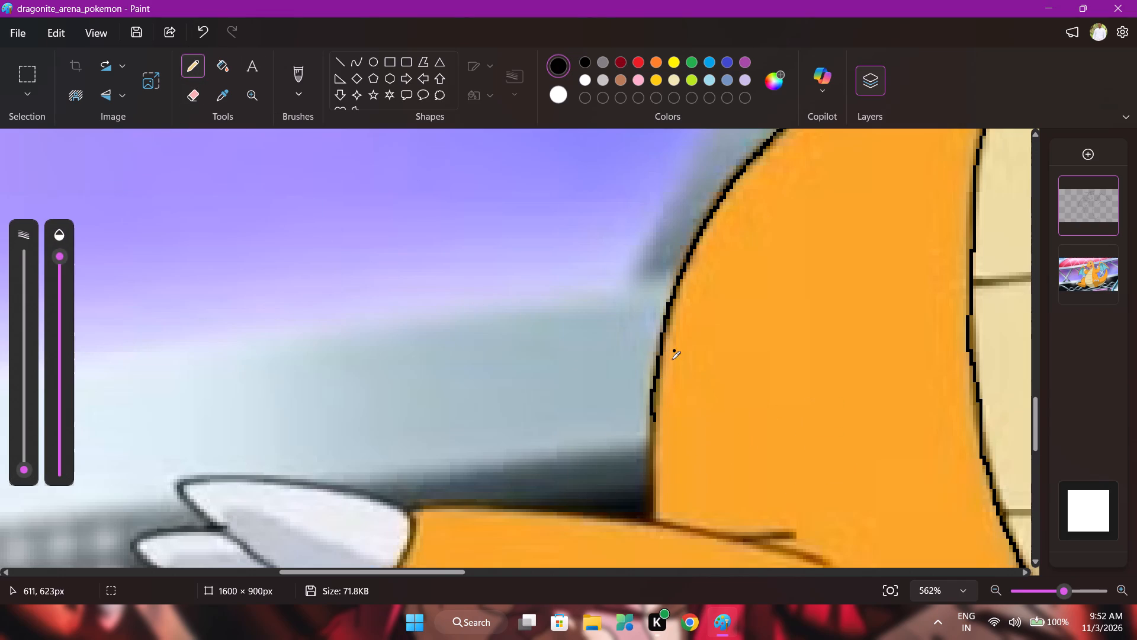
pyautogui.moveTo(652, 399); pyautogui.dragTo(656, 438)
pyautogui.moveTo(656, 438); pyautogui.dragTo(654, 522)
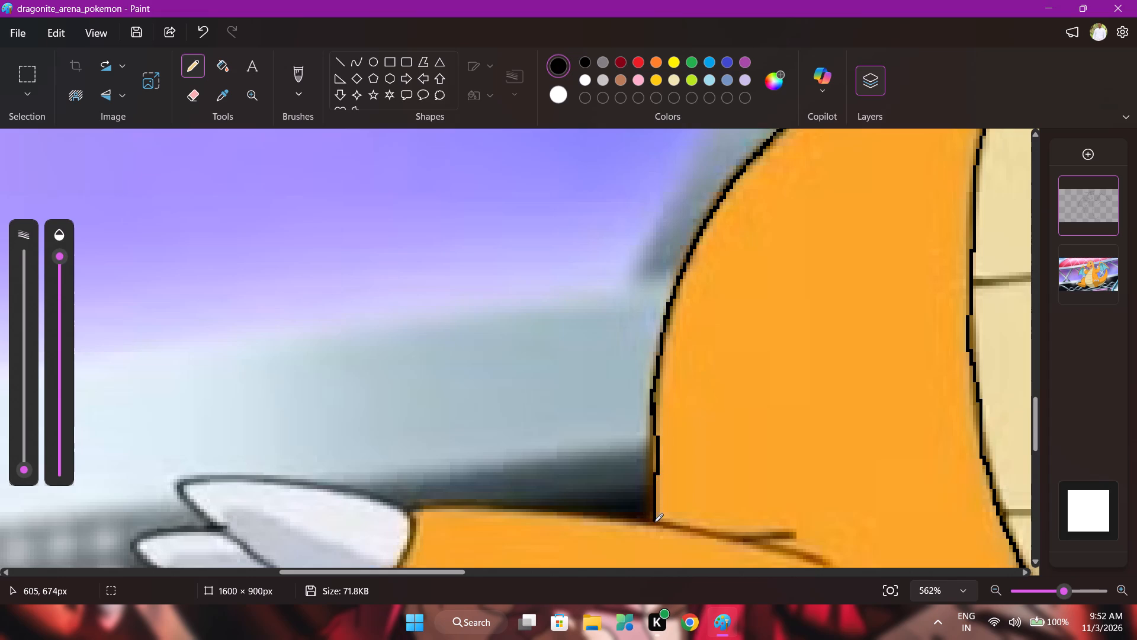
pyautogui.moveTo(654, 522); pyautogui.dragTo(654, 519)
# Trace the lower leg's top edge in black pencil, from the inner end of the longer crease past the thigh to the uppermost claw.
pyautogui.scroll(-3, 655, 365)
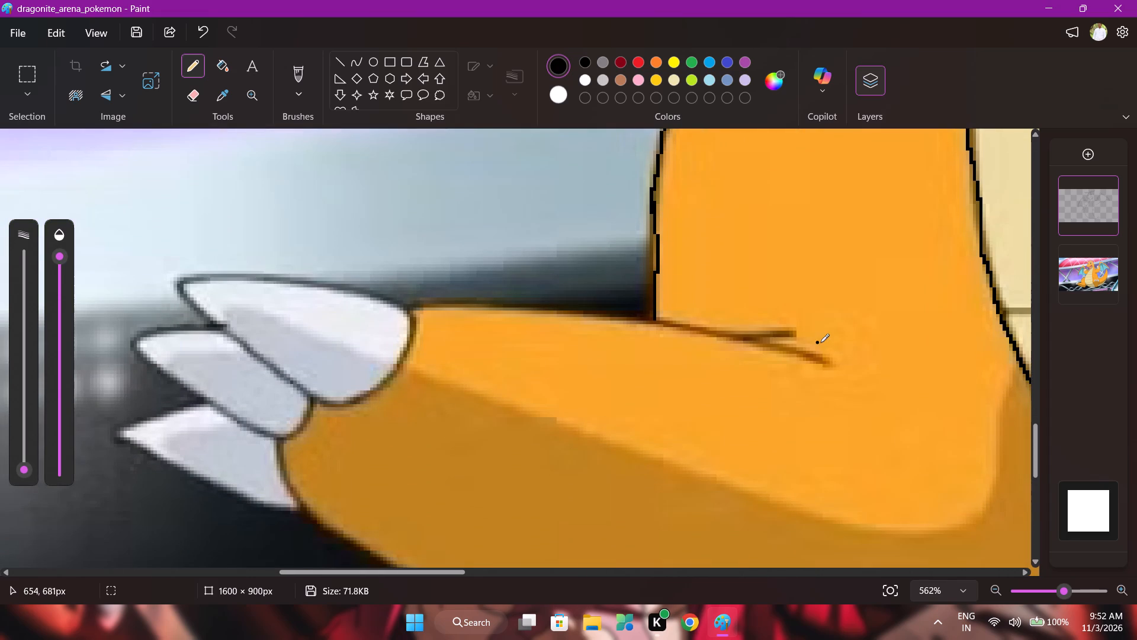
pyautogui.click(823, 365)
pyautogui.click(202, 33)
pyautogui.moveTo(829, 363); pyautogui.dragTo(730, 336)
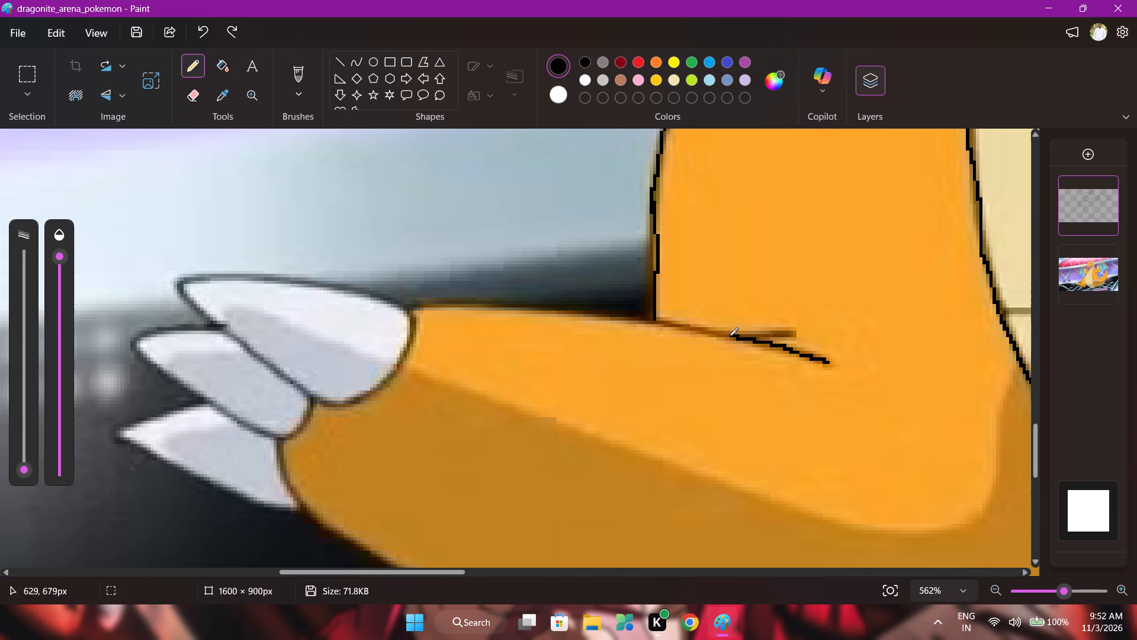
pyautogui.moveTo(730, 336); pyautogui.dragTo(561, 312)
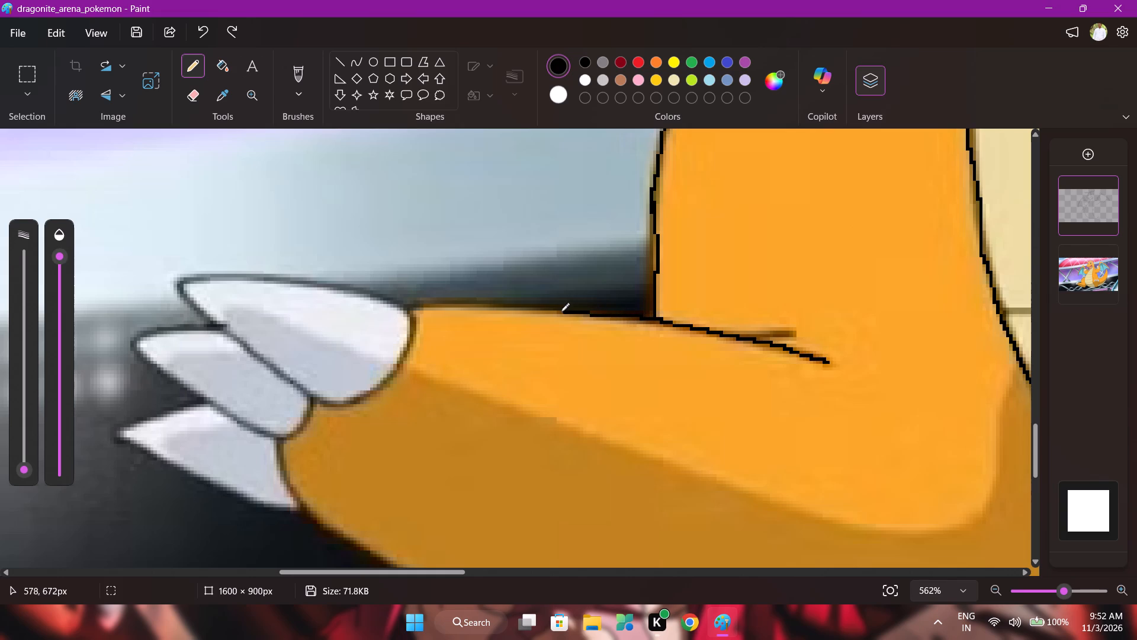
pyautogui.moveTo(561, 312); pyautogui.dragTo(409, 306)
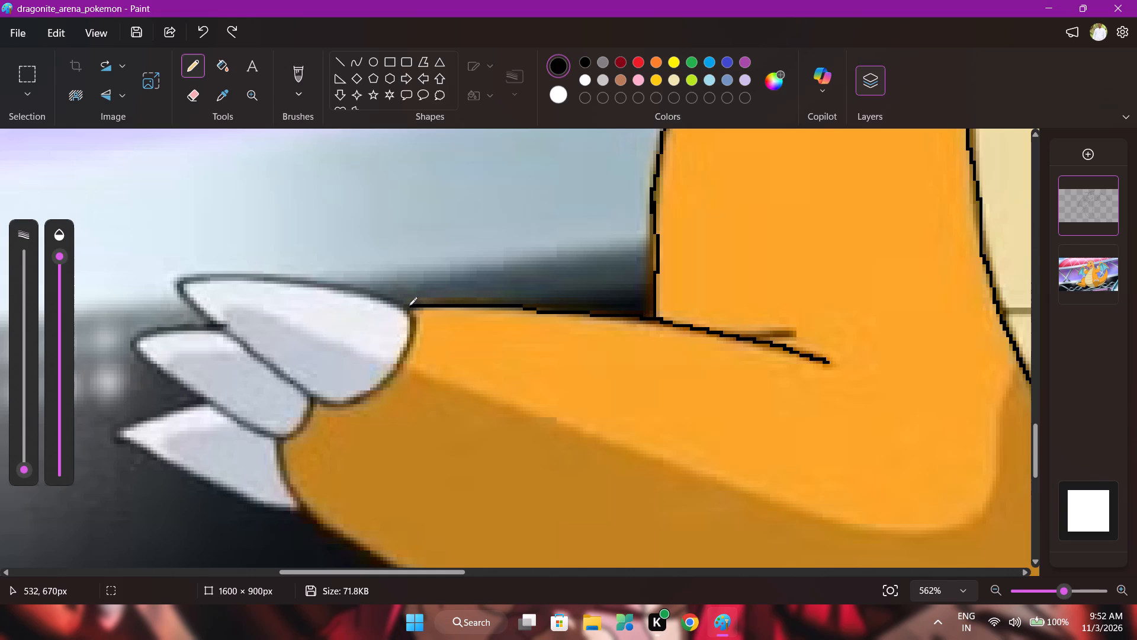
pyautogui.moveTo(409, 306); pyautogui.dragTo(403, 306)
# Trace the short crease branching off the lower leg's top line inside the orange area in black pencil.
pyautogui.moveTo(791, 334); pyautogui.dragTo(726, 336)
pyautogui.moveTo(726, 336); pyautogui.dragTo(741, 334)
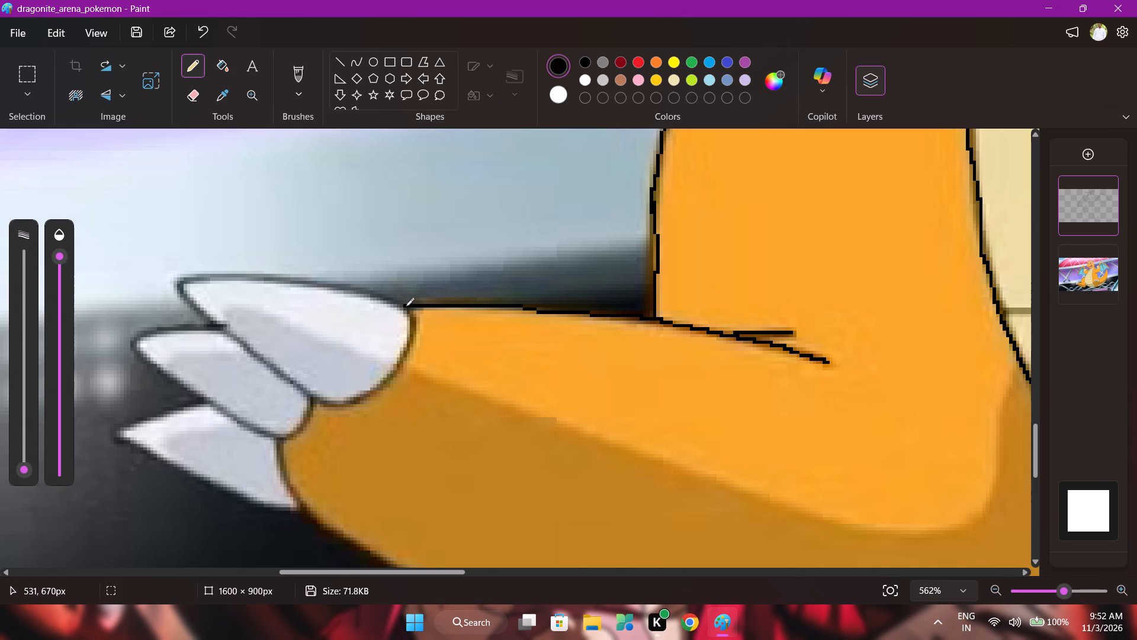
# Trace the curved bases of the three claws in black pencil, following the foot's front edge from the uppermost claw to the lowest.
pyautogui.moveTo(404, 305); pyautogui.dragTo(411, 335)
pyautogui.moveTo(411, 335); pyautogui.dragTo(383, 380)
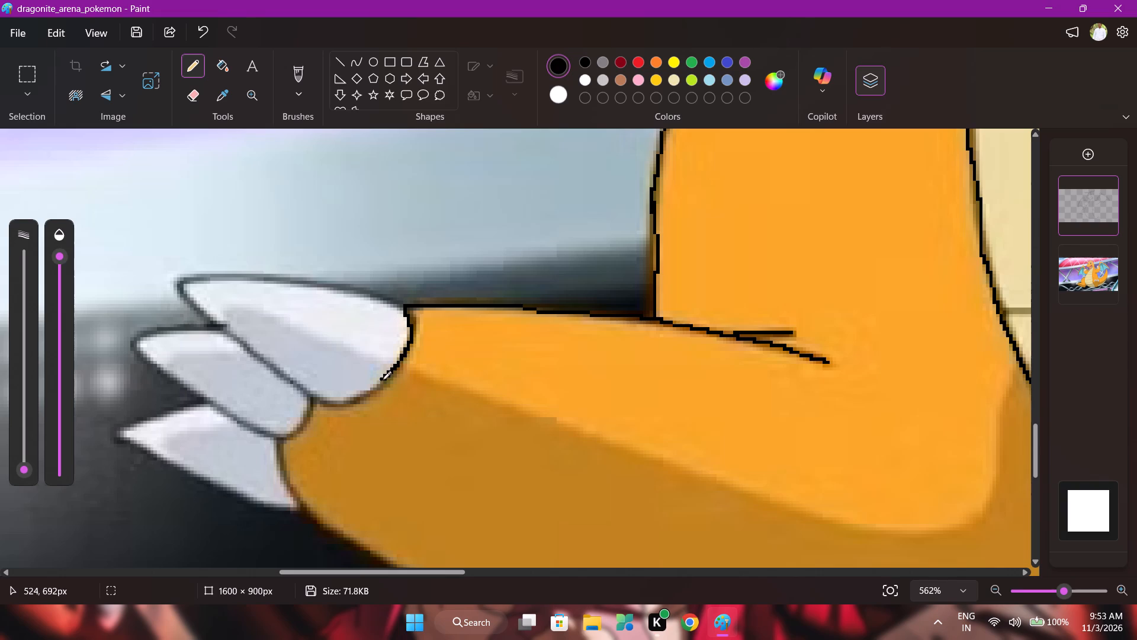
pyautogui.moveTo(383, 380); pyautogui.dragTo(345, 401)
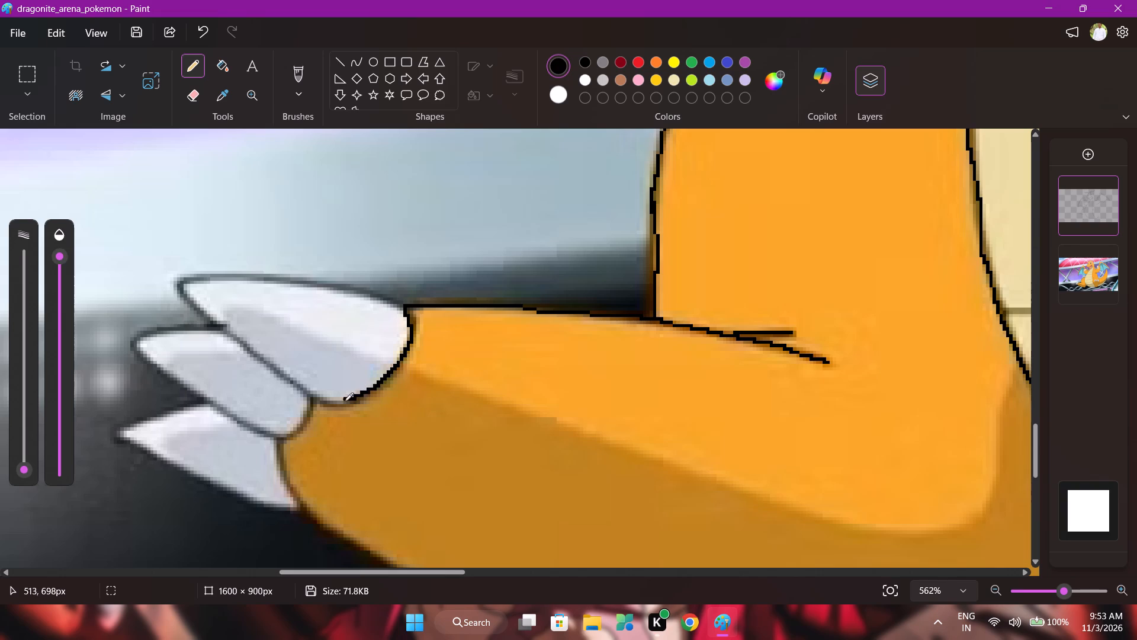
pyautogui.moveTo(345, 401); pyautogui.dragTo(310, 396)
pyautogui.moveTo(310, 396); pyautogui.dragTo(306, 398)
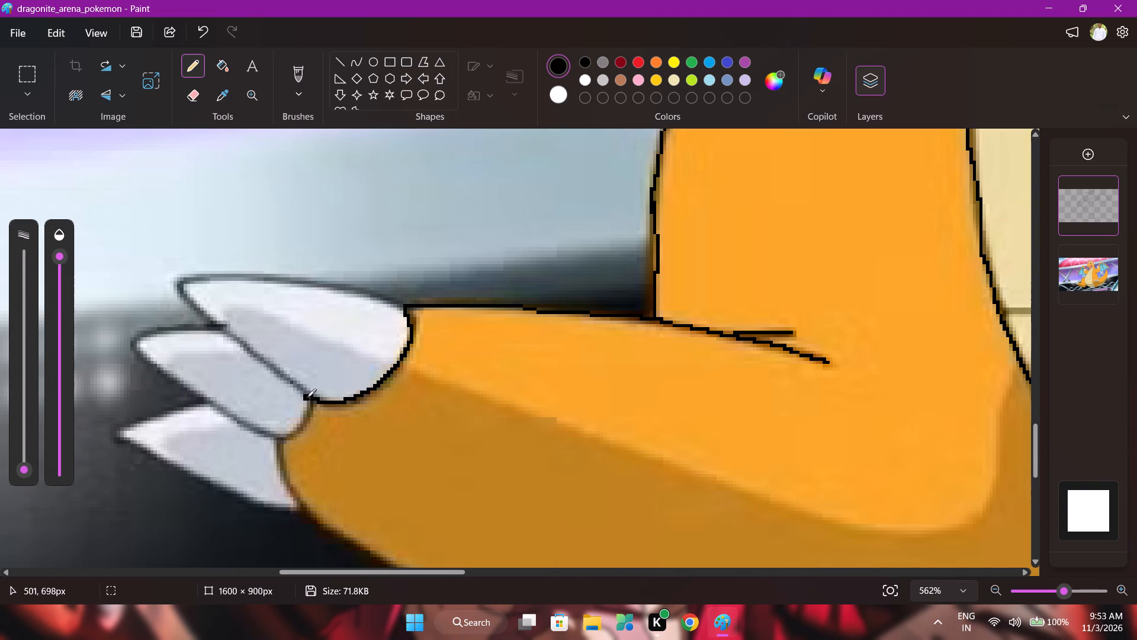
pyautogui.moveTo(307, 394); pyautogui.dragTo(309, 408)
pyautogui.moveTo(309, 408); pyautogui.dragTo(282, 438)
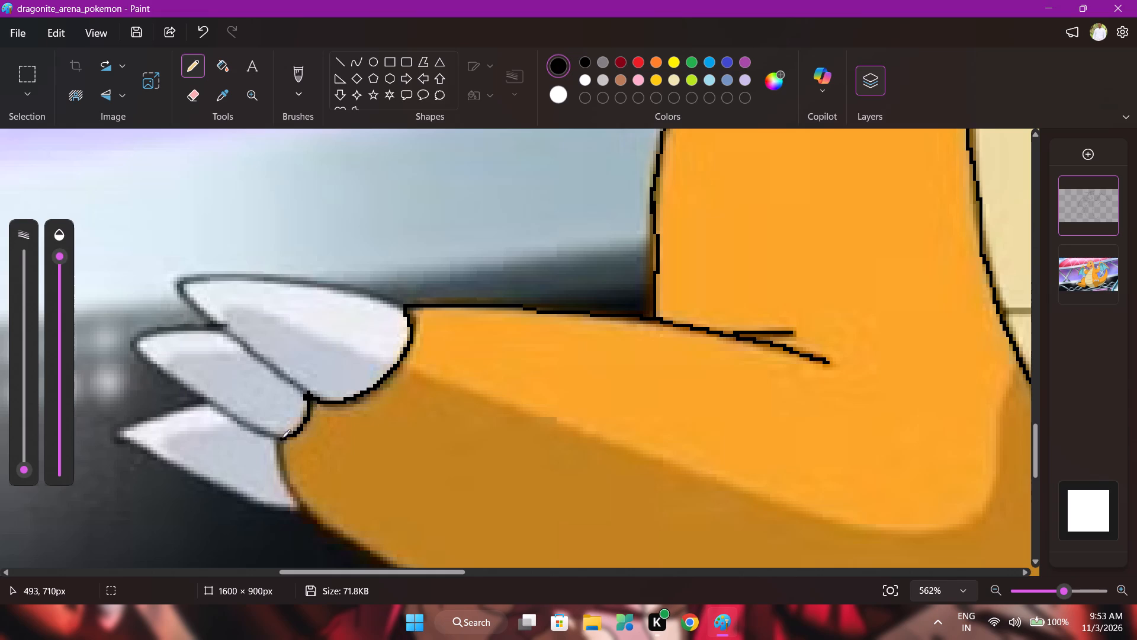
pyautogui.moveTo(282, 438); pyautogui.dragTo(275, 440)
pyautogui.moveTo(276, 440); pyautogui.dragTo(277, 452)
pyautogui.moveTo(277, 452); pyautogui.dragTo(293, 495)
pyautogui.moveTo(293, 495); pyautogui.dragTo(304, 510)
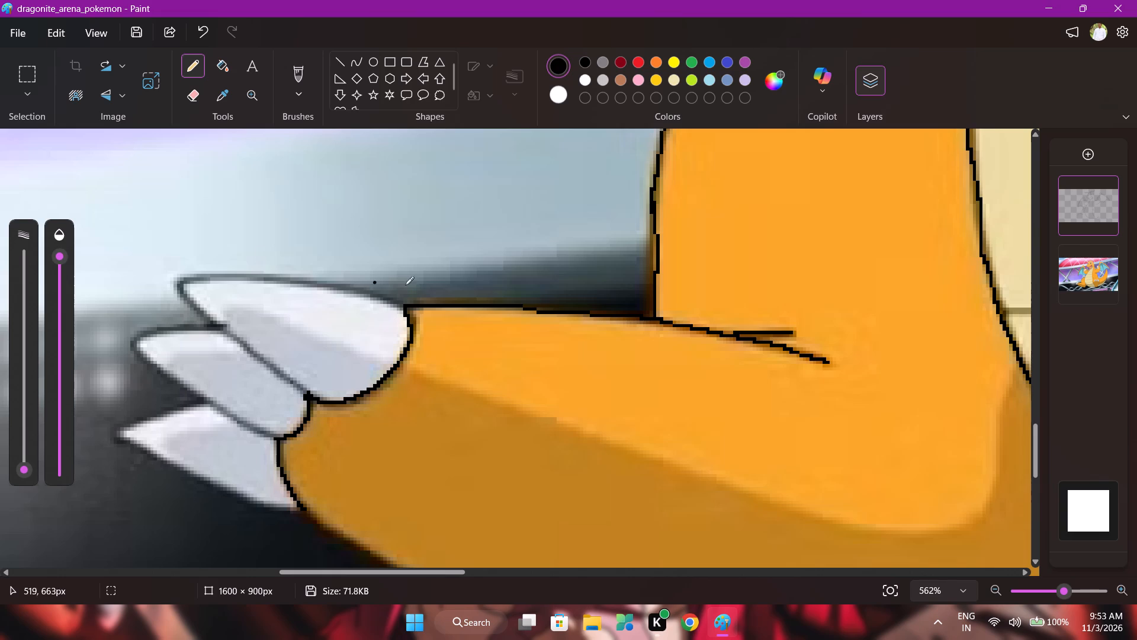
# Trace the uppermost claw in black pencil, along its top edge, around the tip and back along its lower edge to the base.
pyautogui.moveTo(405, 309); pyautogui.dragTo(394, 305)
pyautogui.moveTo(394, 305); pyautogui.dragTo(275, 278)
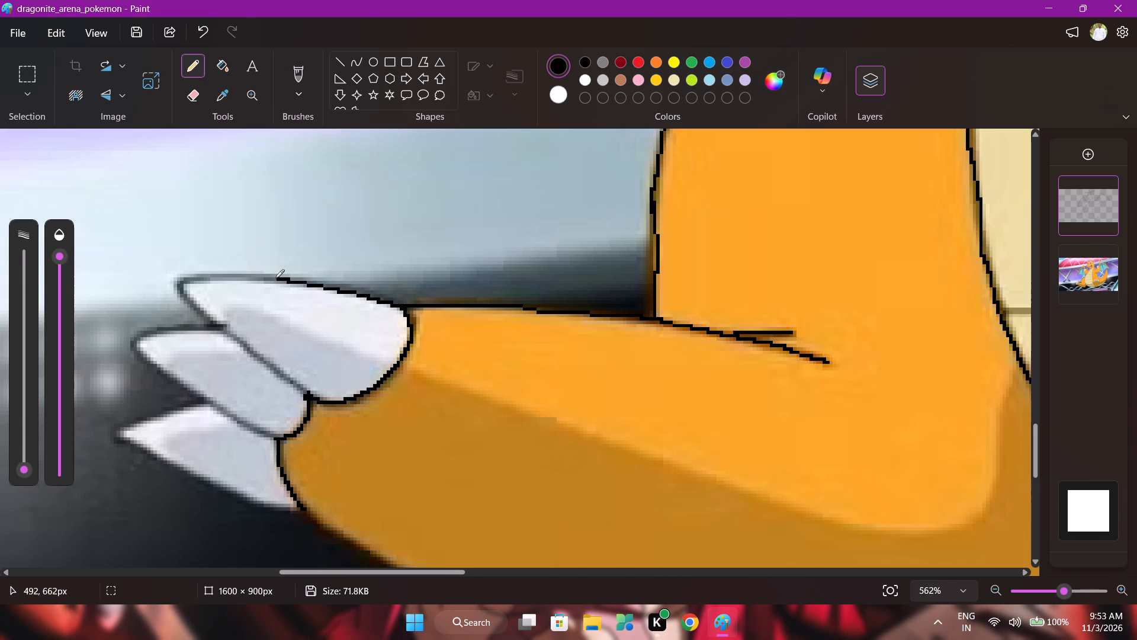
pyautogui.moveTo(275, 278); pyautogui.dragTo(185, 299)
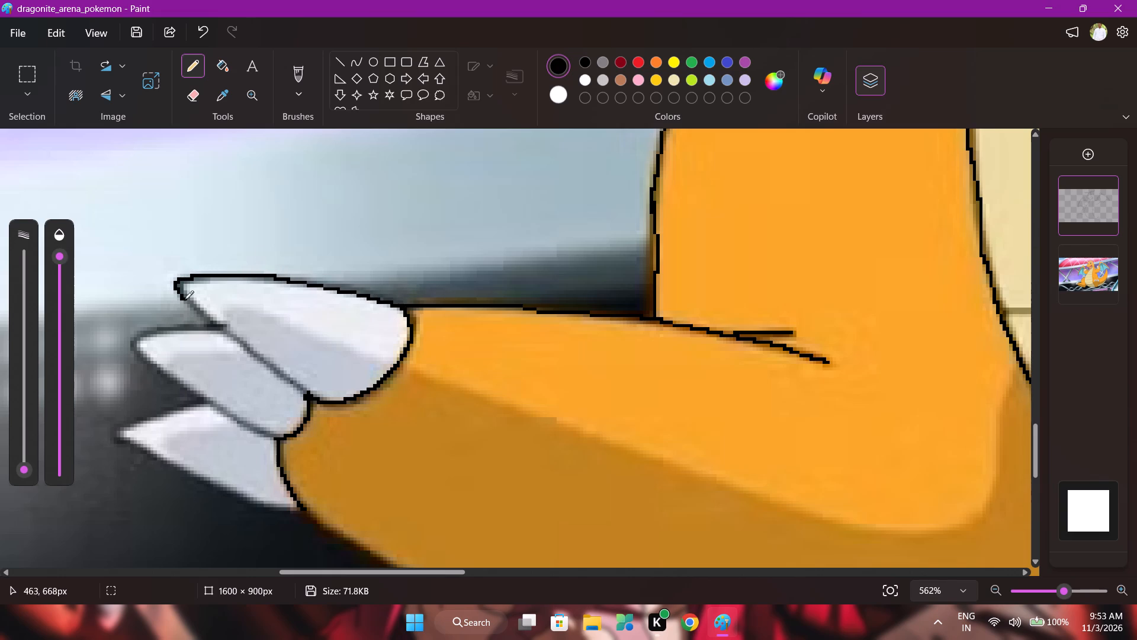
pyautogui.moveTo(185, 299); pyautogui.dragTo(254, 357)
pyautogui.moveTo(254, 357); pyautogui.dragTo(310, 400)
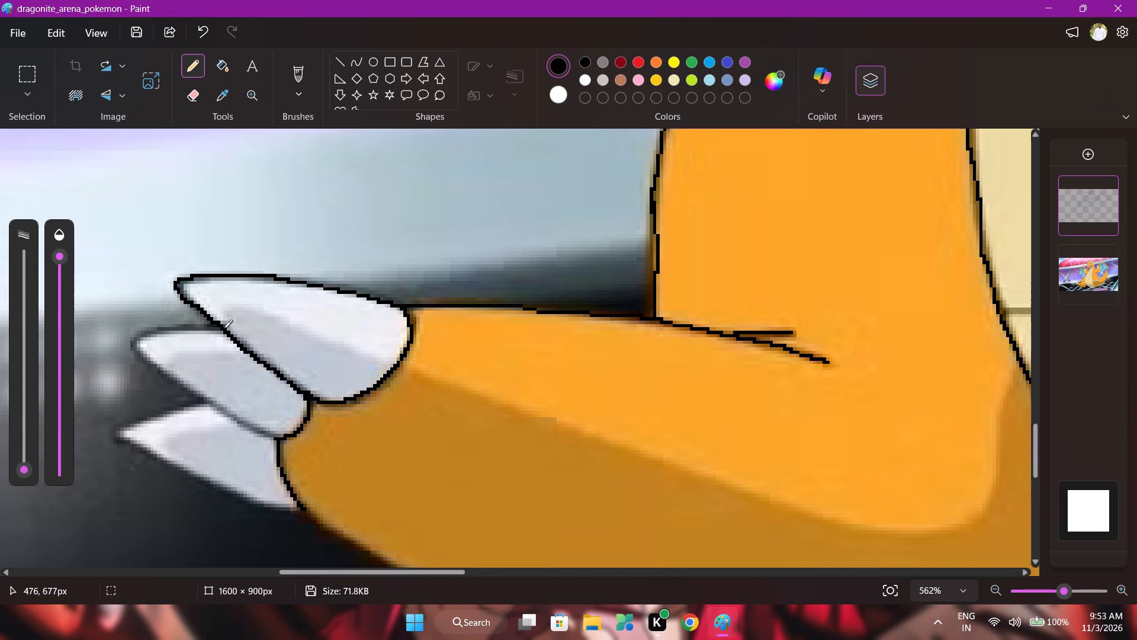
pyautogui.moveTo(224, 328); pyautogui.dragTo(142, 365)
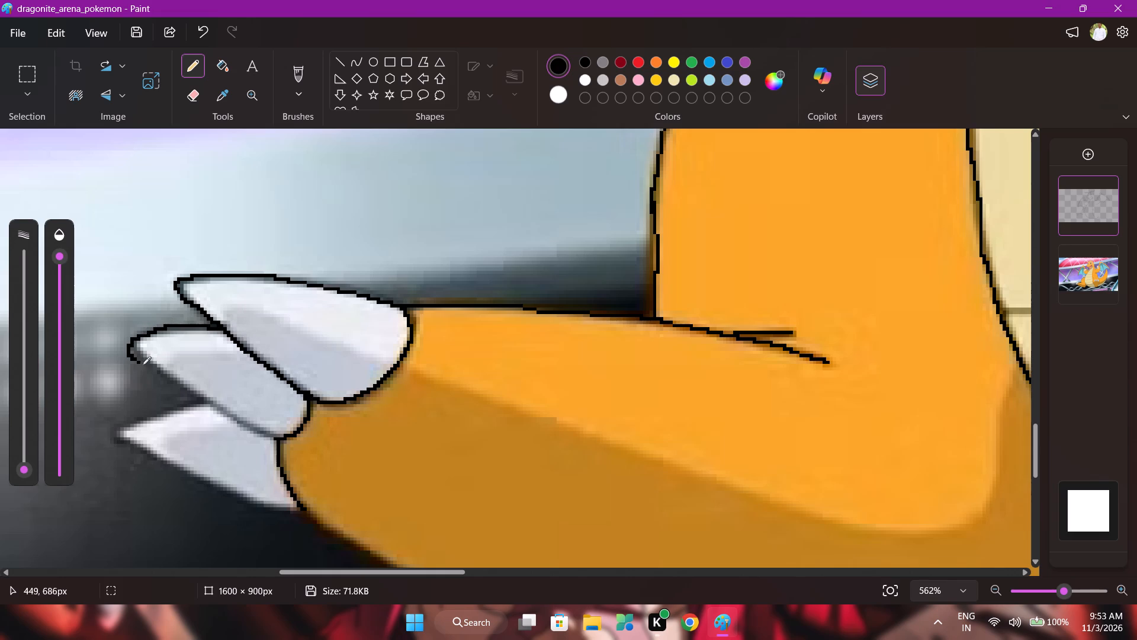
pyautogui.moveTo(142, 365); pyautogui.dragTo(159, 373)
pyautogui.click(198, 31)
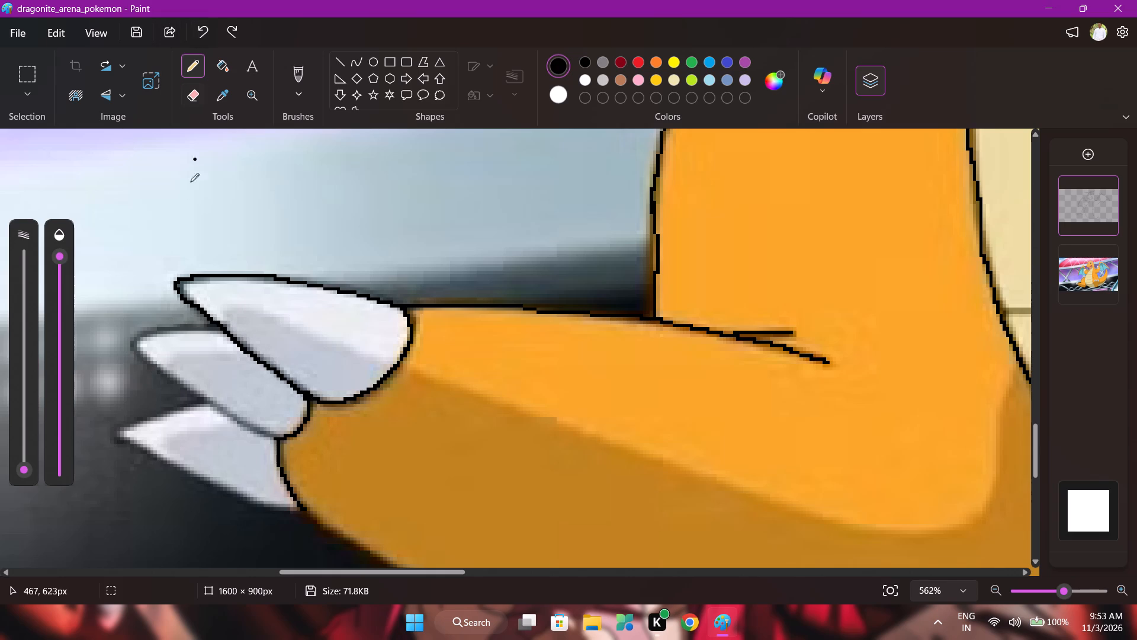
# Trace the middle claw in black pencil, from the uppermost claw's edge around the tip and back to the foot.
pyautogui.moveTo(223, 328); pyautogui.dragTo(179, 328)
pyautogui.moveTo(179, 328); pyautogui.dragTo(135, 345)
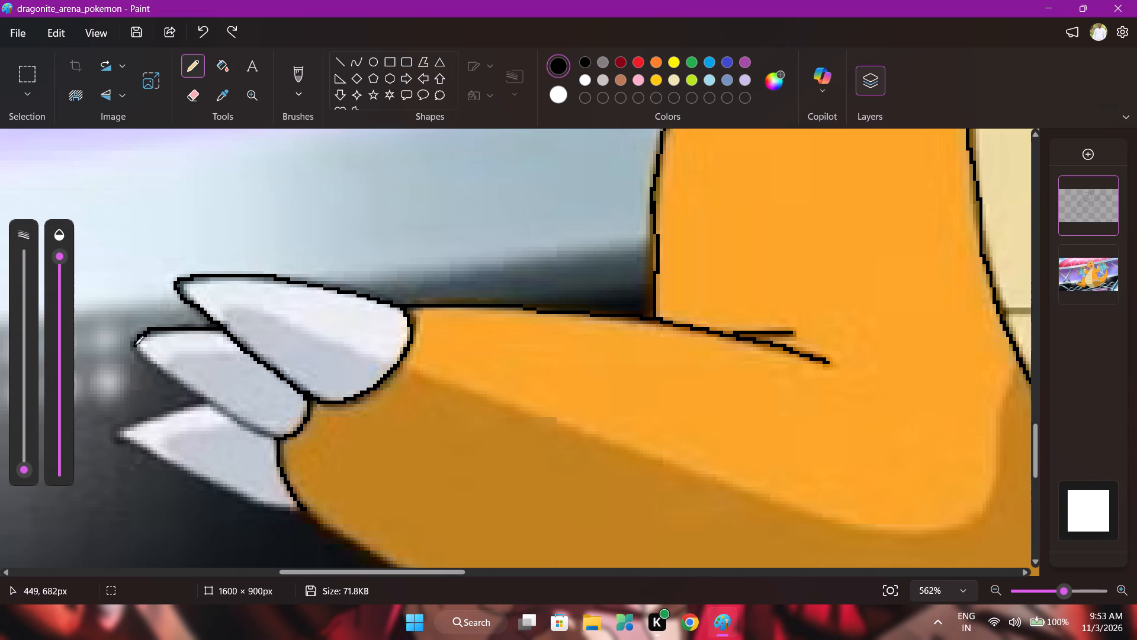
pyautogui.moveTo(135, 345); pyautogui.dragTo(210, 405)
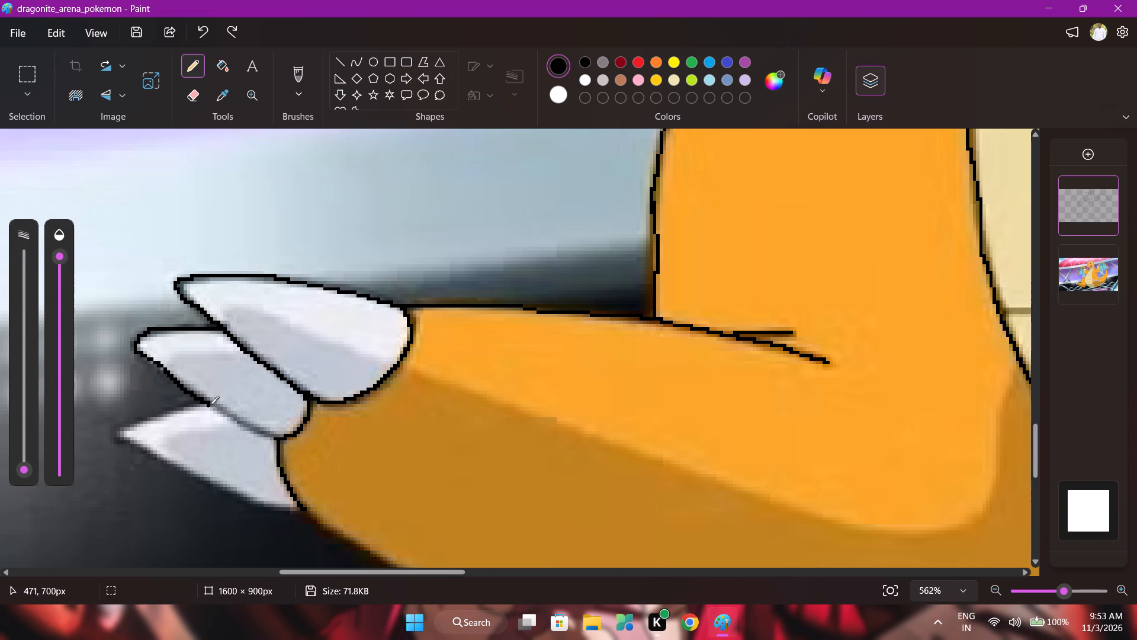
pyautogui.moveTo(210, 405); pyautogui.dragTo(279, 439)
pyautogui.moveTo(279, 439); pyautogui.dragTo(288, 439)
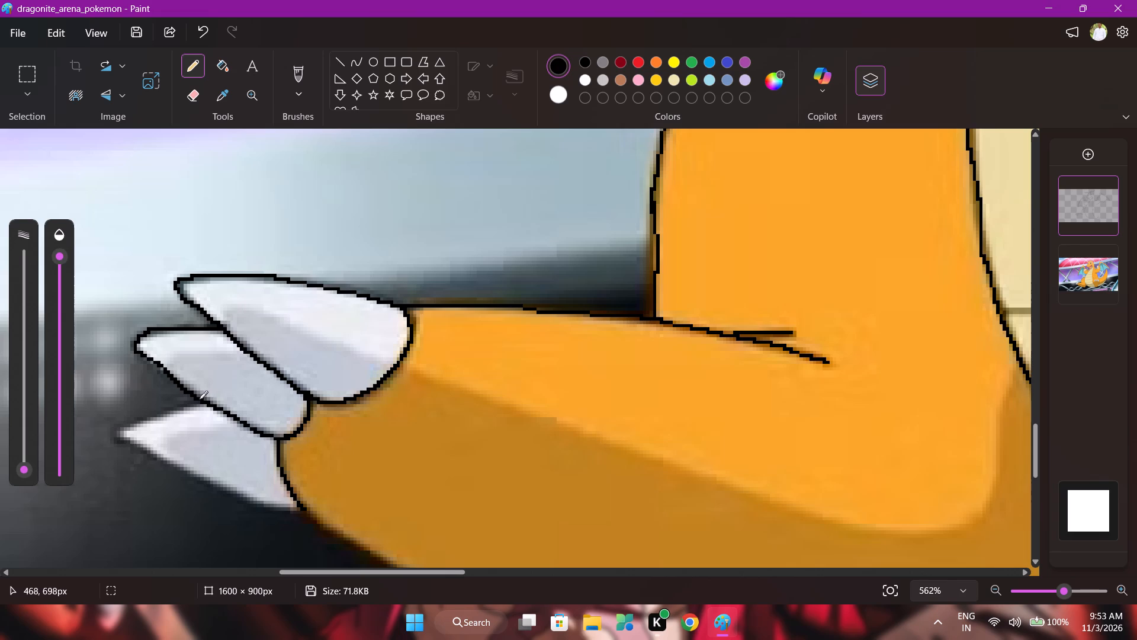
# Trace the lowest claw in black pencil, from the middle claw's lower edge around the tip to the foot's underside.
pyautogui.moveTo(199, 399); pyautogui.dragTo(114, 438)
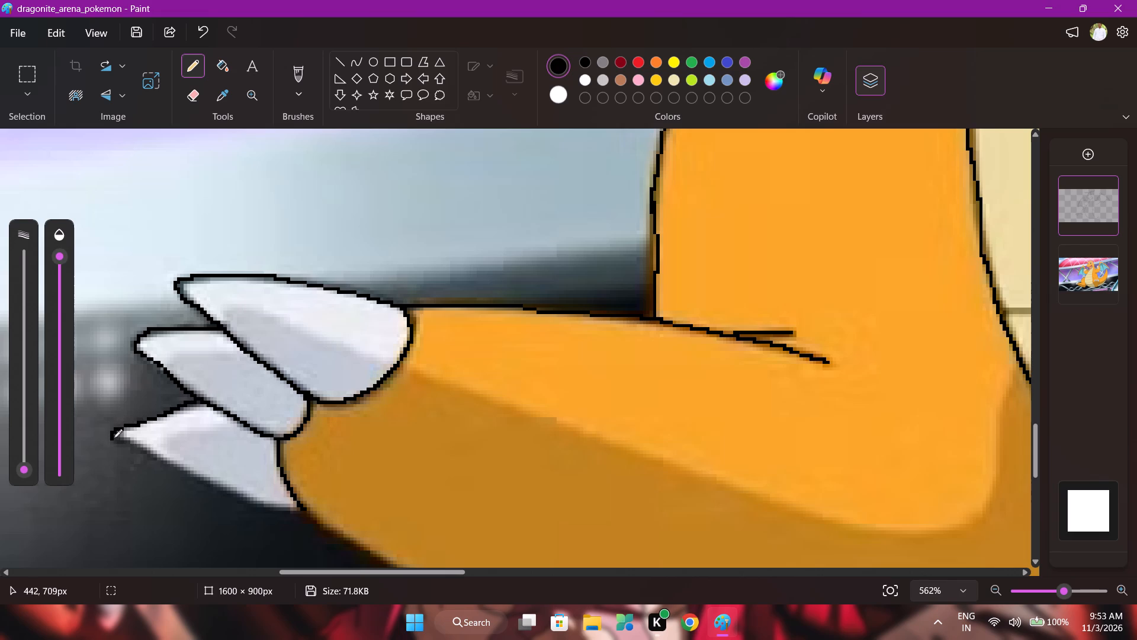
pyautogui.moveTo(114, 438); pyautogui.dragTo(203, 487)
pyautogui.moveTo(203, 487); pyautogui.dragTo(306, 512)
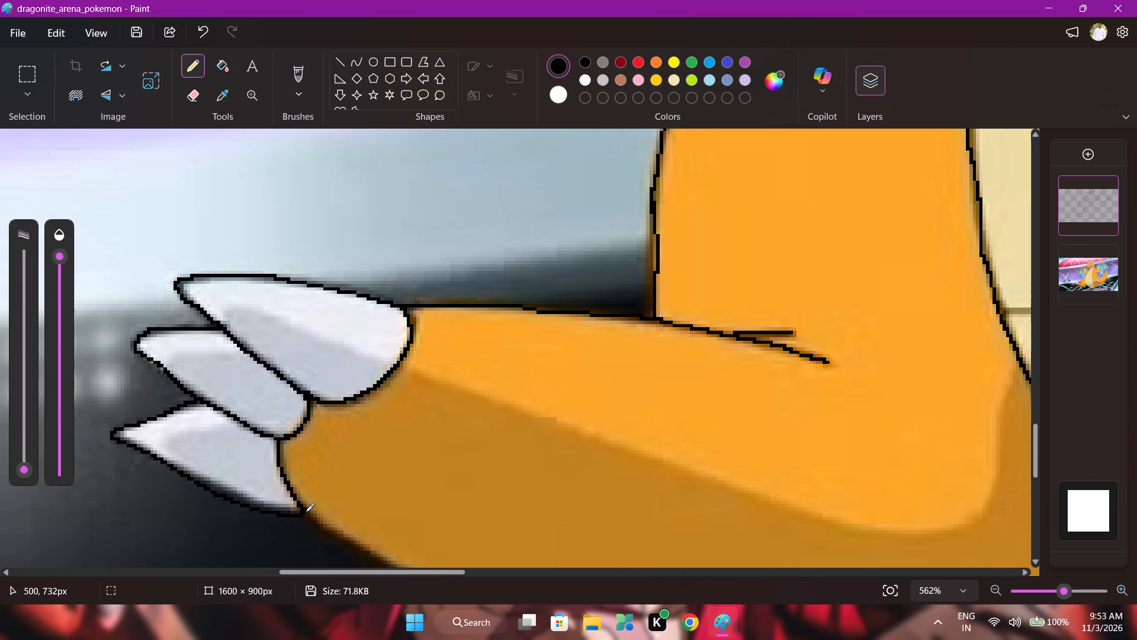
pyautogui.moveTo(306, 512); pyautogui.dragTo(298, 504)
pyautogui.scroll(-2, 297, 489)
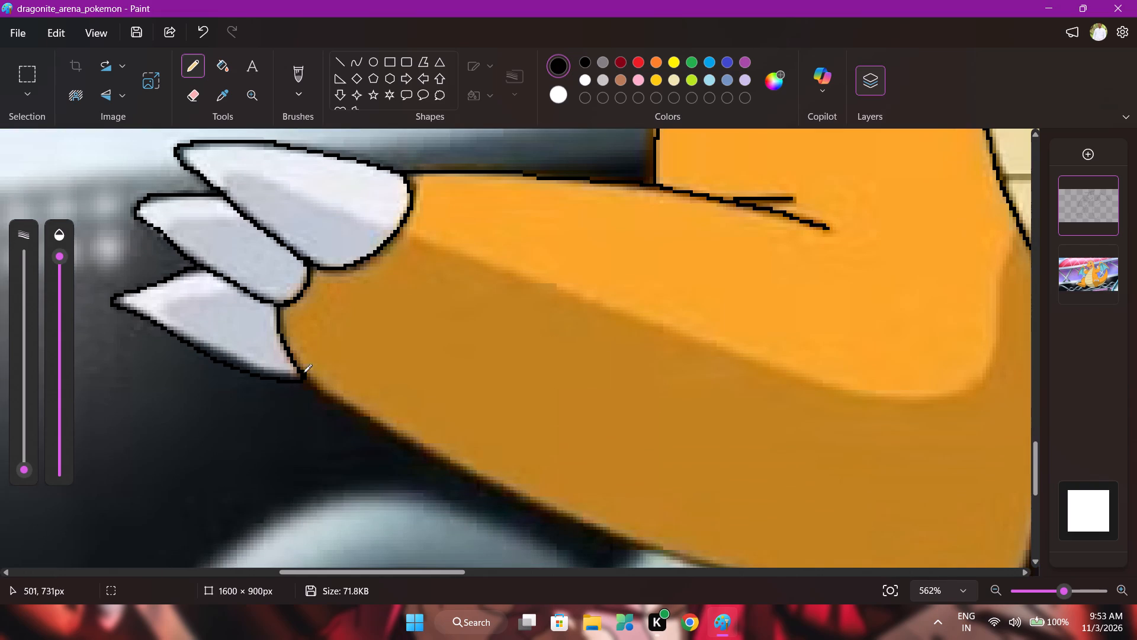
# Trace the underside of the foot and lower leg in black pencil, from the lowest claw's base around the rounded corner at the far end.
pyautogui.moveTo(302, 375); pyautogui.dragTo(322, 392)
pyautogui.moveTo(322, 392); pyautogui.dragTo(438, 459)
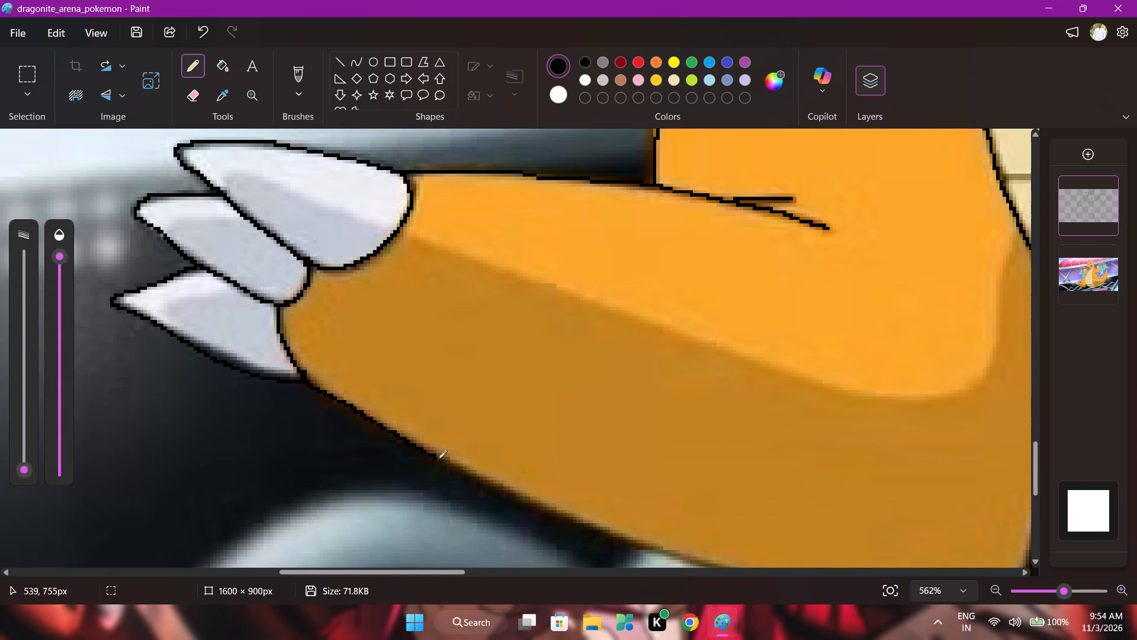
pyautogui.moveTo(438, 459); pyautogui.dragTo(602, 531)
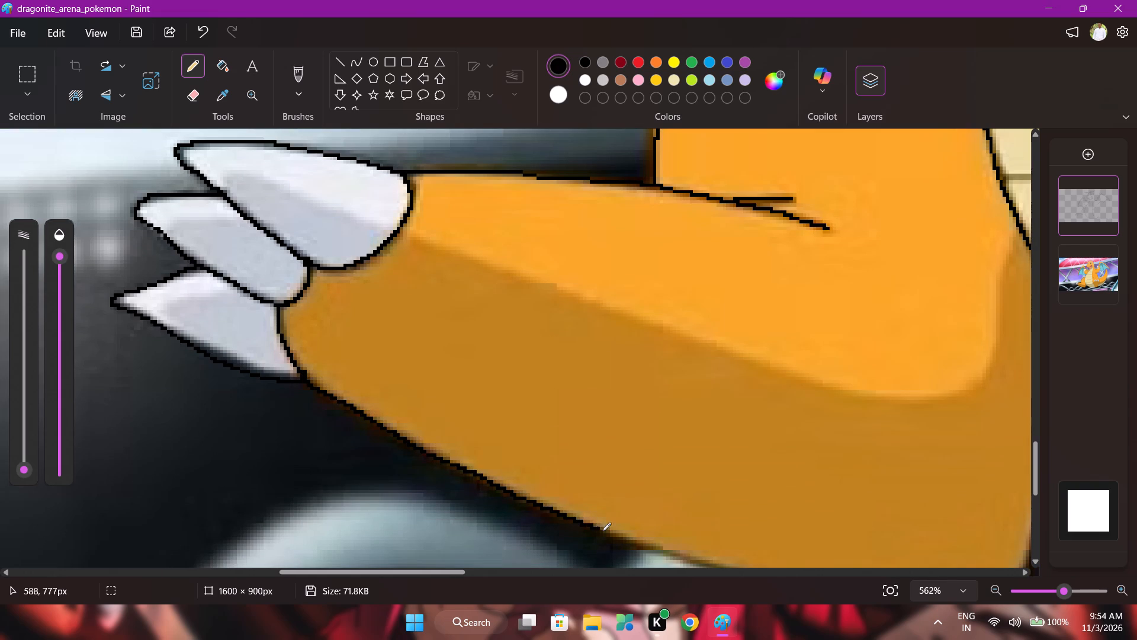
pyautogui.moveTo(602, 531); pyautogui.dragTo(699, 564)
pyautogui.scroll(-3, 704, 555)
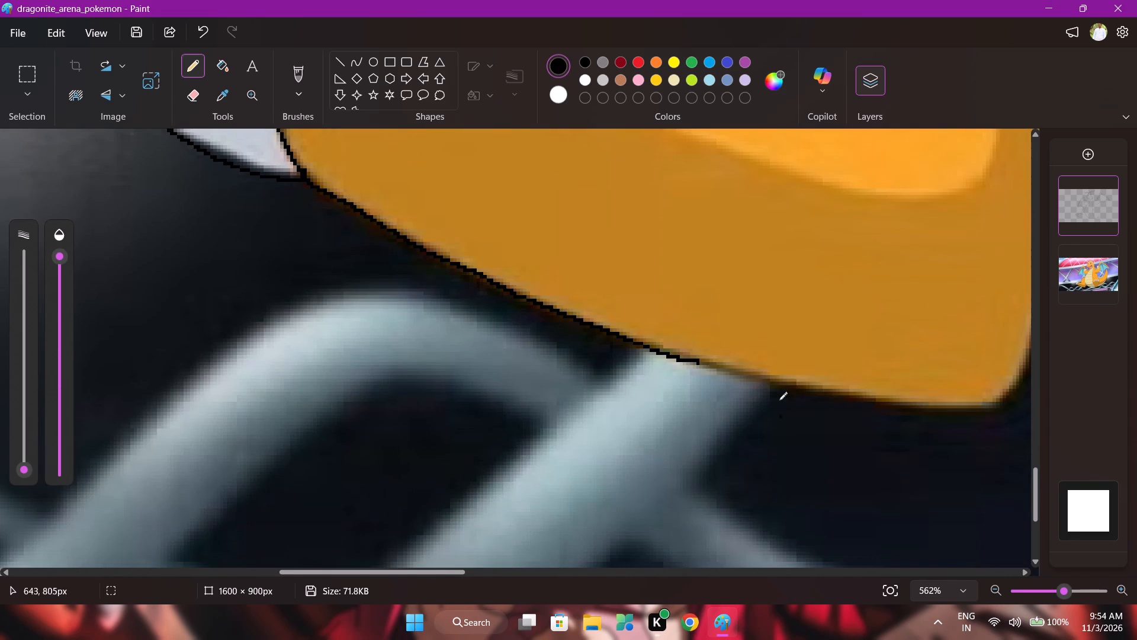
pyautogui.moveTo(699, 361); pyautogui.dragTo(700, 361)
pyautogui.moveTo(700, 361); pyautogui.dragTo(941, 412)
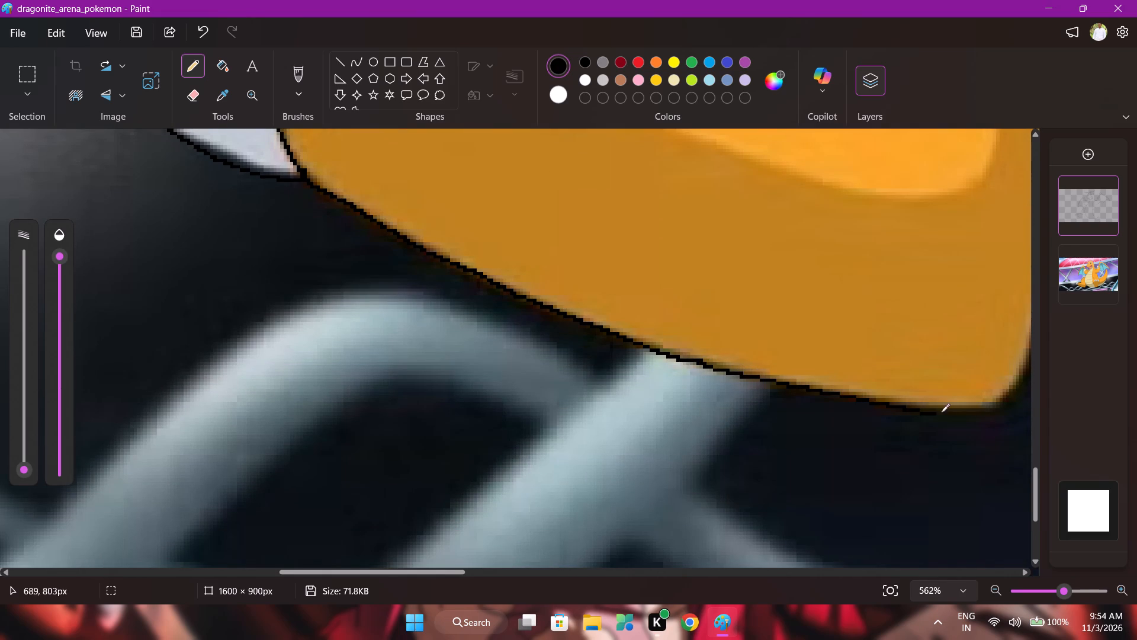
pyautogui.moveTo(941, 412); pyautogui.dragTo(1027, 371)
# Trace the leg's short back edge in black pencil up to the crease, and the thigh's lower edge across to the belly outline.
pyautogui.hscroll(-1, 1027, 371)
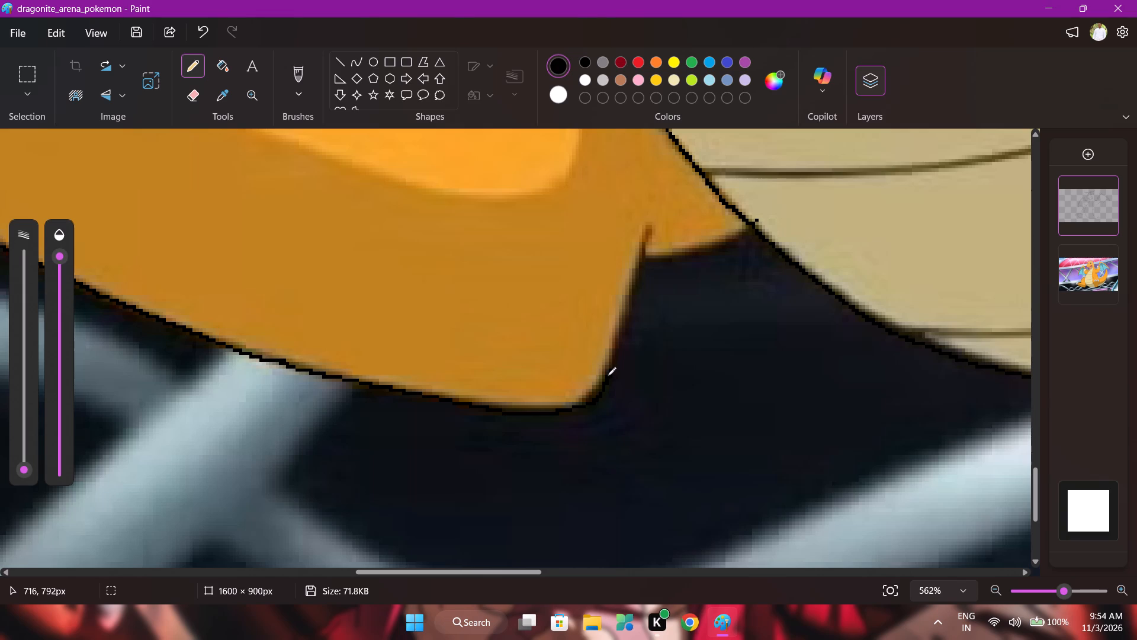
pyautogui.moveTo(608, 376); pyautogui.dragTo(642, 263)
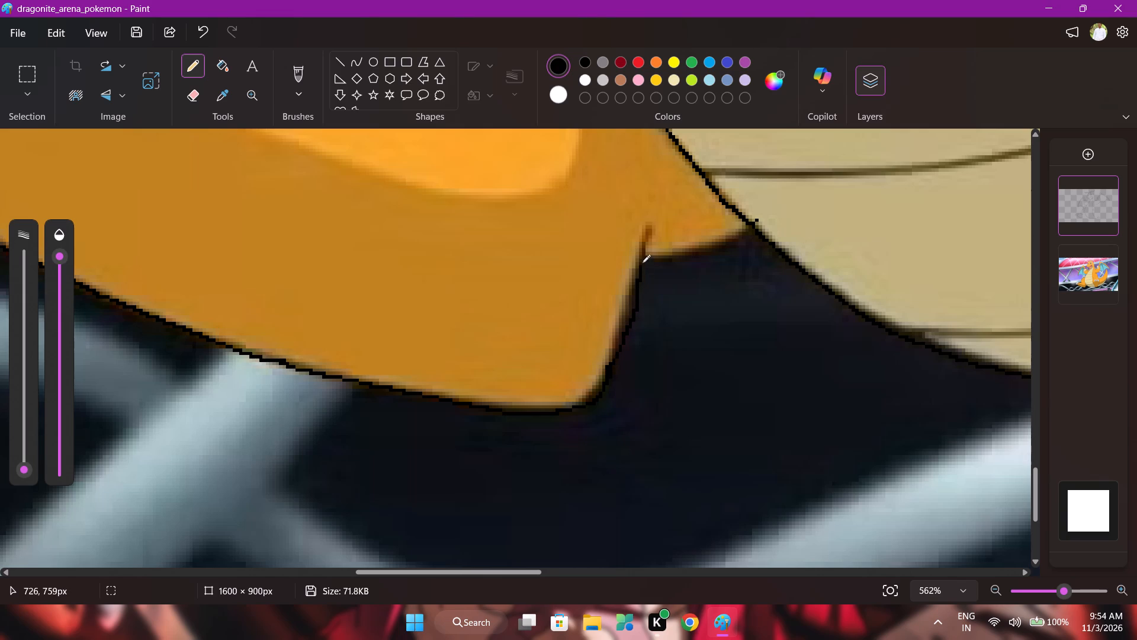
pyautogui.moveTo(642, 263); pyautogui.dragTo(644, 226)
pyautogui.moveTo(643, 255); pyautogui.dragTo(744, 232)
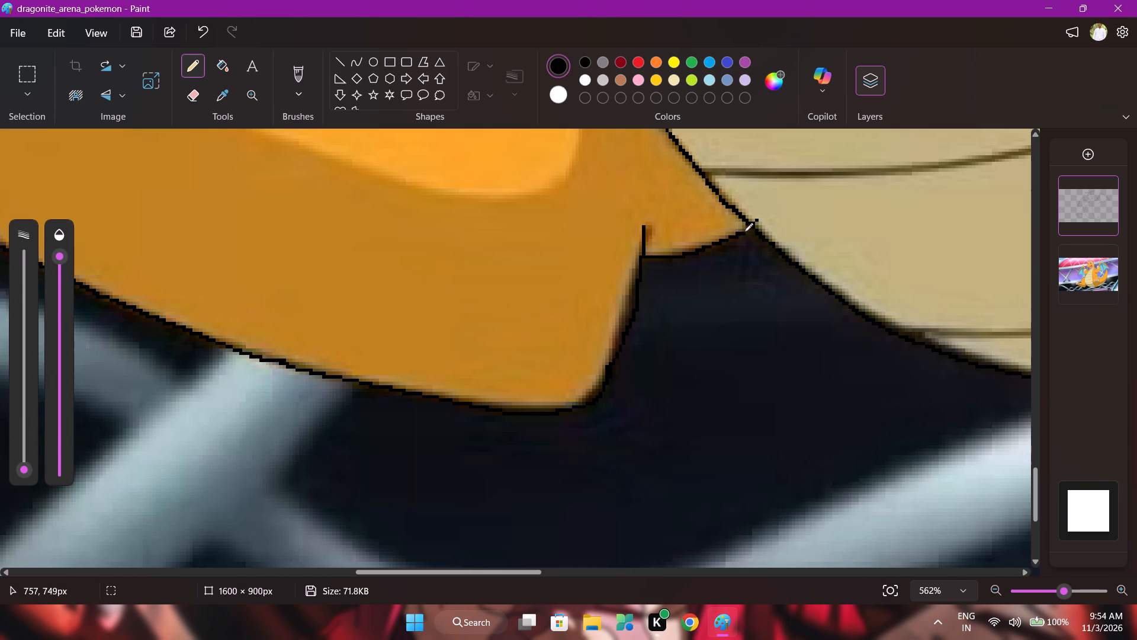
pyautogui.moveTo(744, 232); pyautogui.dragTo(753, 227)
# Trace the raised foot's sole in black pencil along its belly-side edge, from the belly outline up to the nearest claw.
pyautogui.keyDown('ctrl'); pyautogui.scroll(-6, 561, 373); pyautogui.keyUp('ctrl')
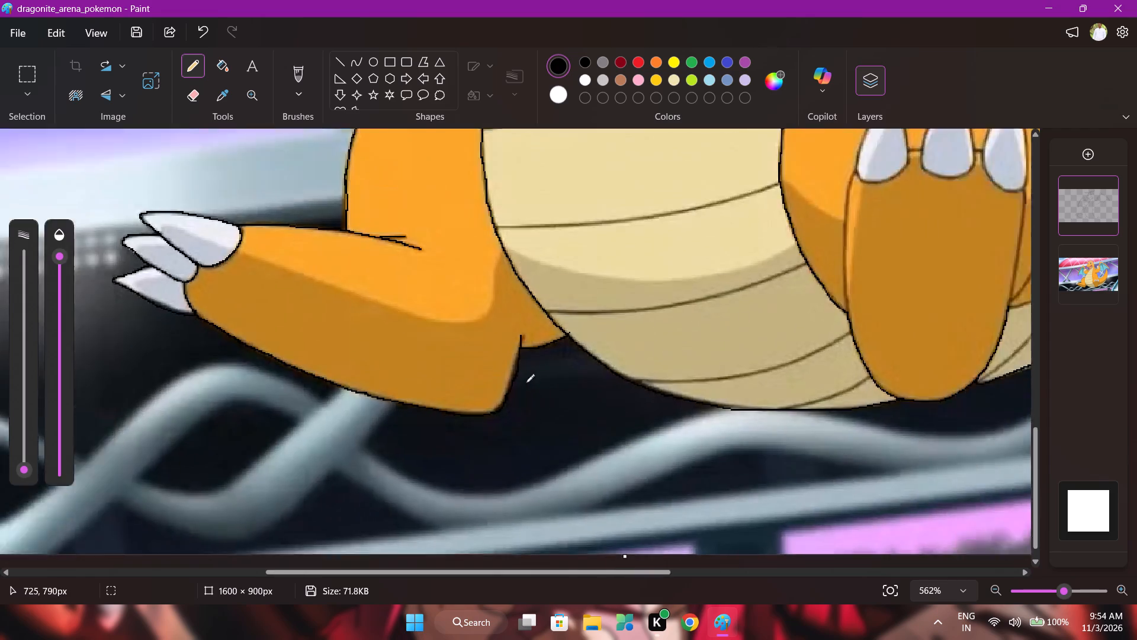
pyautogui.keyDown('ctrl'); pyautogui.scroll(-2, 526, 383); pyautogui.keyUp('ctrl')
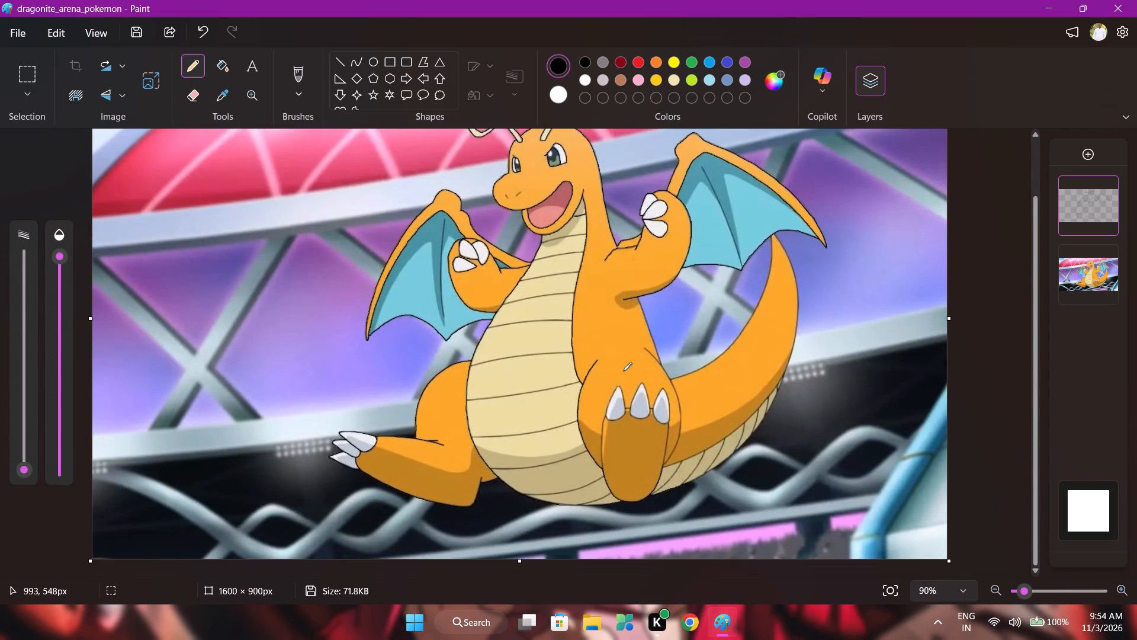
pyautogui.keyDown('ctrl'); pyautogui.scroll(4, 622, 369); pyautogui.keyUp('ctrl')
pyautogui.scroll(-2, 768, 404)
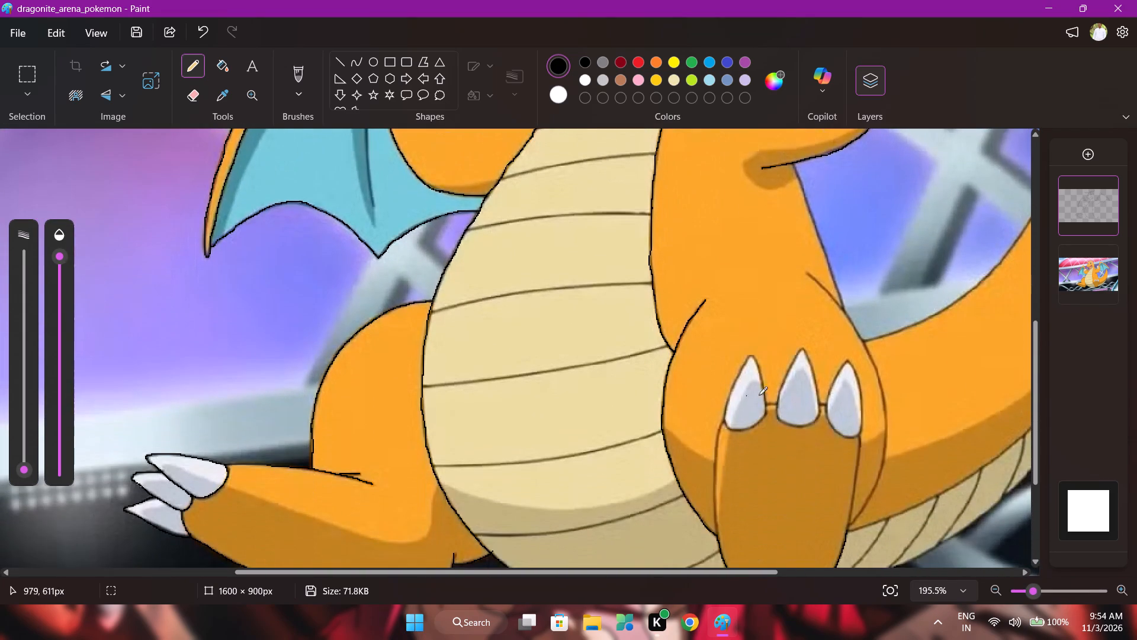
pyautogui.scroll(-2, 869, 433)
pyautogui.keyDown('ctrl'); pyautogui.scroll(1, 852, 417); pyautogui.keyUp('ctrl')
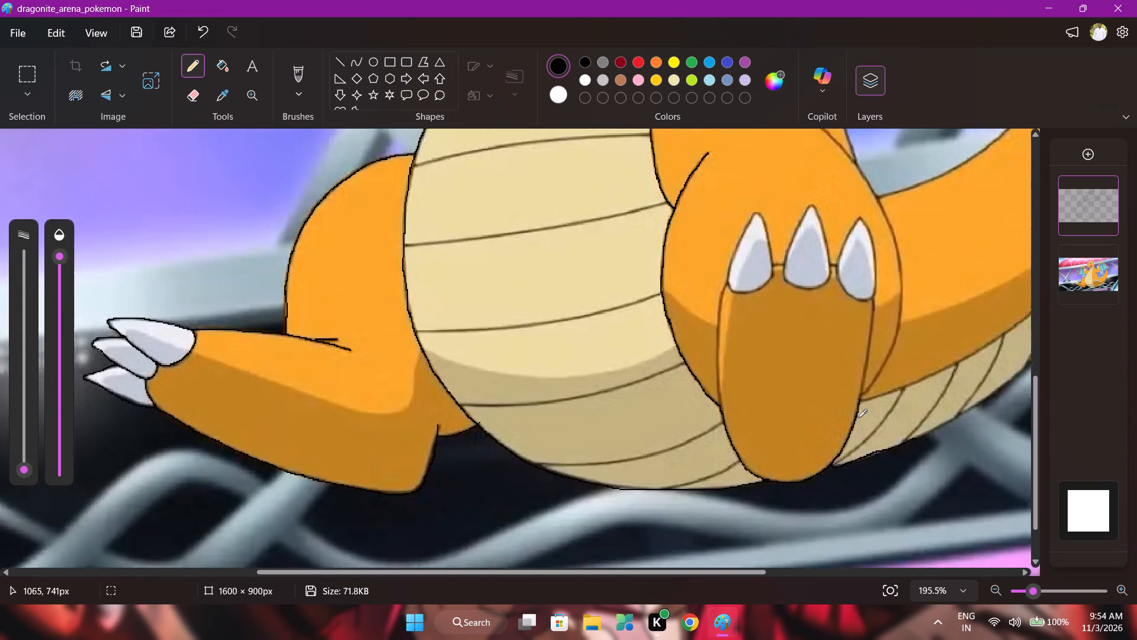
pyautogui.keyDown('ctrl'); pyautogui.scroll(3, 858, 418); pyautogui.keyUp('ctrl')
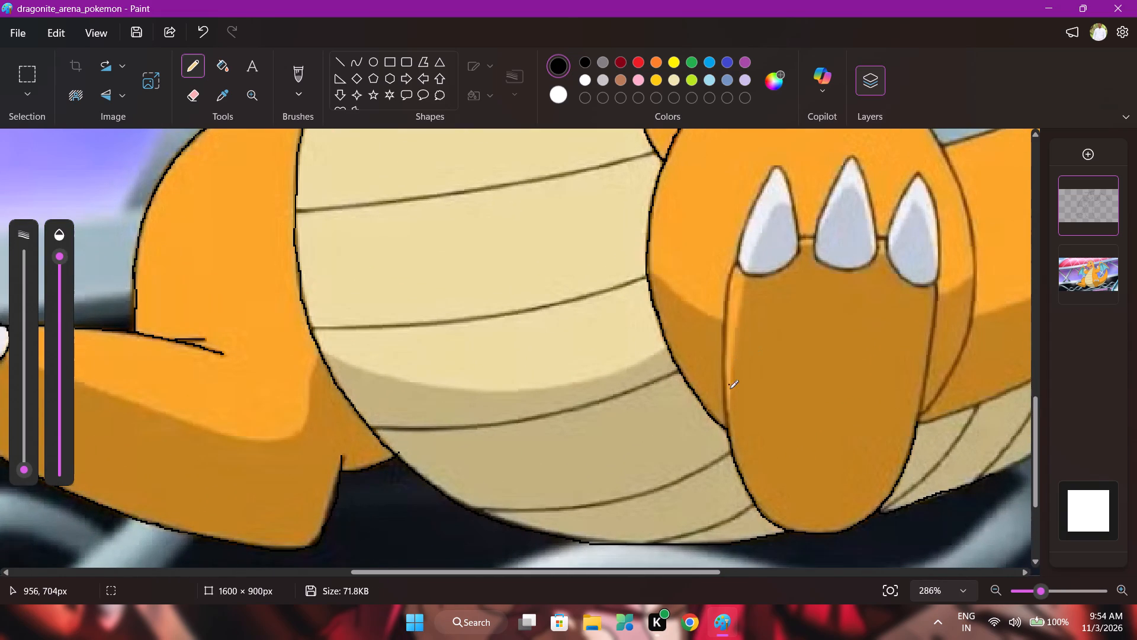
pyautogui.moveTo(728, 430); pyautogui.dragTo(728, 428)
pyautogui.moveTo(728, 428); pyautogui.dragTo(727, 353)
pyautogui.moveTo(727, 353); pyautogui.dragTo(731, 275)
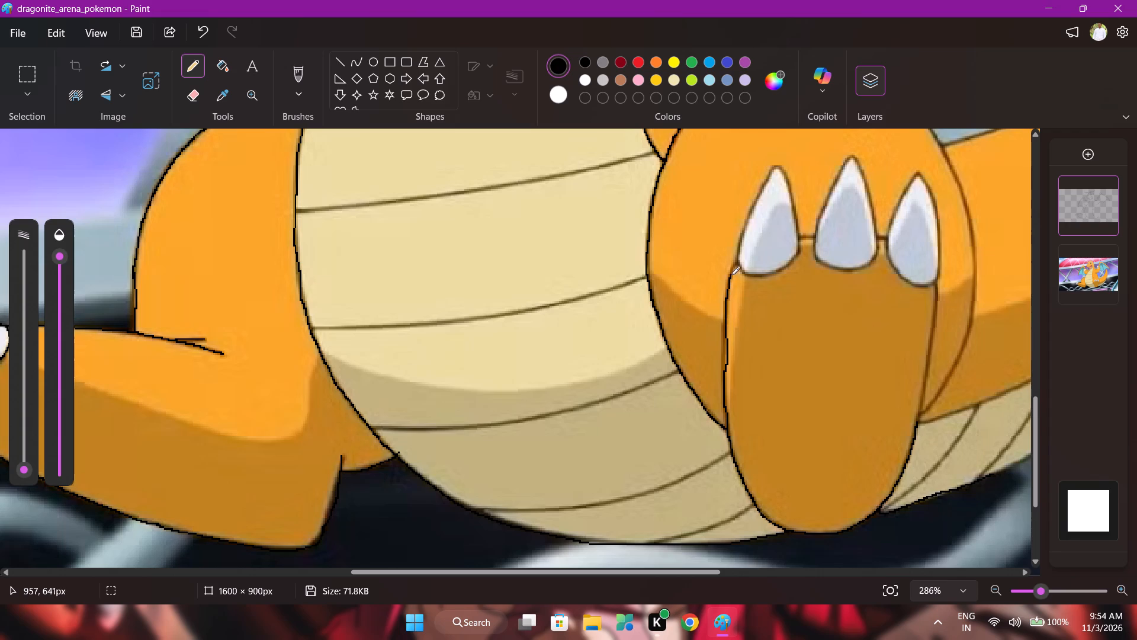
pyautogui.moveTo(731, 275); pyautogui.dragTo(736, 262)
# Trace the raised foot's belly-side claw in black pencil, up around its tip, down the other side and along its curved base.
pyautogui.keyDown('ctrl'); pyautogui.scroll(4, 738, 284); pyautogui.keyUp('ctrl')
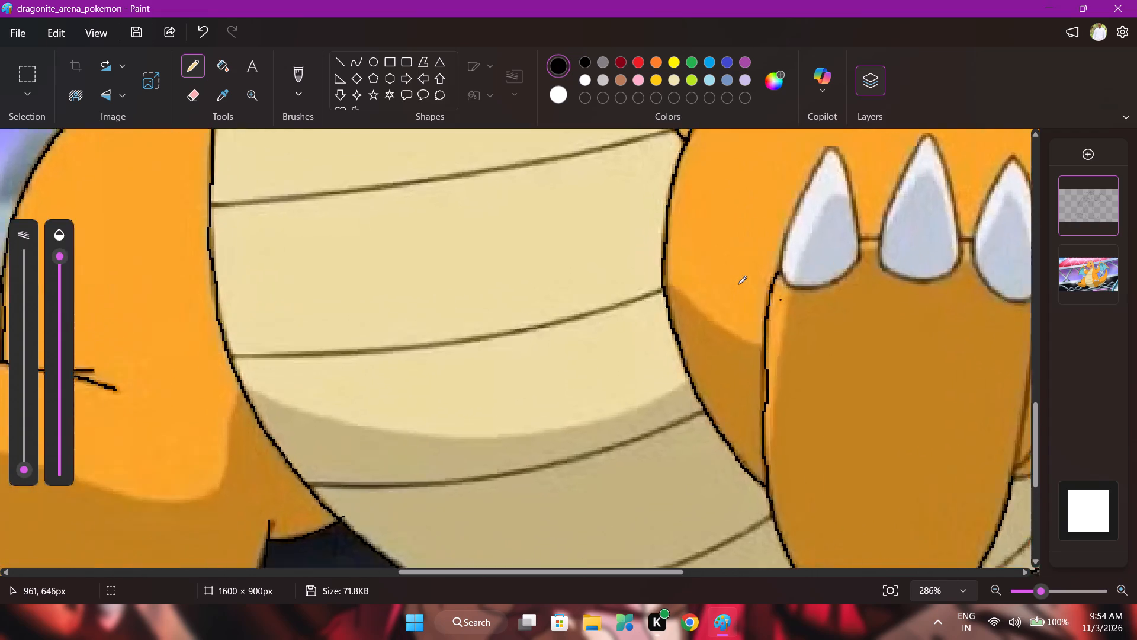
pyautogui.keyDown('ctrl'); pyautogui.scroll(2, 738, 284); pyautogui.keyUp('ctrl')
pyautogui.hscroll(-1, 879, 341)
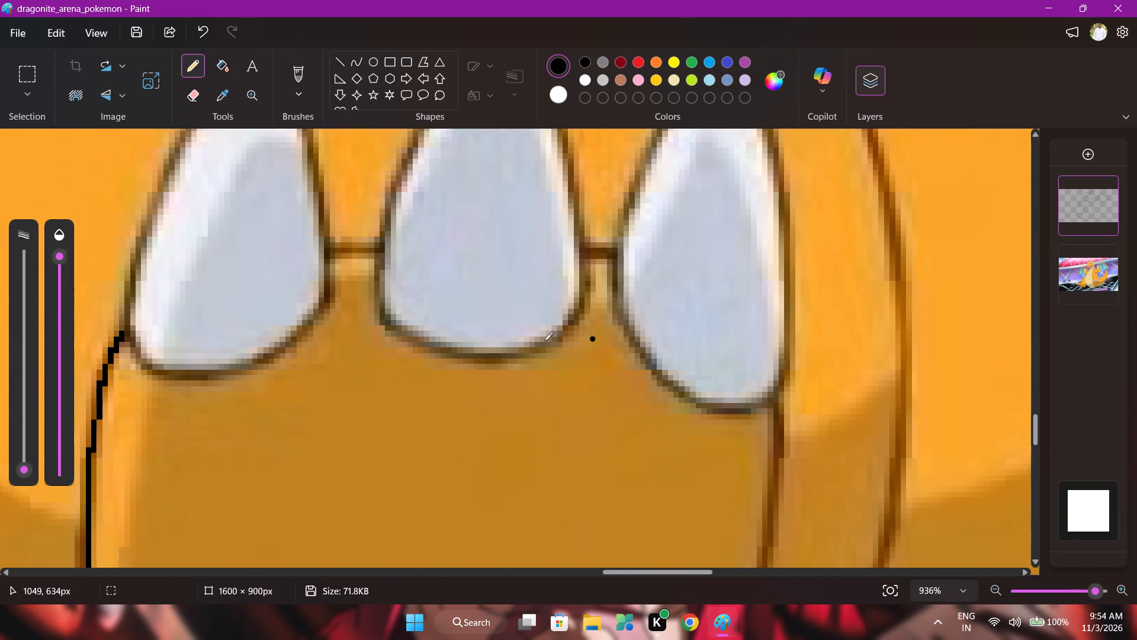
pyautogui.hscroll(-1, 544, 341)
pyautogui.keyDown('ctrl'); pyautogui.scroll(-2, 249, 340); pyautogui.keyUp('ctrl')
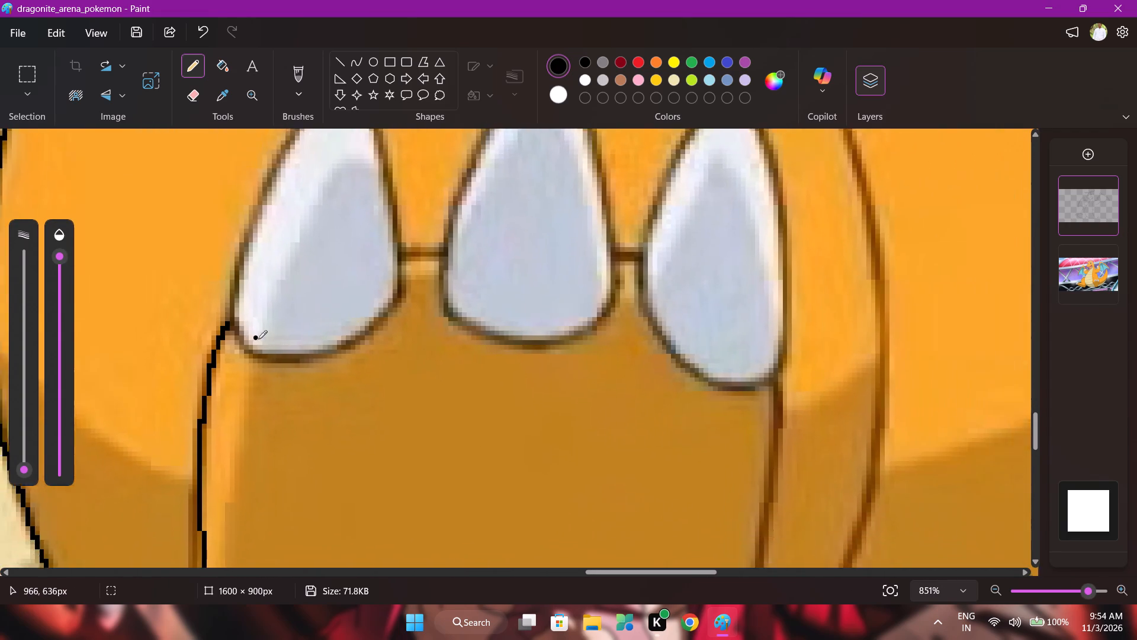
pyautogui.keyDown('ctrl'); pyautogui.scroll(-1, 258, 339); pyautogui.keyUp('ctrl')
pyautogui.keyDown('ctrl'); pyautogui.scroll(-1, 223, 228); pyautogui.keyUp('ctrl')
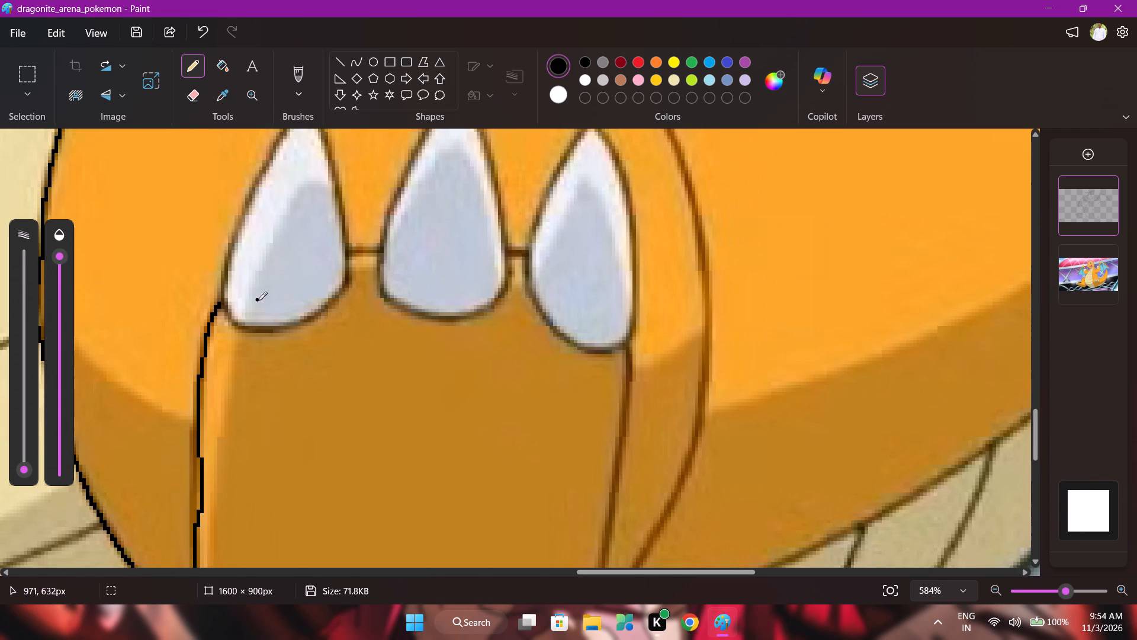
pyautogui.scroll(-1, 256, 302)
pyautogui.scroll(2, 256, 302)
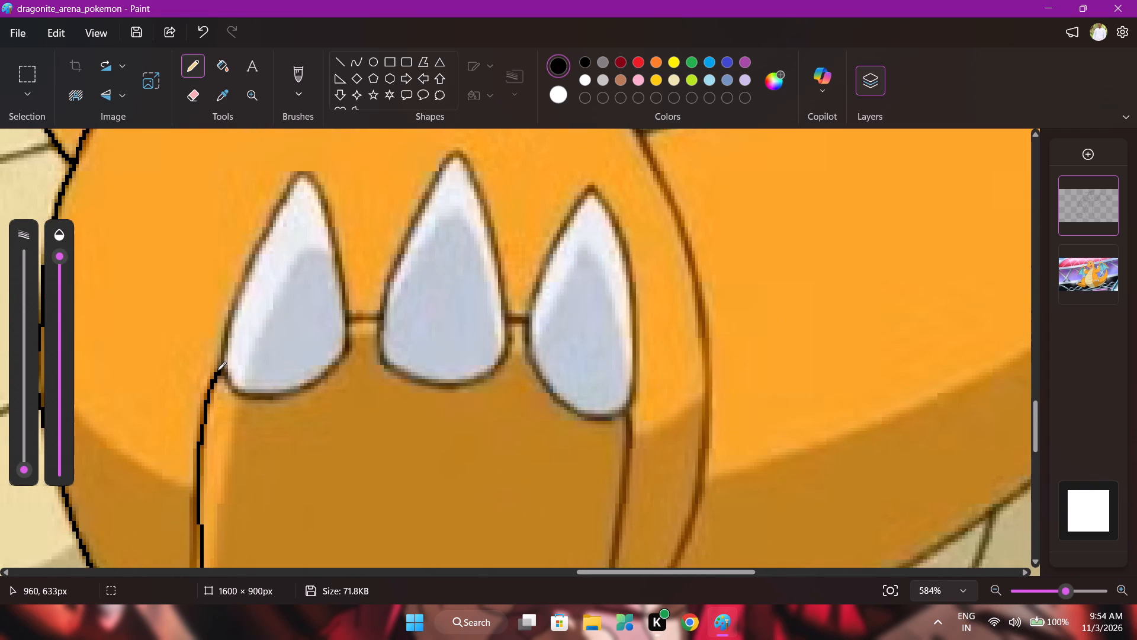
pyautogui.moveTo(220, 372); pyautogui.dragTo(223, 334)
pyautogui.moveTo(223, 334); pyautogui.dragTo(265, 234)
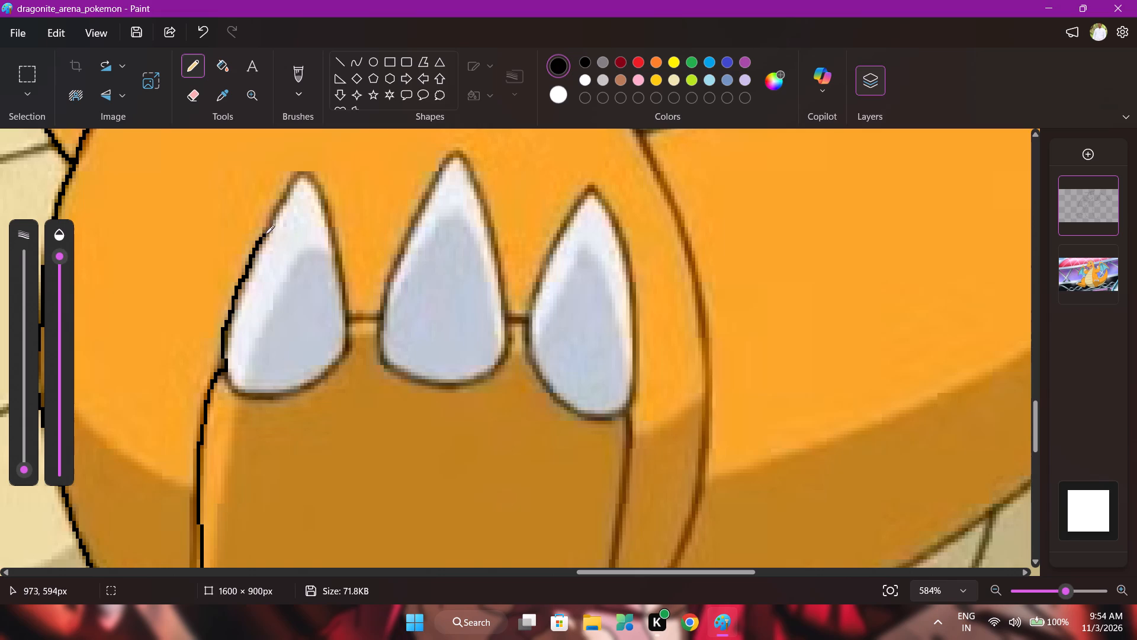
pyautogui.moveTo(265, 234); pyautogui.dragTo(311, 173)
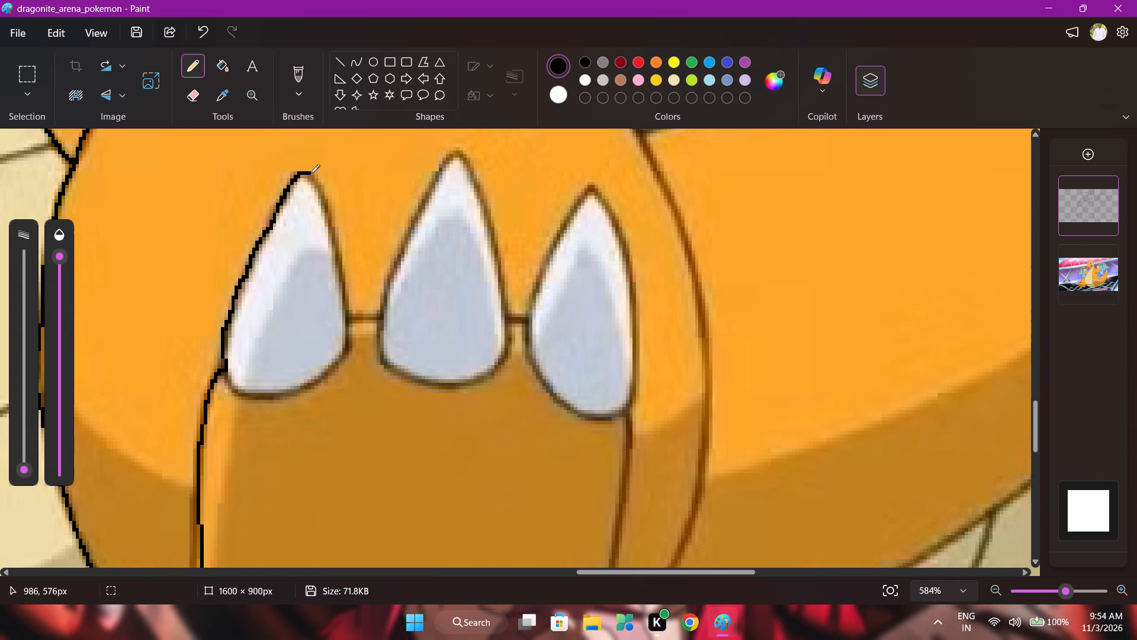
pyautogui.moveTo(311, 173); pyautogui.dragTo(339, 268)
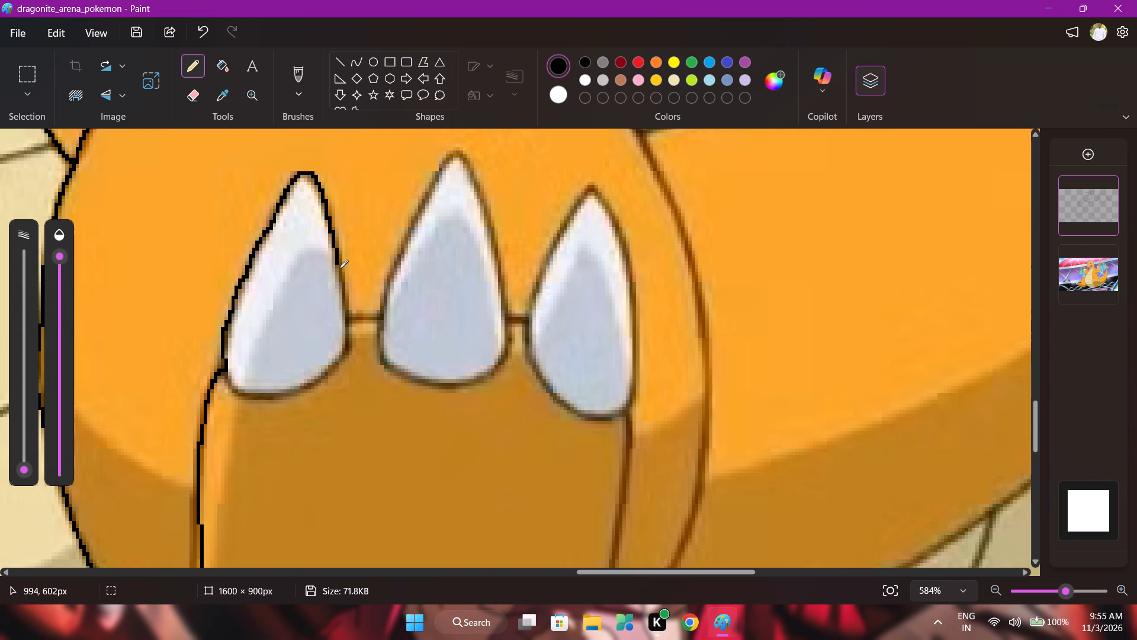
pyautogui.moveTo(339, 268); pyautogui.dragTo(330, 368)
pyautogui.moveTo(330, 368); pyautogui.dragTo(231, 383)
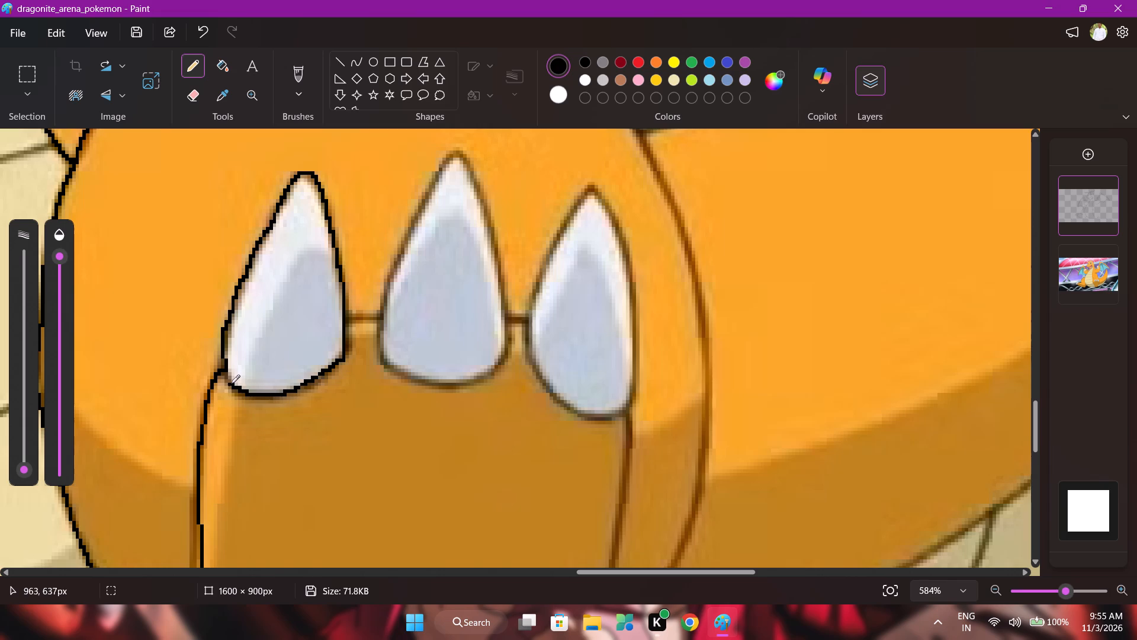
pyautogui.moveTo(231, 383); pyautogui.dragTo(223, 356)
# Trace the raised foot's middle claw in black pencil, including the short line joining it to the belly-side claw.
pyautogui.moveTo(345, 313); pyautogui.dragTo(379, 319)
pyautogui.moveTo(379, 319); pyautogui.dragTo(380, 332)
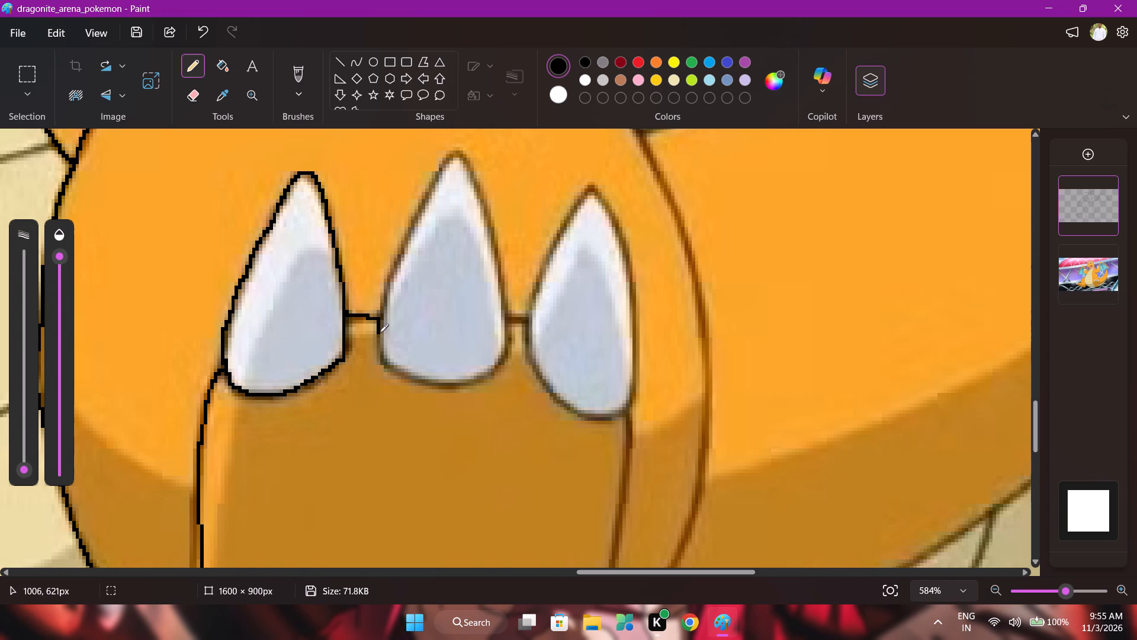
pyautogui.moveTo(380, 332); pyautogui.dragTo(462, 385)
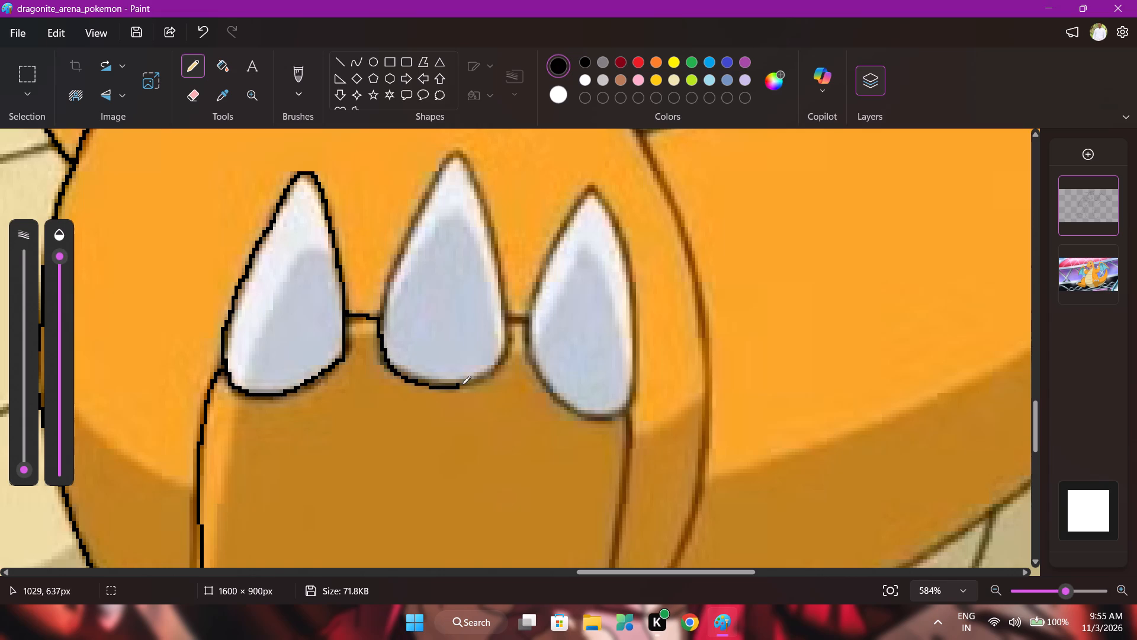
pyautogui.moveTo(462, 385); pyautogui.dragTo(499, 254)
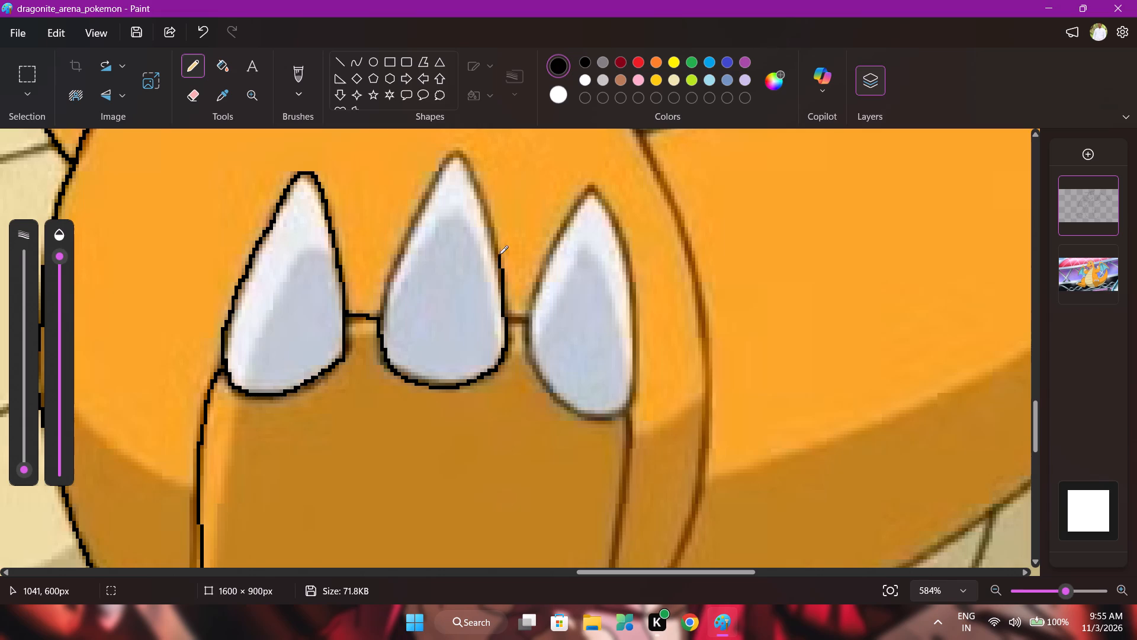
pyautogui.moveTo(499, 254); pyautogui.dragTo(447, 153)
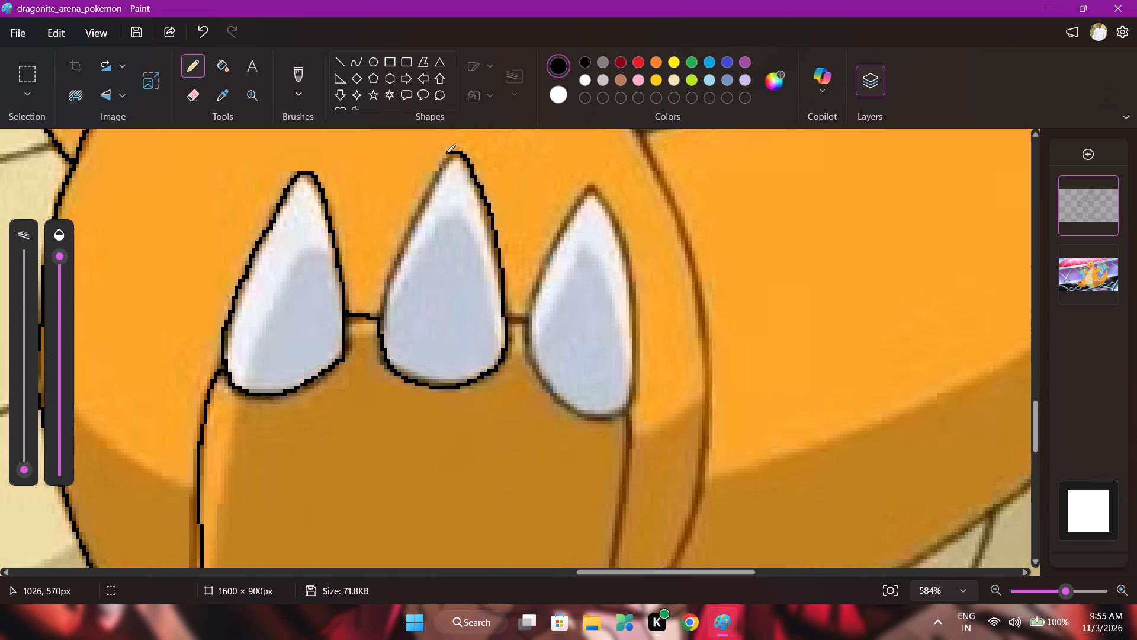
pyautogui.moveTo(447, 153); pyautogui.dragTo(390, 267)
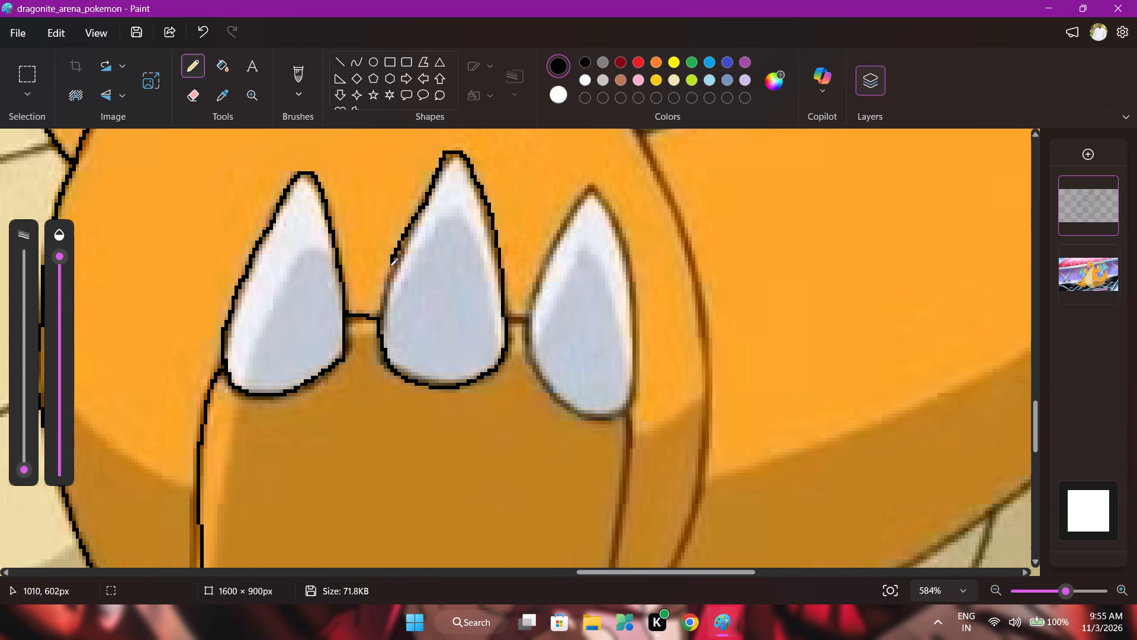
pyautogui.moveTo(390, 267); pyautogui.dragTo(376, 330)
# Trace the raised foot's third claw in black pencil, including the short line joining it to the middle claw.
pyautogui.moveTo(504, 315); pyautogui.dragTo(527, 315)
pyautogui.moveTo(527, 315); pyautogui.dragTo(586, 417)
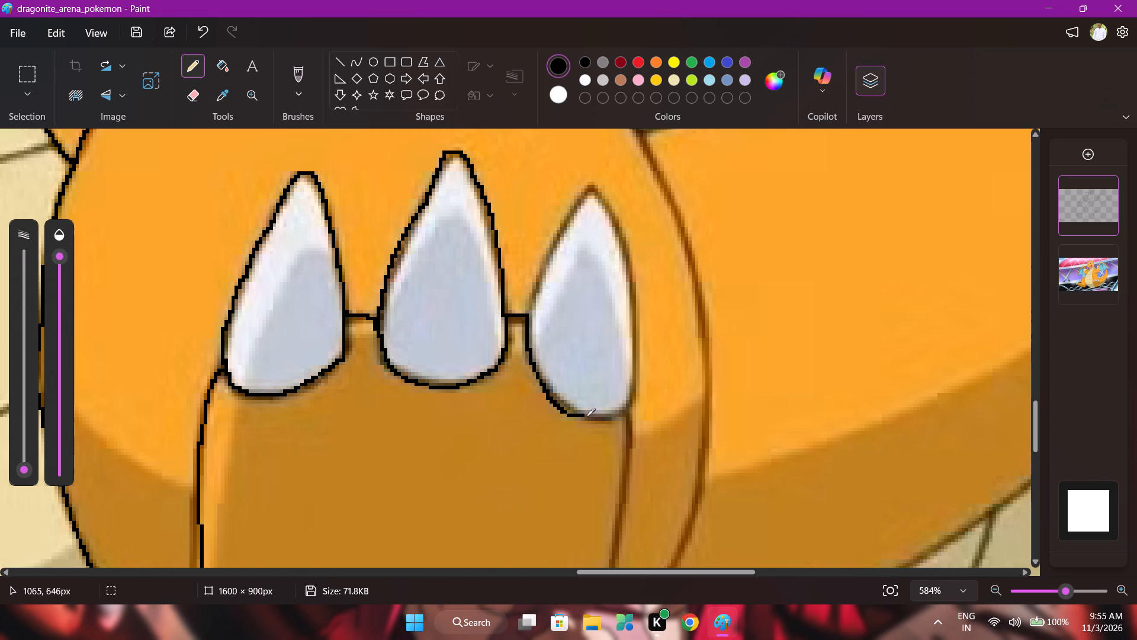
pyautogui.moveTo(586, 417); pyautogui.dragTo(634, 310)
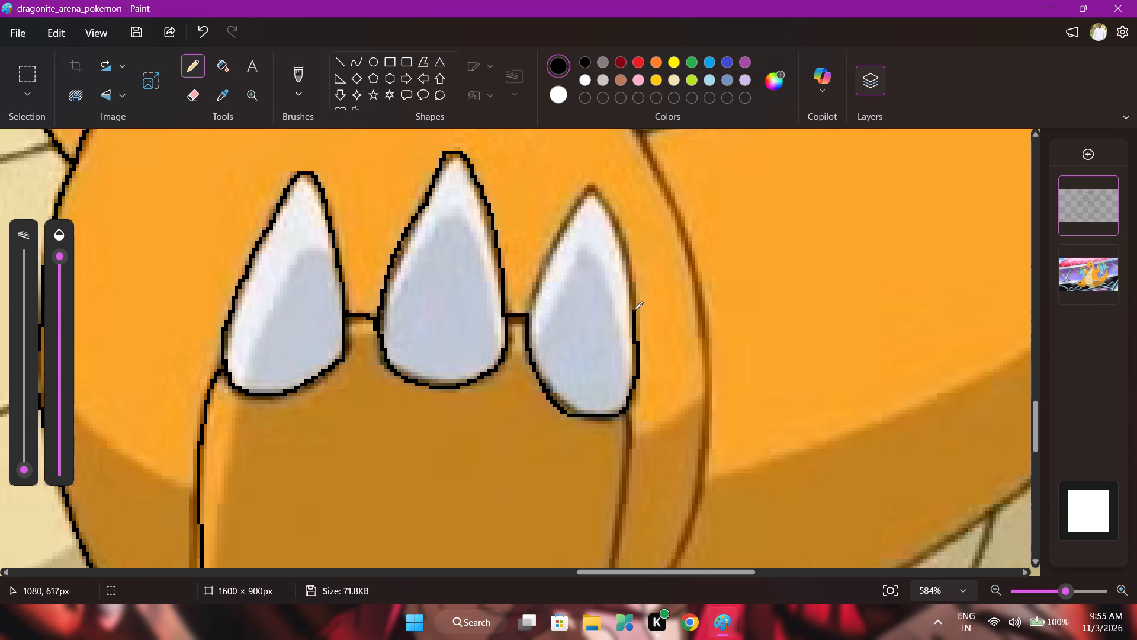
pyautogui.moveTo(634, 310); pyautogui.dragTo(589, 188)
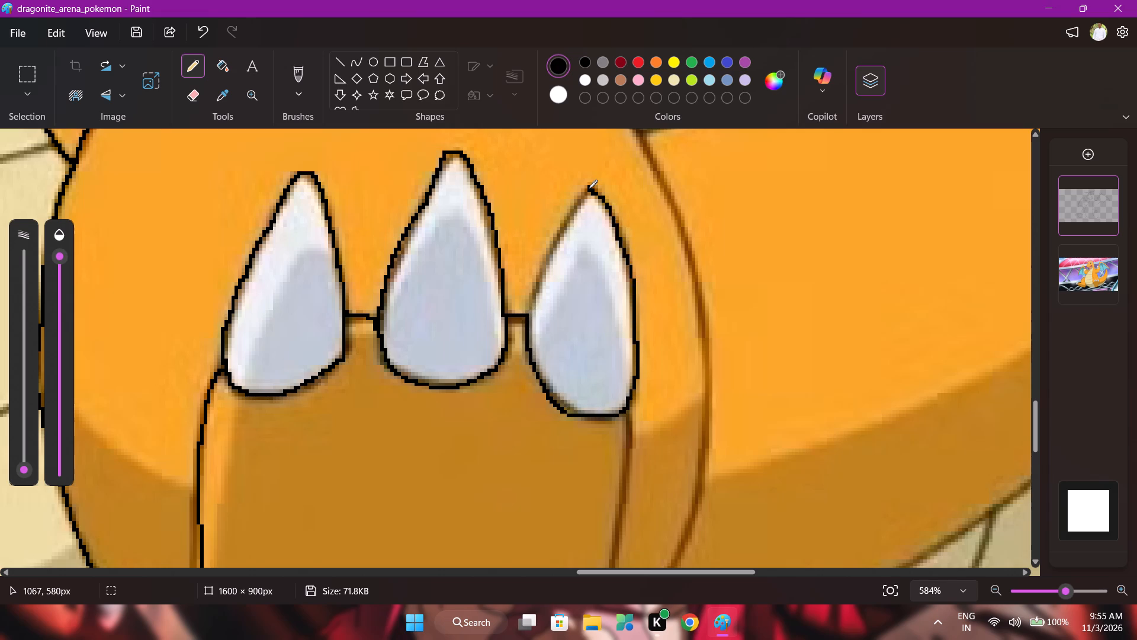
pyautogui.moveTo(589, 188); pyautogui.dragTo(538, 274)
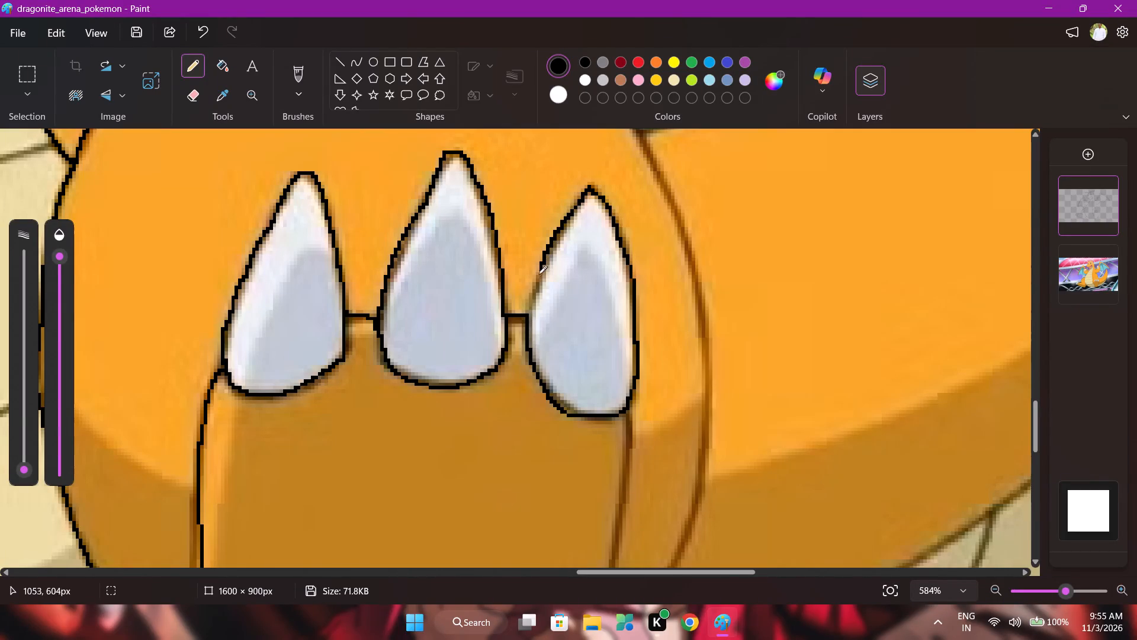
pyautogui.moveTo(538, 274); pyautogui.dragTo(526, 334)
# Trace the sole's tail-side edge in black pencil, from the third claw's base down to the existing heel outline.
pyautogui.scroll(-3, 575, 330)
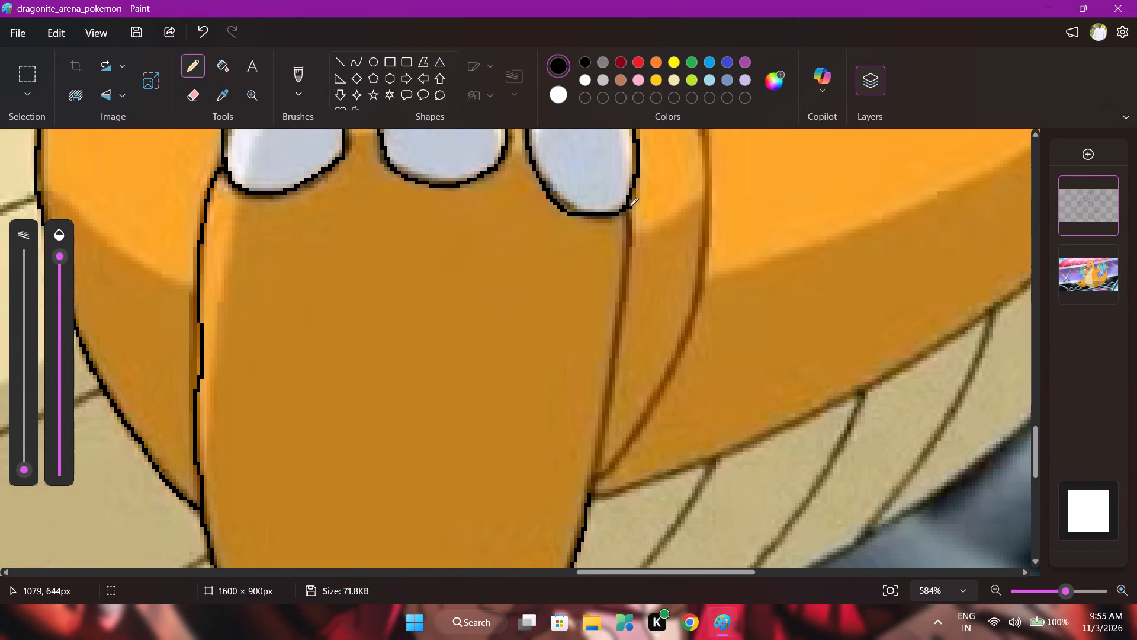
pyautogui.moveTo(627, 204); pyautogui.dragTo(628, 216)
pyautogui.moveTo(628, 216); pyautogui.dragTo(612, 340)
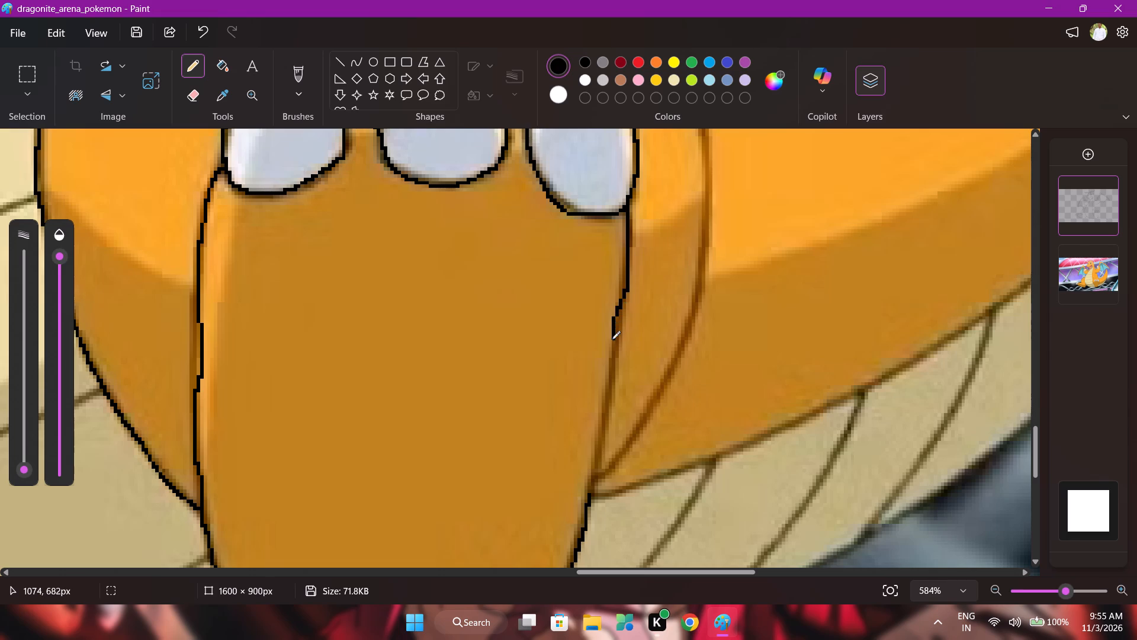
pyautogui.moveTo(612, 340); pyautogui.dragTo(587, 489)
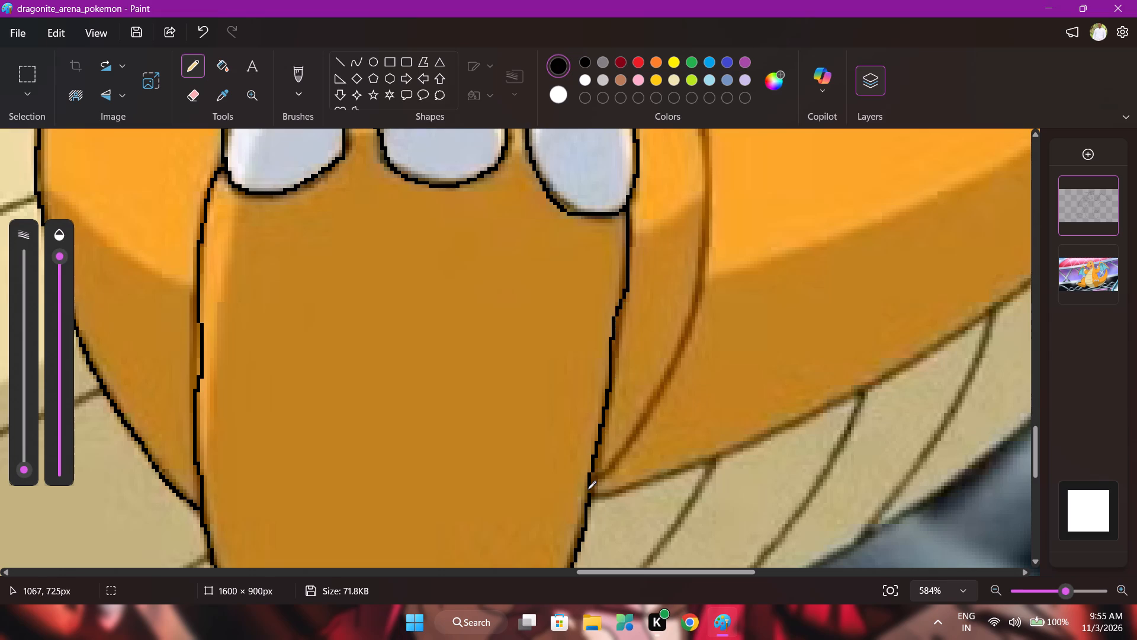
pyautogui.moveTo(587, 489); pyautogui.dragTo(590, 508)
# Trace the upper part of the foot's tail-side outline in black pencil, from its free end above the claws down beside the third claw.
pyautogui.scroll(-1, 599, 475)
pyautogui.scroll(6, 595, 447)
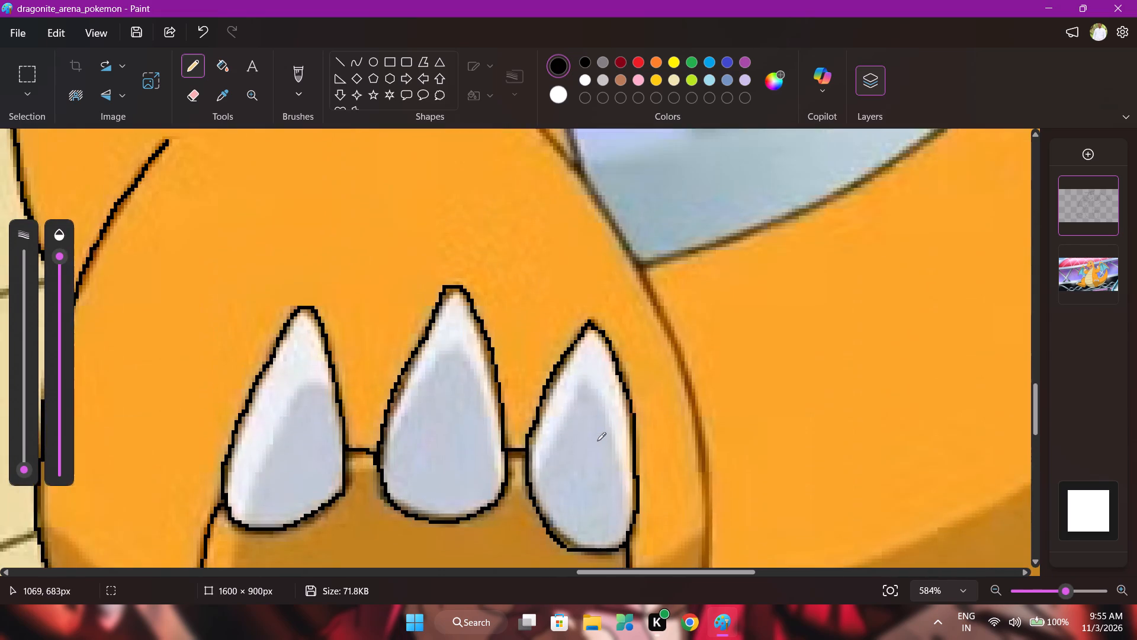
pyautogui.scroll(4, 597, 441)
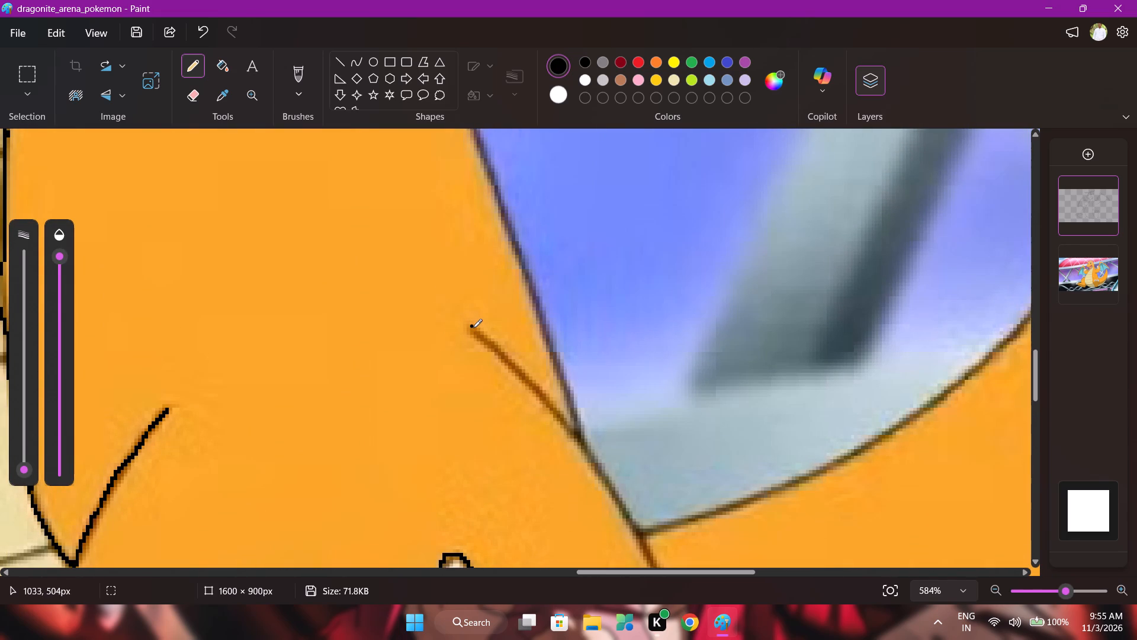
pyautogui.moveTo(473, 331); pyautogui.dragTo(513, 366)
pyautogui.moveTo(513, 366); pyautogui.dragTo(612, 496)
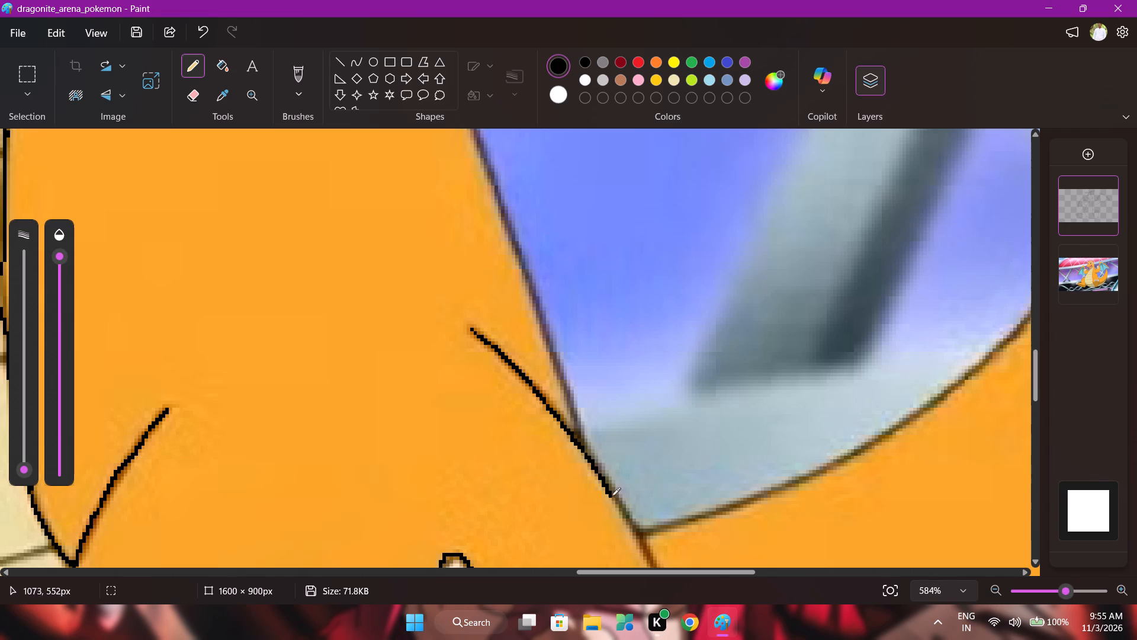
pyautogui.moveTo(612, 496); pyautogui.dragTo(652, 567)
pyautogui.scroll(-1, 652, 566)
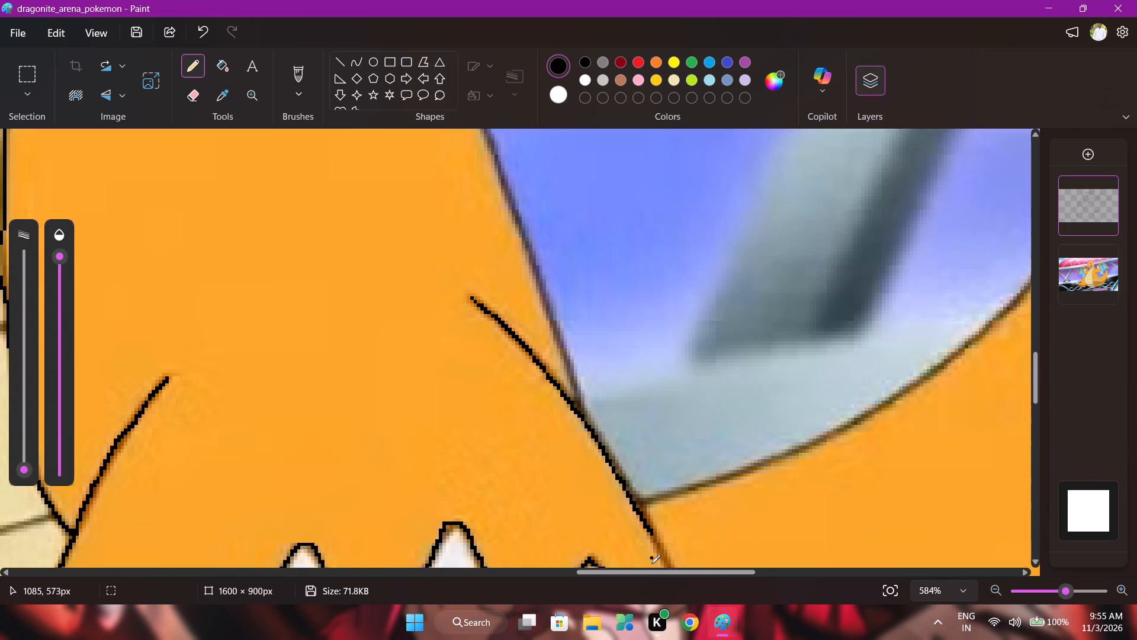
pyautogui.scroll(-2, 651, 564)
pyautogui.moveTo(651, 360); pyautogui.dragTo(655, 373)
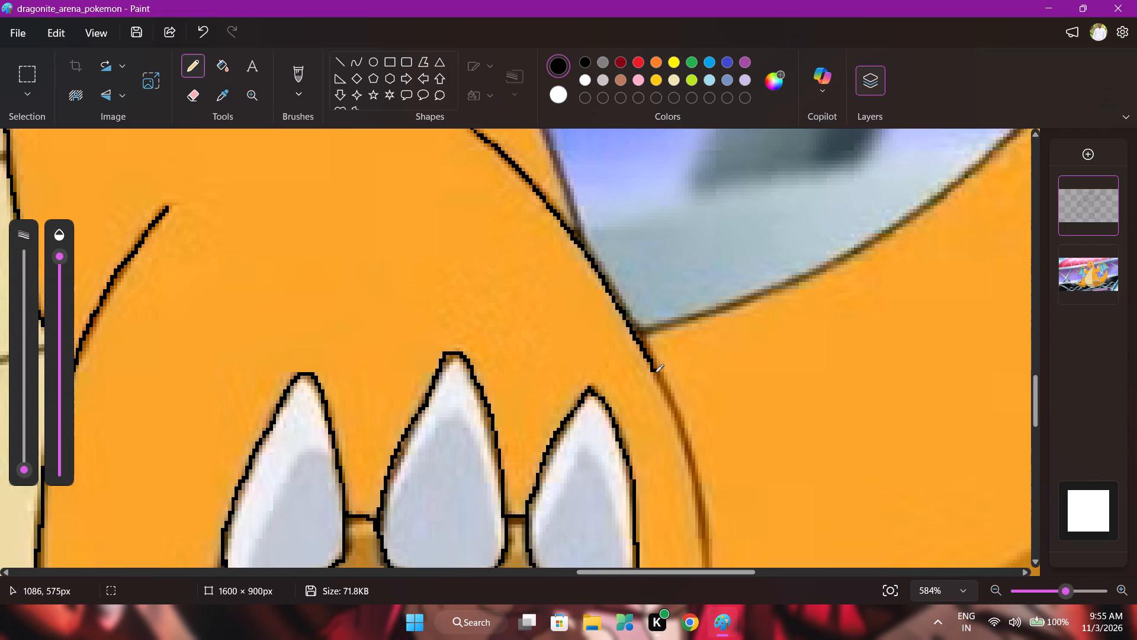
pyautogui.moveTo(655, 373); pyautogui.dragTo(711, 556)
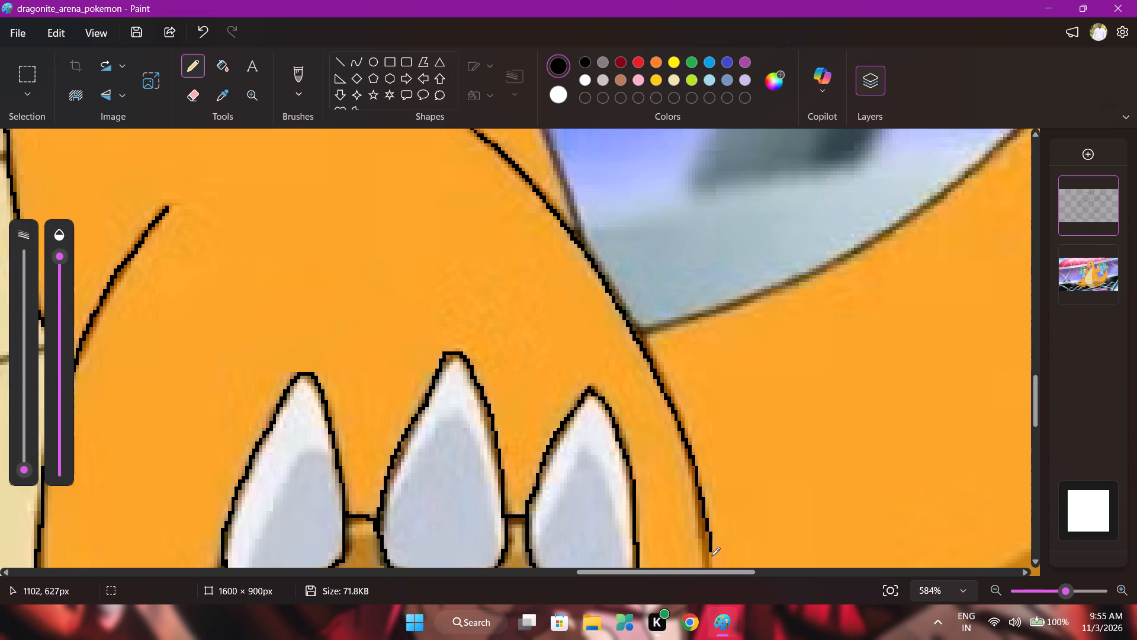
pyautogui.moveTo(711, 556); pyautogui.dragTo(711, 559)
# Continue the foot's tail-side outline in black pencil, curving down from beside the third claw to meet the sole's edge.
pyautogui.scroll(-3, 704, 527)
pyautogui.moveTo(710, 346); pyautogui.dragTo(710, 351)
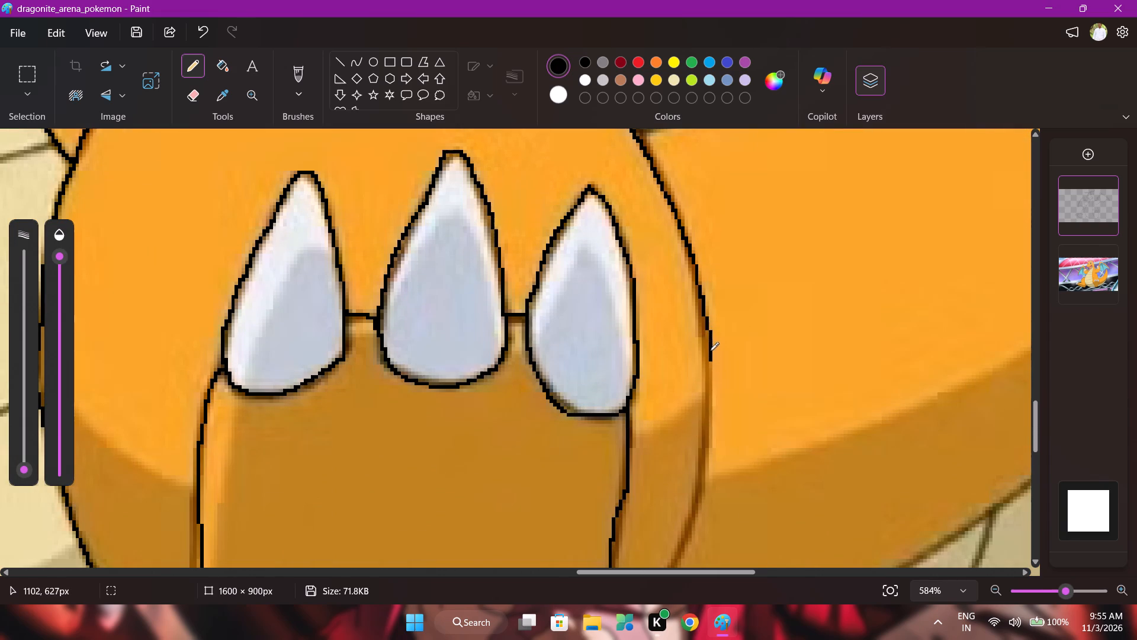
pyautogui.moveTo(710, 351); pyautogui.dragTo(697, 515)
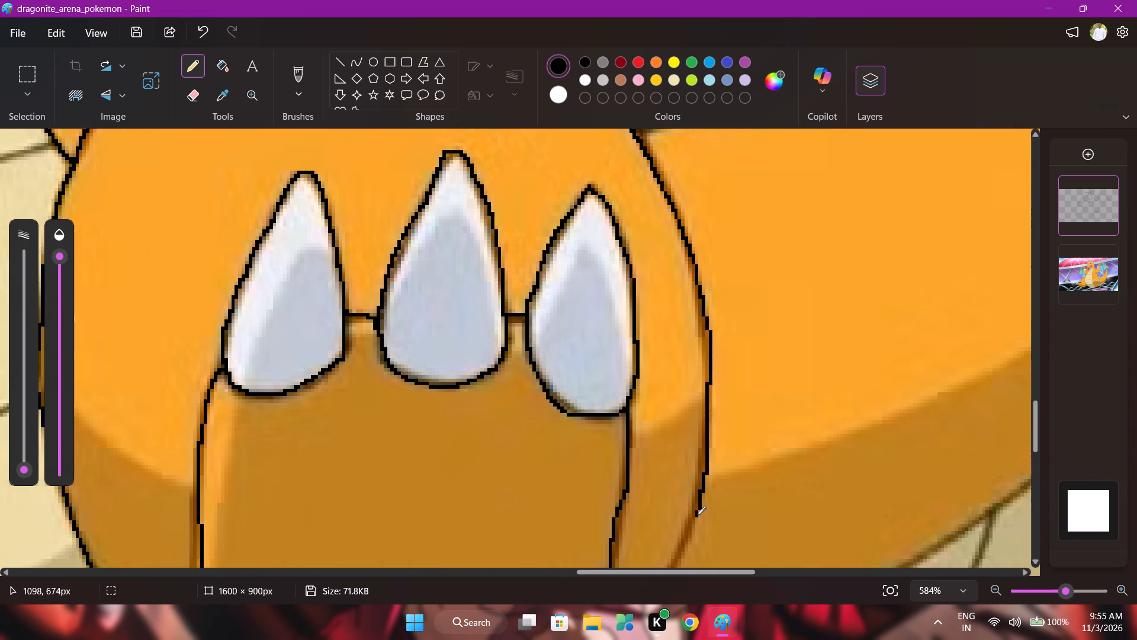
pyautogui.moveTo(697, 515); pyautogui.dragTo(688, 544)
pyautogui.scroll(-3, 688, 537)
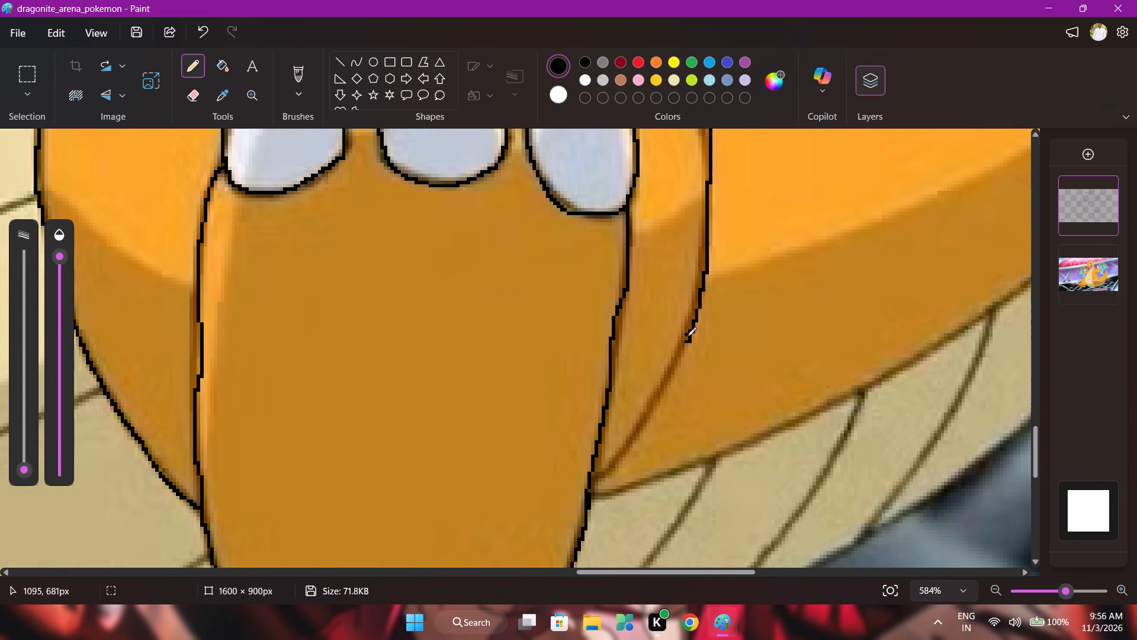
pyautogui.moveTo(690, 340); pyautogui.dragTo(650, 414)
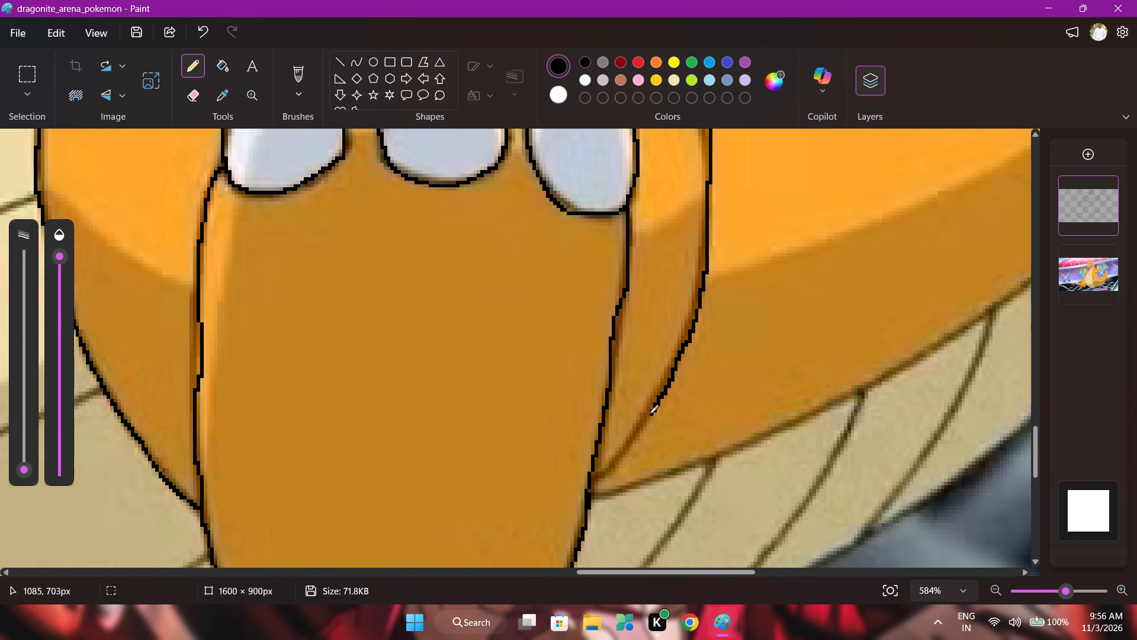
pyautogui.moveTo(650, 414); pyautogui.dragTo(586, 491)
# Continue the tail's lower outline in black pencil from its free end beyond the heel, along the cream underside past the third segment line.
pyautogui.scroll(-3, 677, 440)
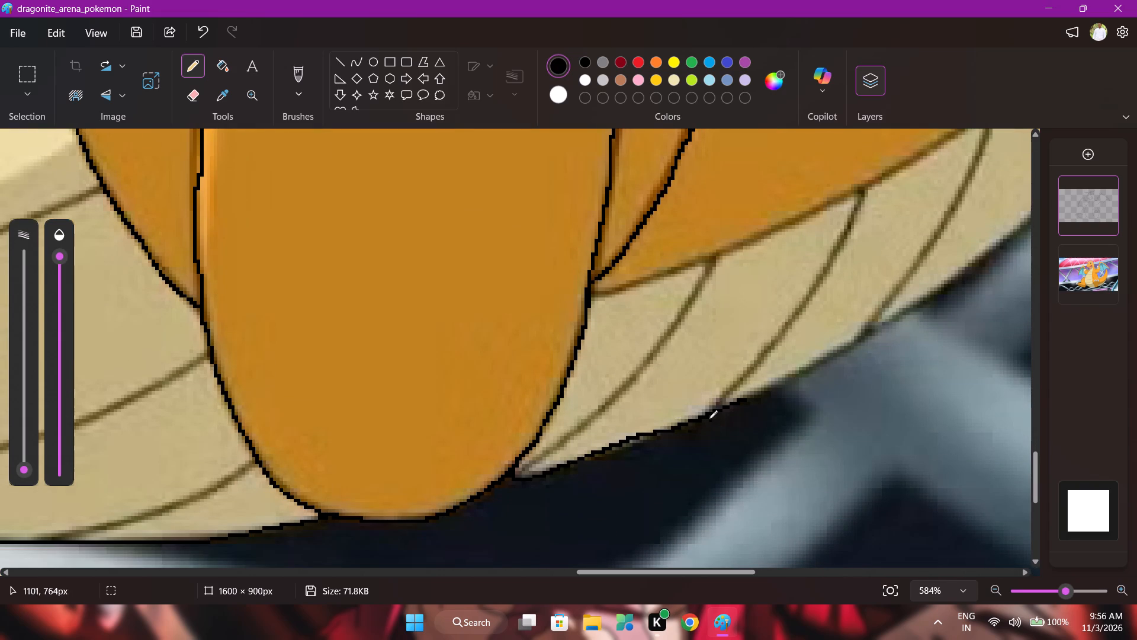
pyautogui.moveTo(720, 410); pyautogui.dragTo(833, 353)
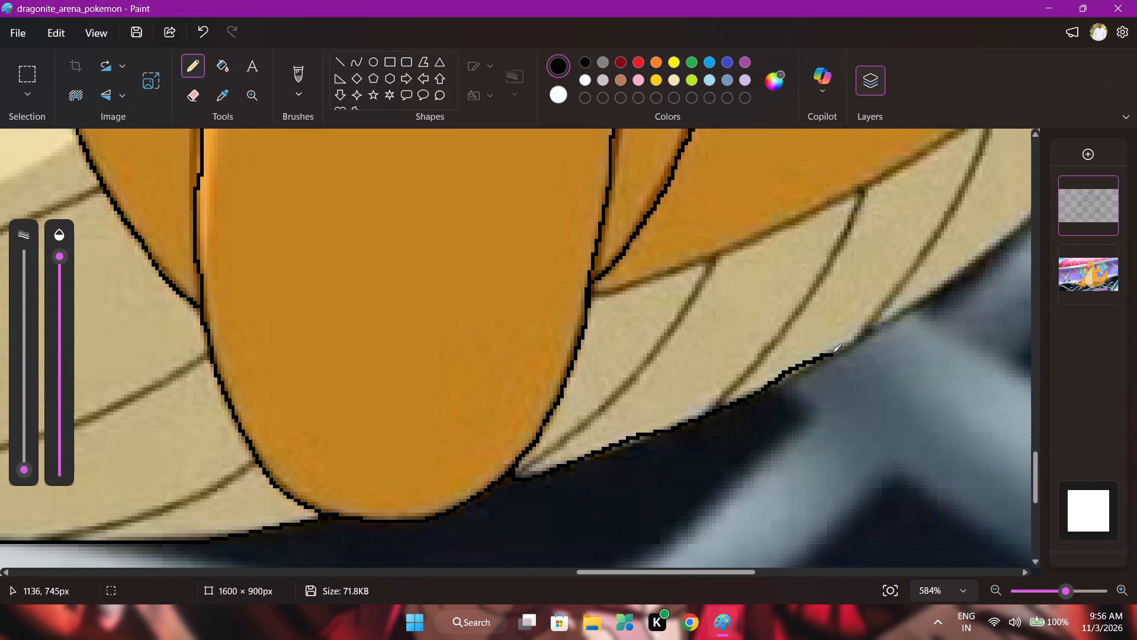
pyautogui.moveTo(833, 353); pyautogui.dragTo(1005, 236)
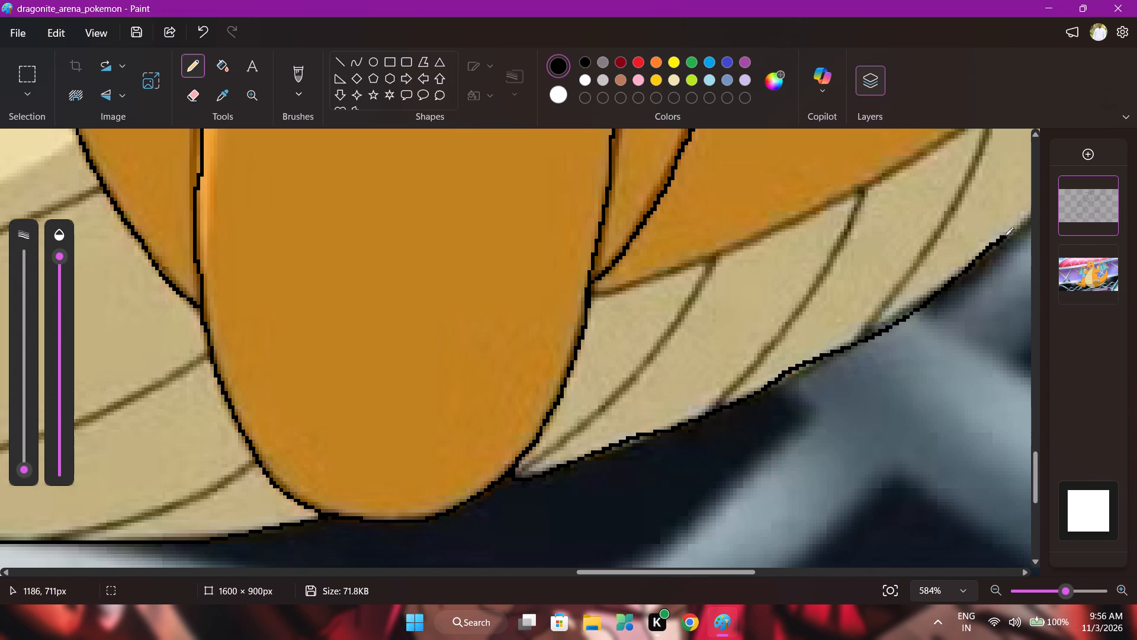
pyautogui.moveTo(1005, 236); pyautogui.dragTo(1022, 226)
# Continue the tail's lower outline in black pencil, curving up along the cream segments to where the underside narrows.
pyautogui.hscroll(-1, 1022, 226)
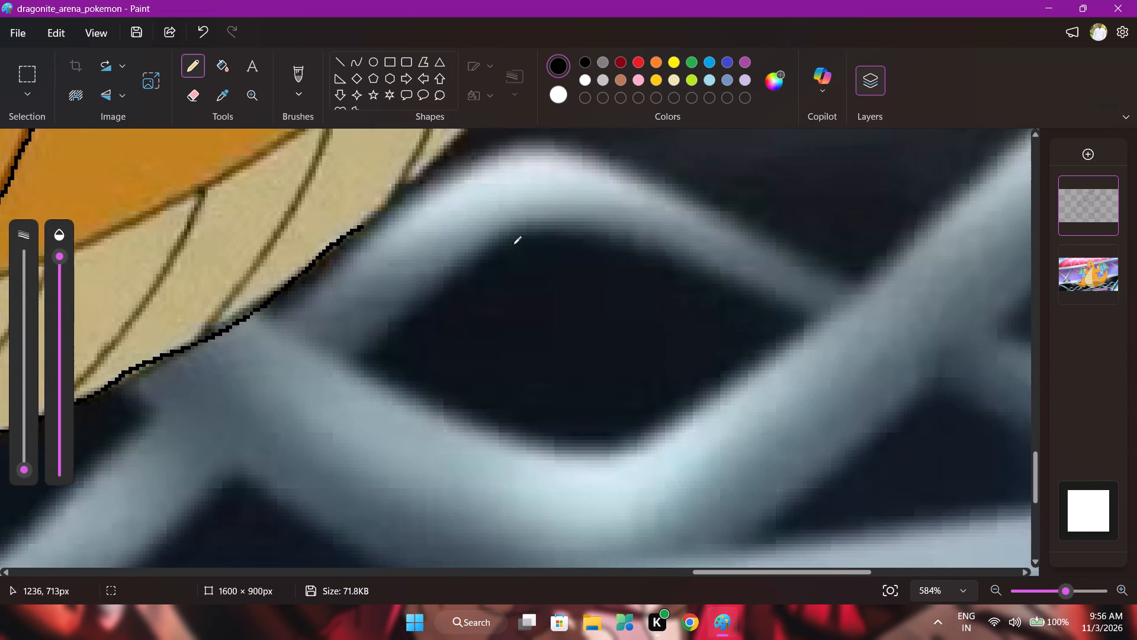
pyautogui.scroll(-1, 513, 245)
pyautogui.scroll(5, 513, 245)
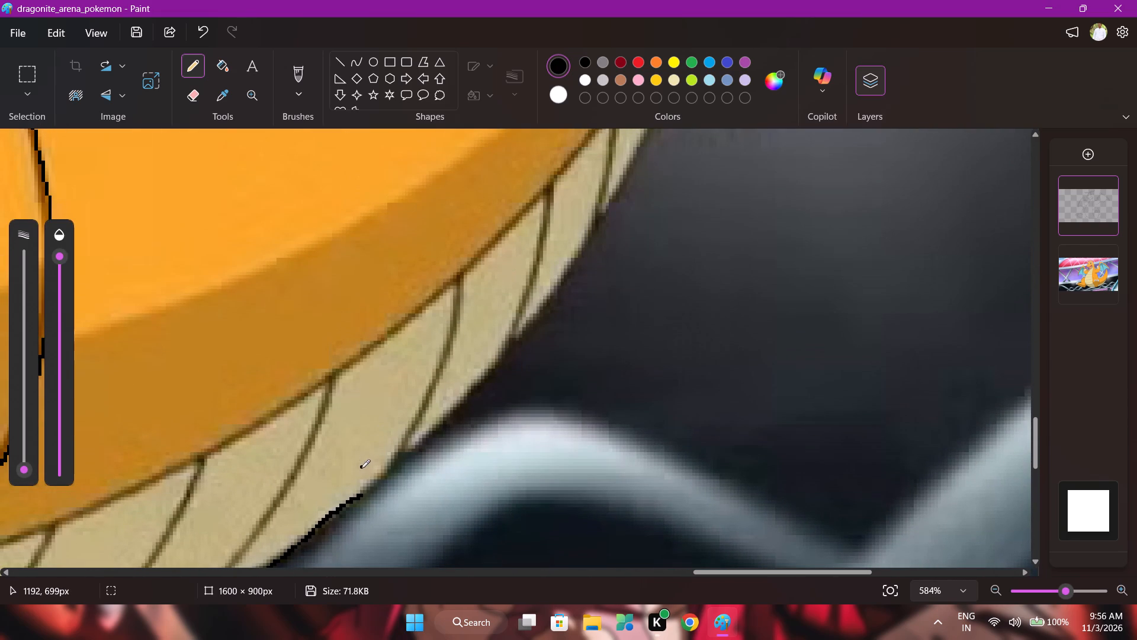
pyautogui.moveTo(363, 495); pyautogui.dragTo(448, 415)
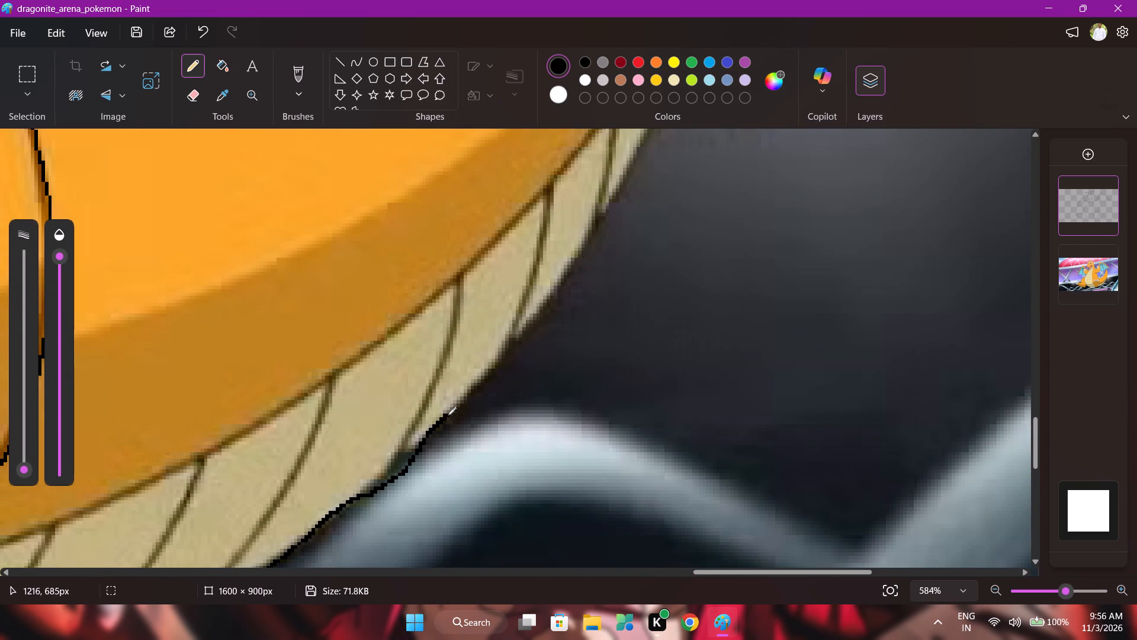
pyautogui.moveTo(448, 415); pyautogui.dragTo(558, 279)
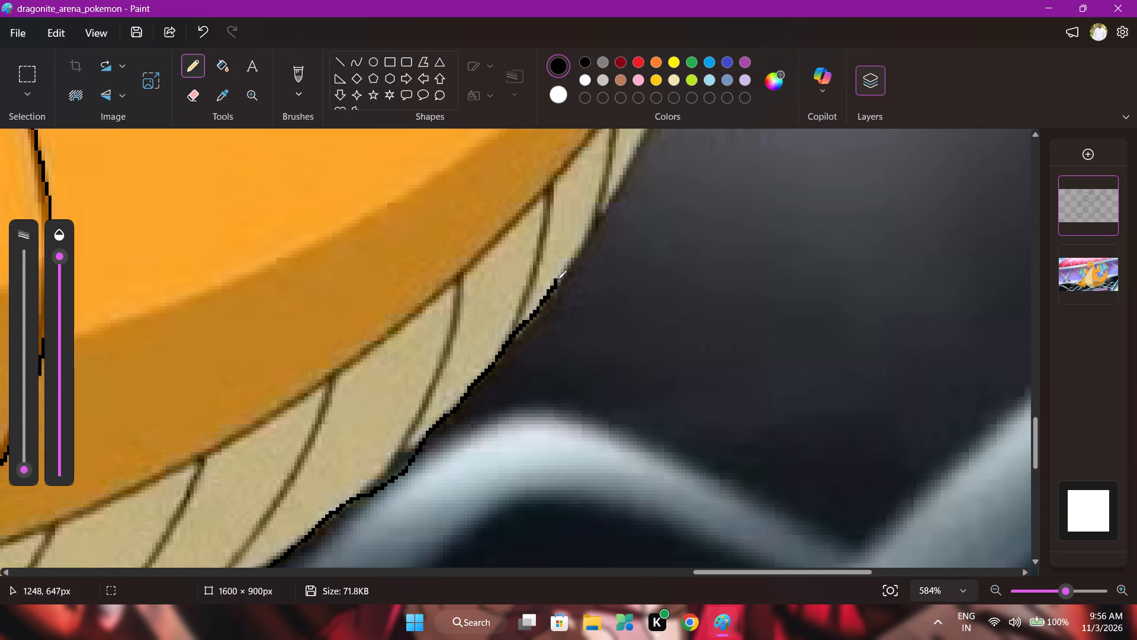
pyautogui.moveTo(558, 279); pyautogui.dragTo(643, 129)
# Trace the tail's outer edge in black pencil around the narrow end of the cream underside and onto the orange part.
pyautogui.scroll(1, 648, 140)
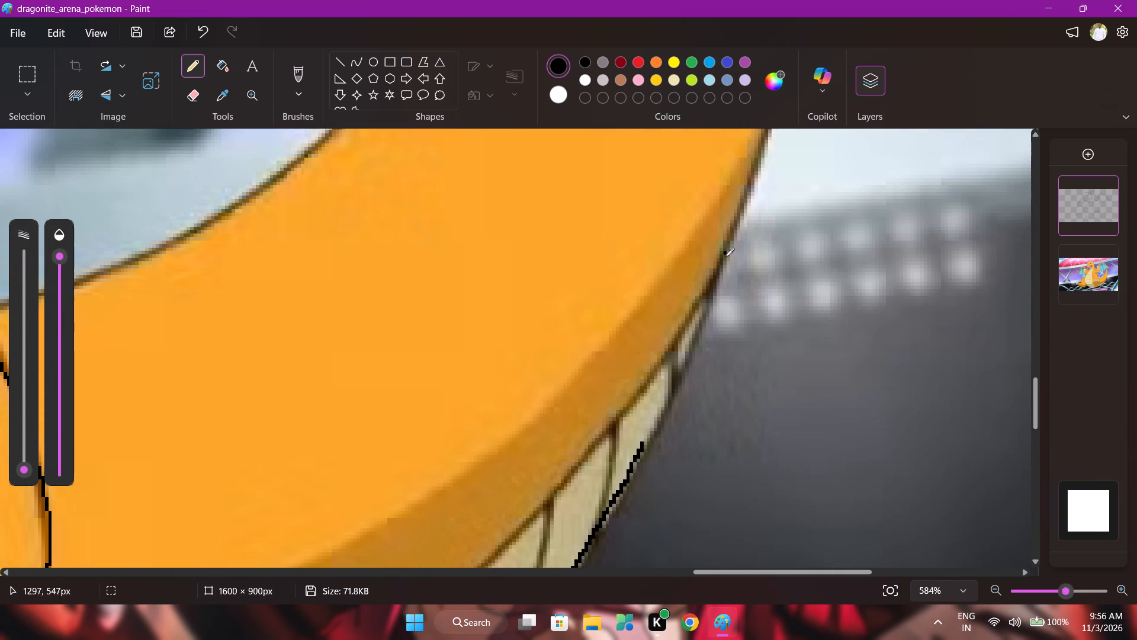
pyautogui.moveTo(641, 454); pyautogui.dragTo(661, 424)
pyautogui.moveTo(661, 424); pyautogui.dragTo(715, 284)
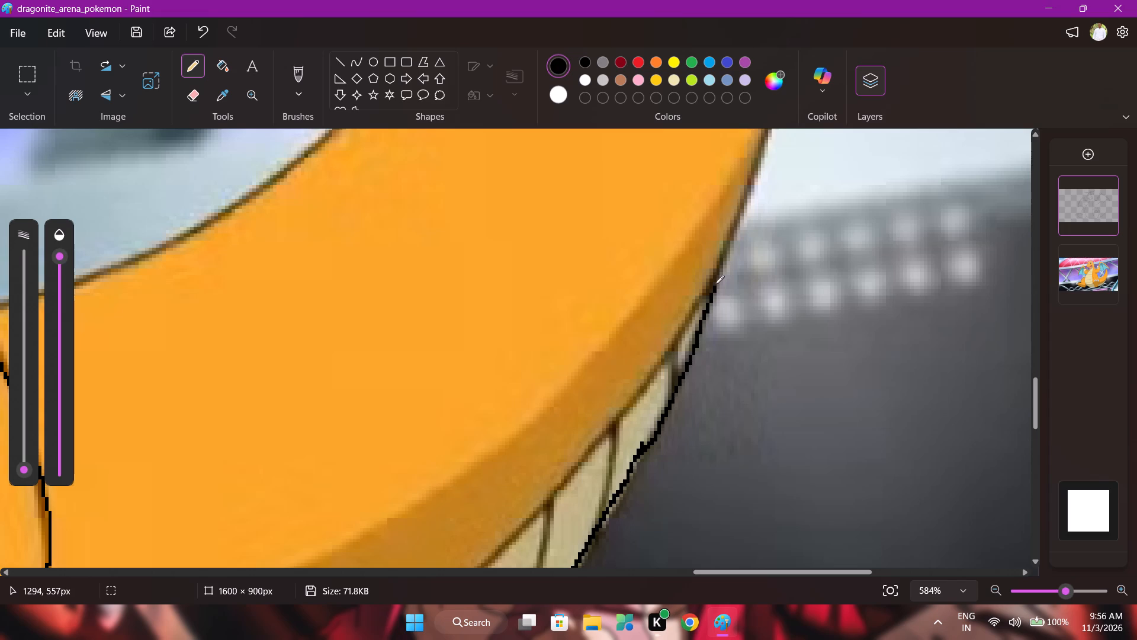
pyautogui.moveTo(715, 284); pyautogui.dragTo(741, 203)
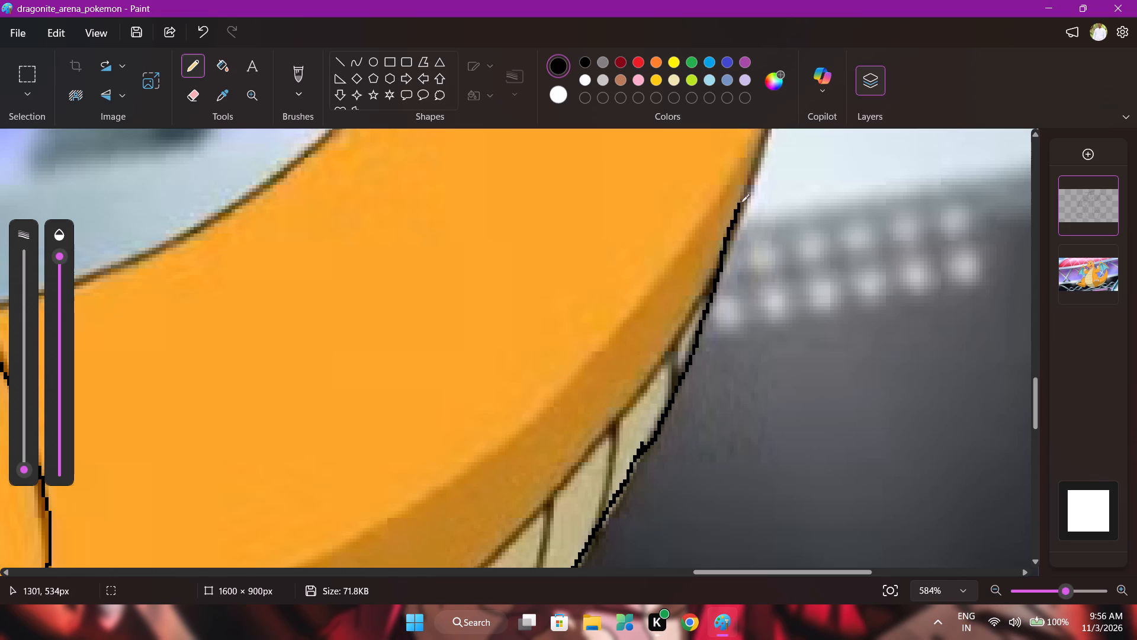
pyautogui.moveTo(741, 203); pyautogui.dragTo(766, 132)
# Continue the tail's outer outline in black pencil up the plain orange side, past its widest bulge.
pyautogui.scroll(4, 779, 146)
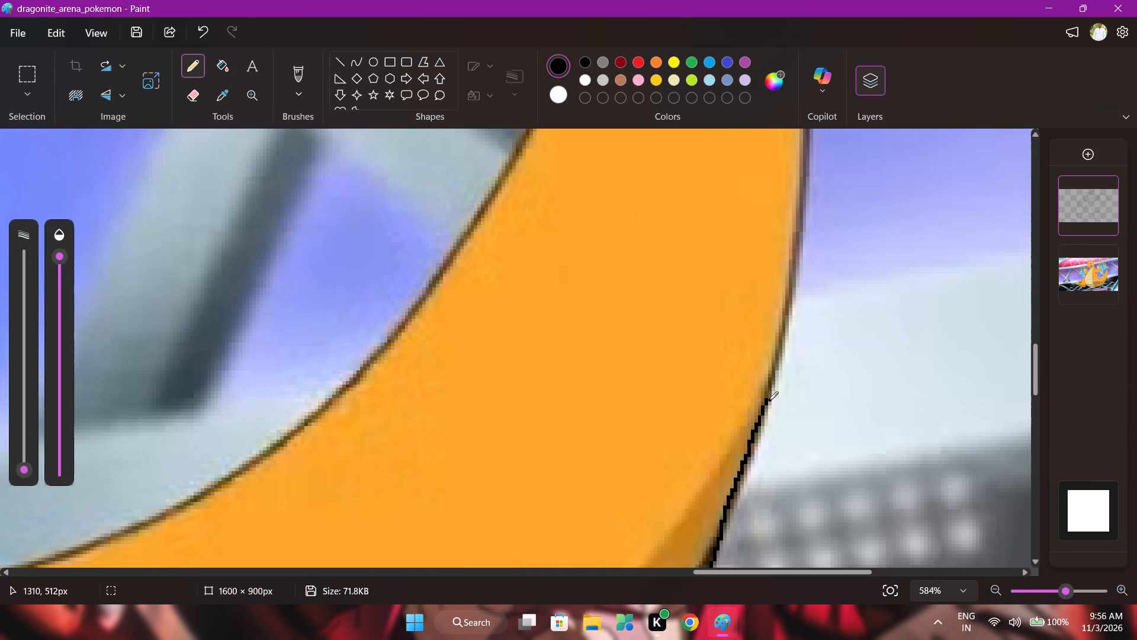
pyautogui.moveTo(766, 400); pyautogui.dragTo(773, 376)
pyautogui.moveTo(773, 376); pyautogui.dragTo(799, 188)
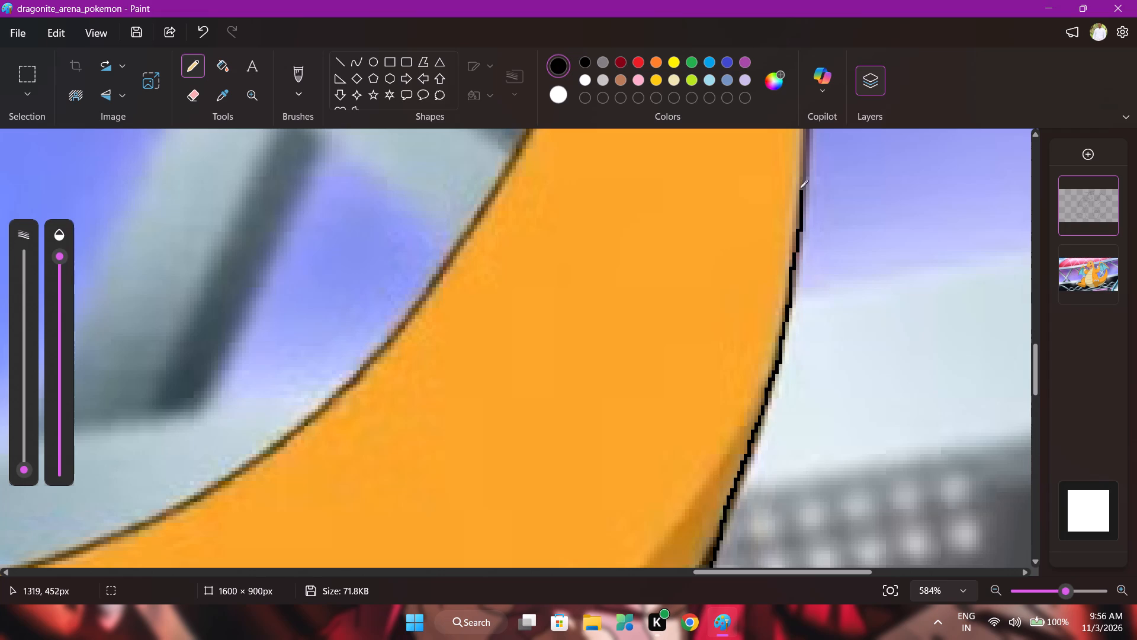
pyautogui.moveTo(799, 188); pyautogui.dragTo(805, 133)
pyautogui.scroll(2, 799, 169)
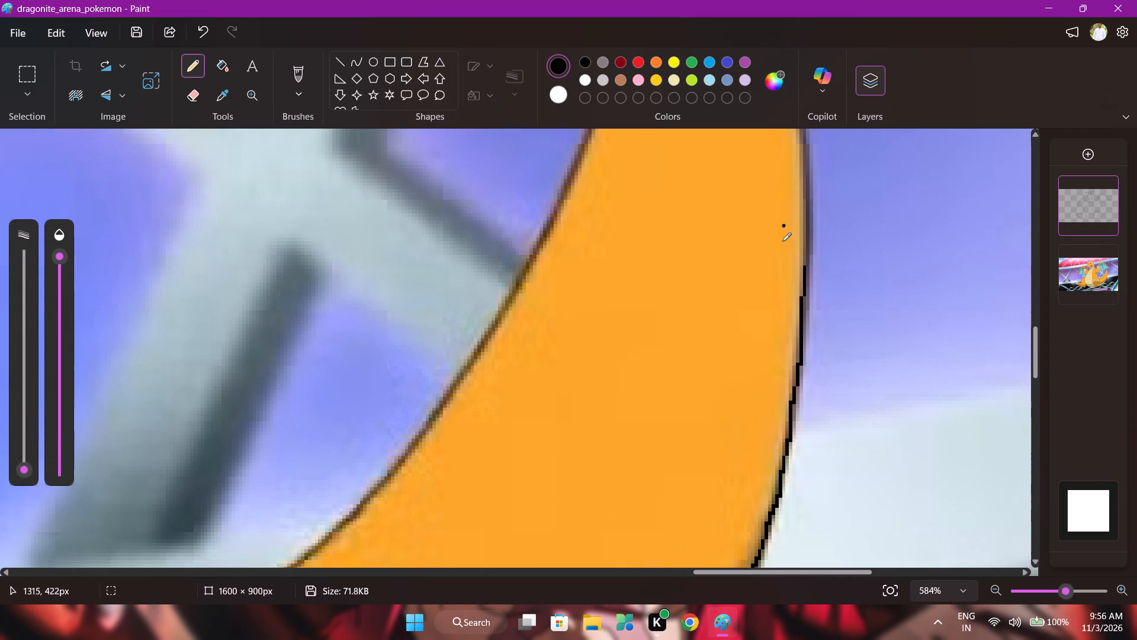
pyautogui.moveTo(806, 271); pyautogui.dragTo(809, 176)
pyautogui.moveTo(809, 176); pyautogui.dragTo(804, 126)
# Trace the rest of the tail's outer outline in black pencil, tapering inward from the bulge to the tip at the wing's lower edge.
pyautogui.scroll(2, 804, 136)
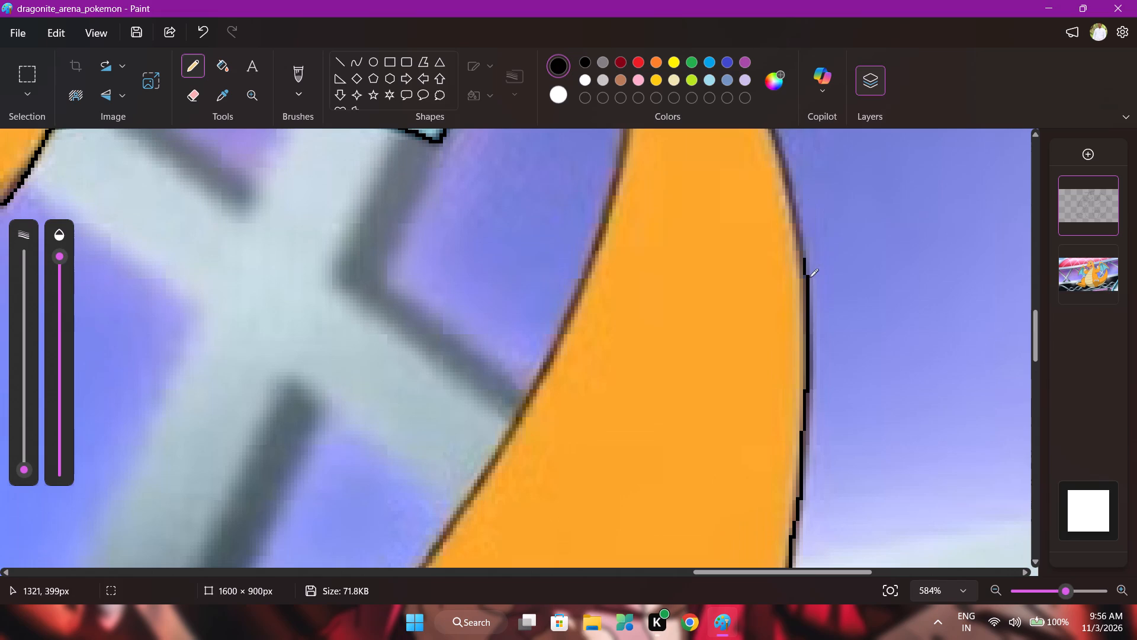
pyautogui.moveTo(807, 273); pyautogui.dragTo(779, 157)
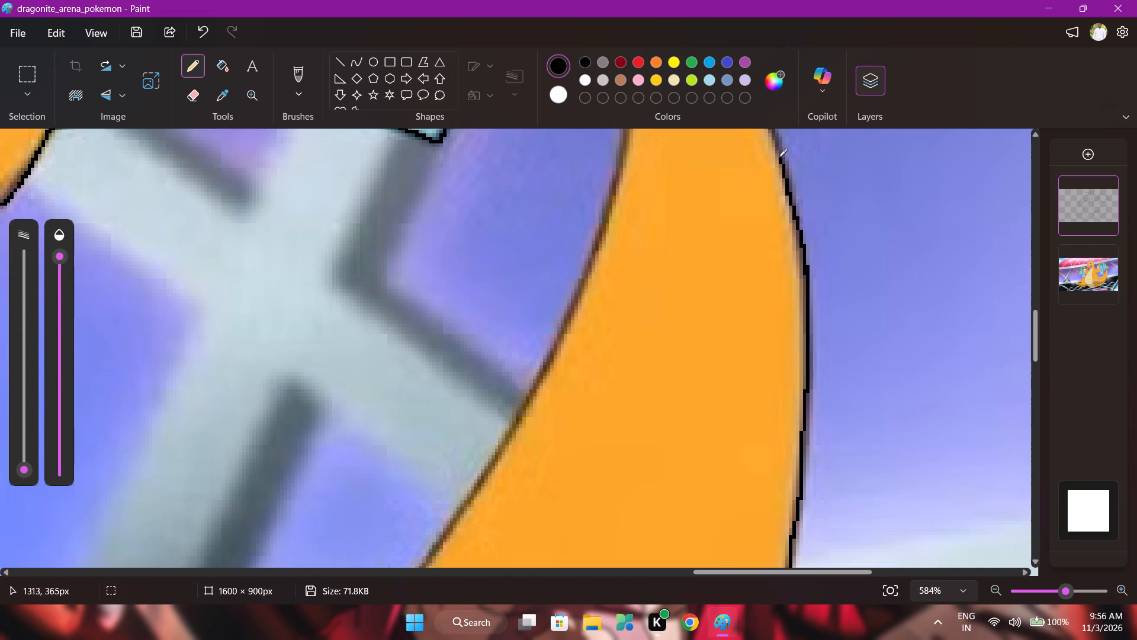
pyautogui.moveTo(779, 157); pyautogui.dragTo(769, 130)
pyautogui.scroll(2, 762, 194)
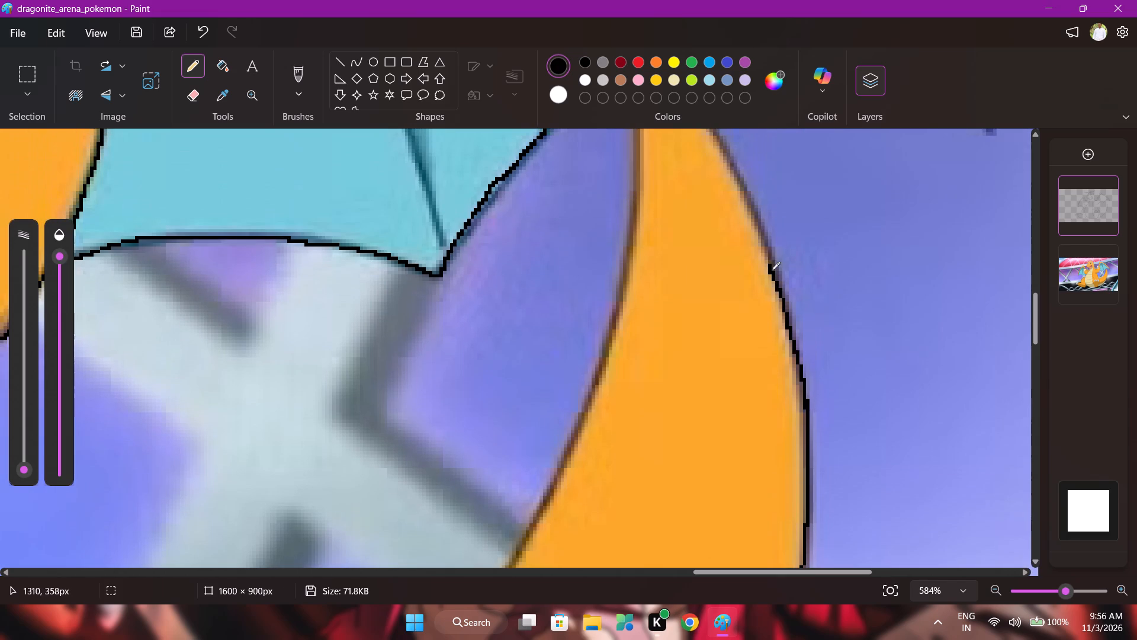
pyautogui.moveTo(772, 270); pyautogui.dragTo(718, 139)
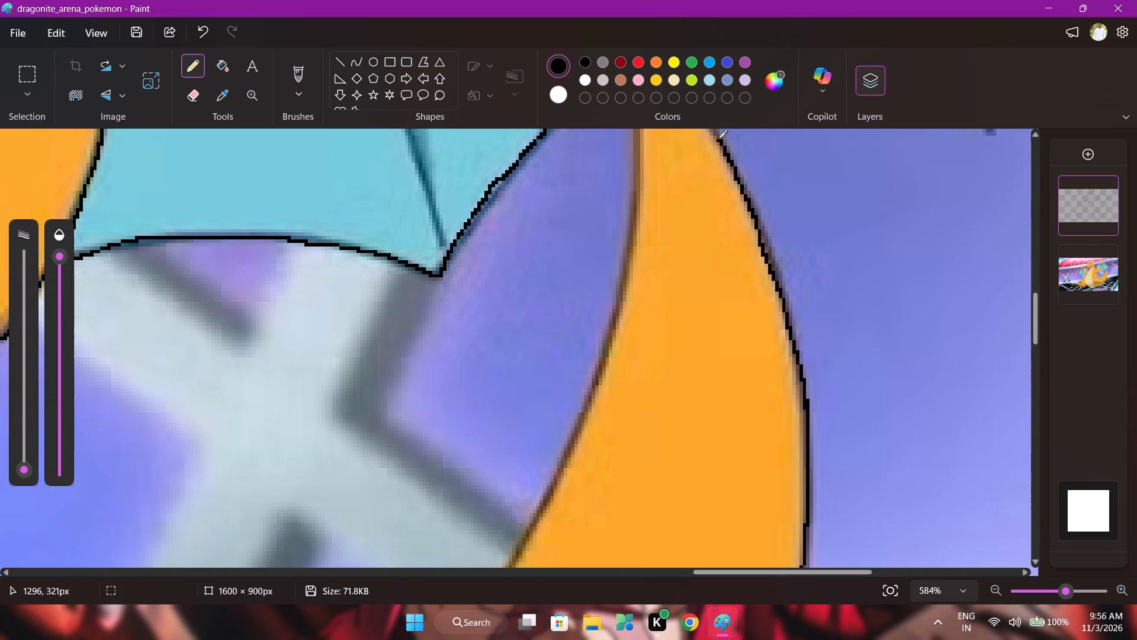
pyautogui.moveTo(718, 139); pyautogui.dragTo(713, 129)
pyautogui.scroll(2, 717, 150)
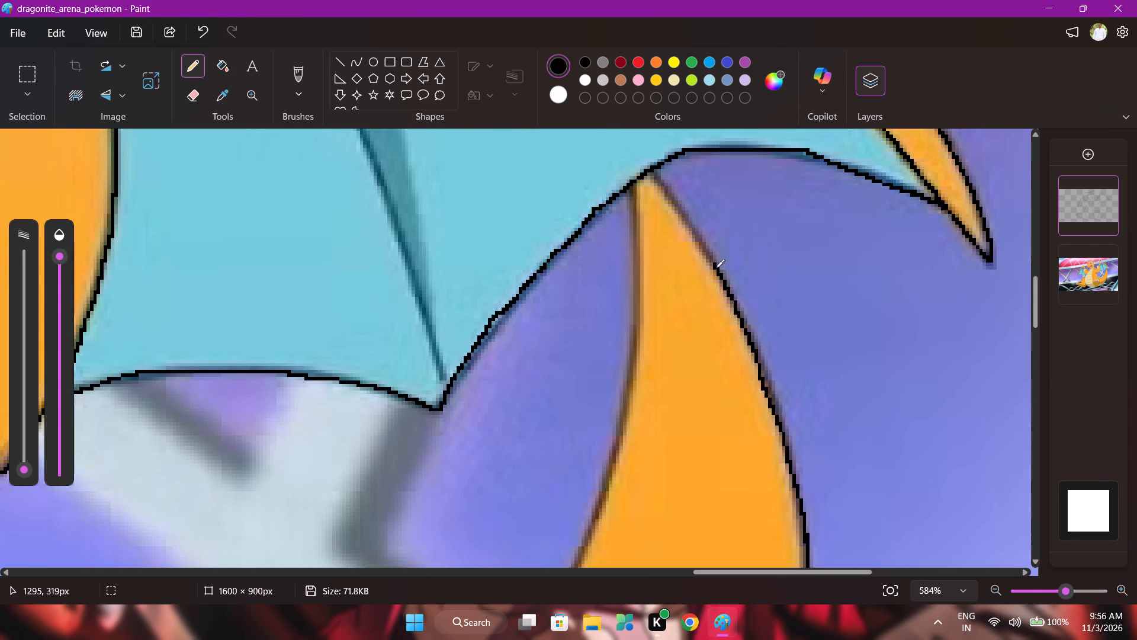
pyautogui.moveTo(714, 263); pyautogui.dragTo(680, 213)
pyautogui.moveTo(680, 213); pyautogui.dragTo(648, 172)
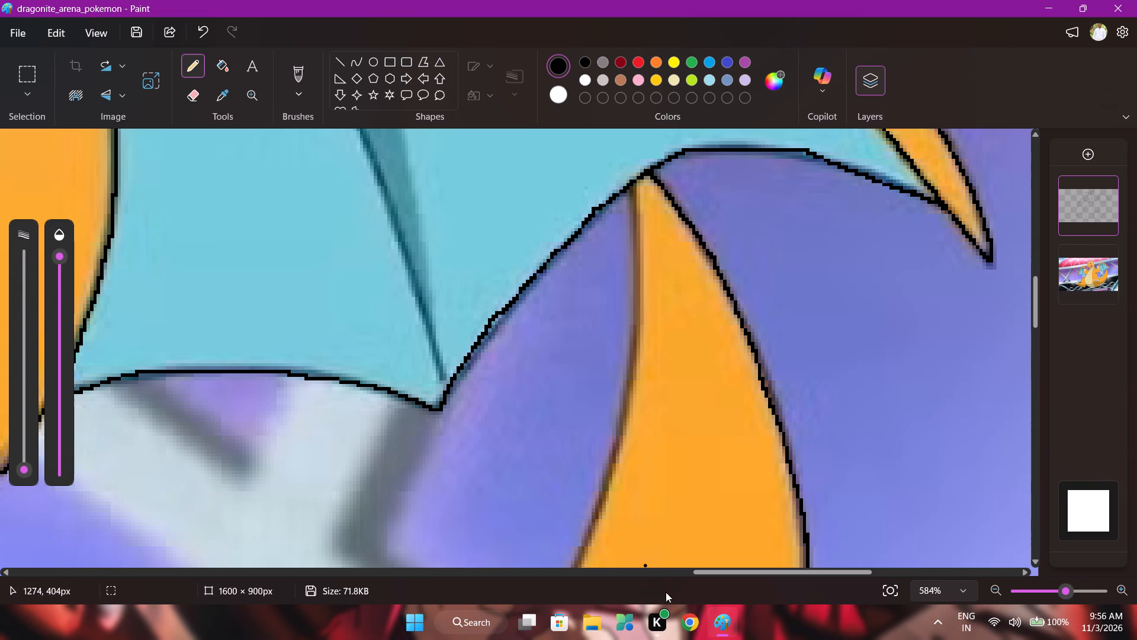